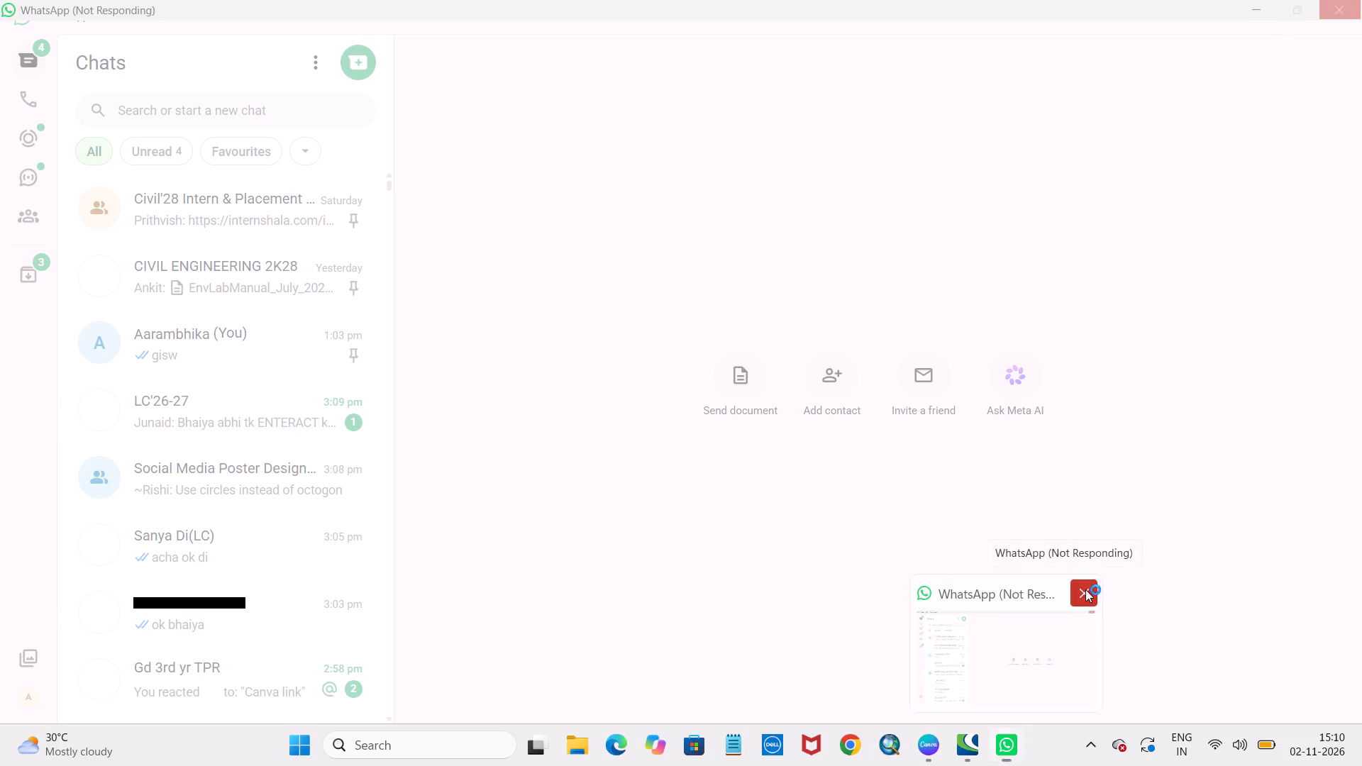
triple_click(1085, 589)
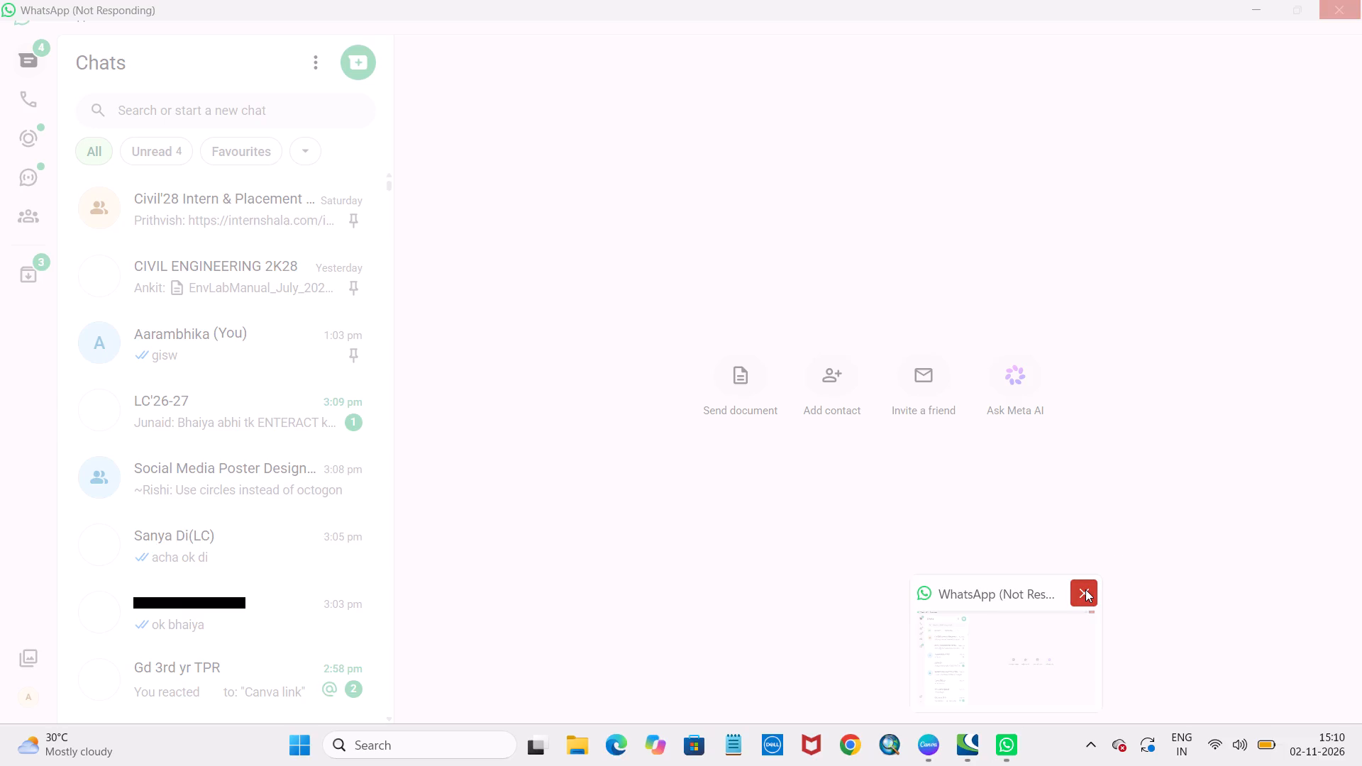
triple_click(1085, 589)
double_click(1085, 589)
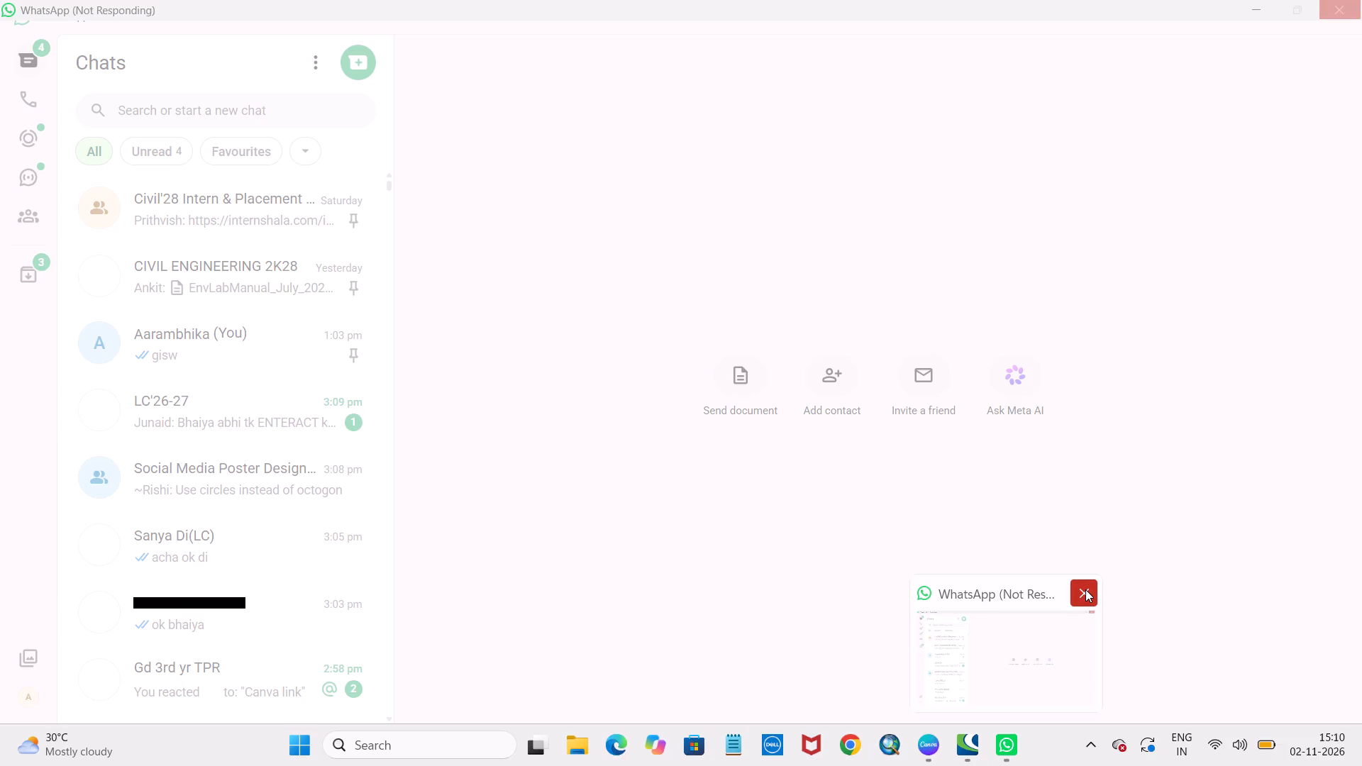
double_click(1085, 589)
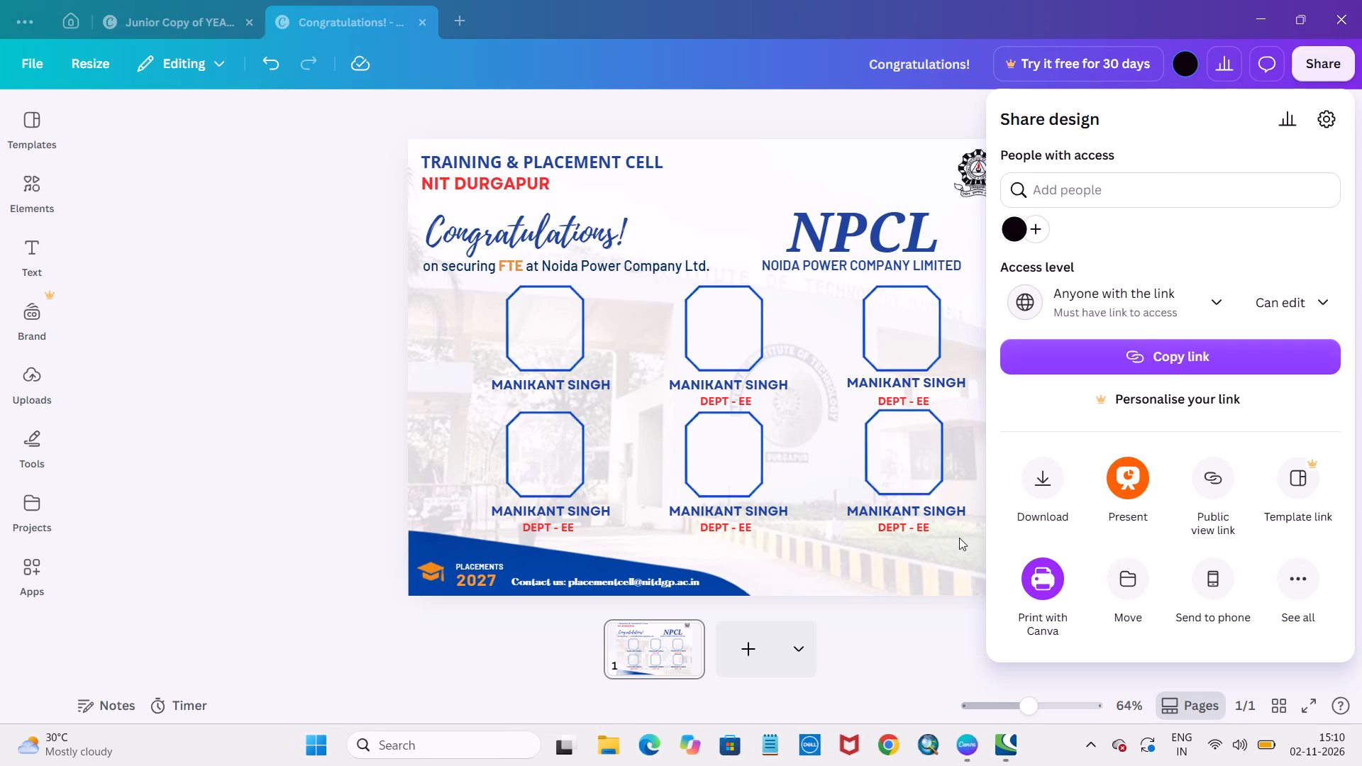
Copy the share link of the Congratulations! design, with access set to anyone with the link can edit.
left_click(1134, 360)
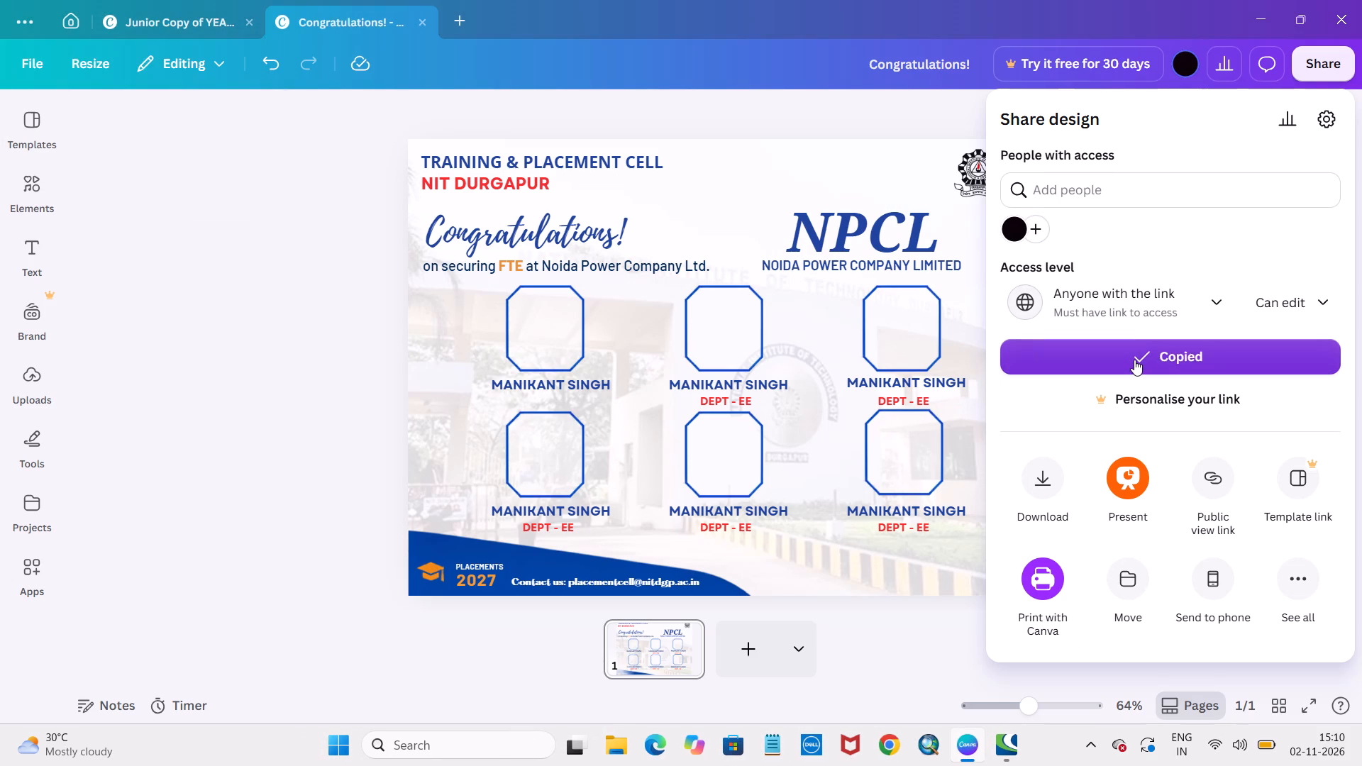
Relaunch the WhatsApp app from the recent Windows searches.
left_click(496, 748)
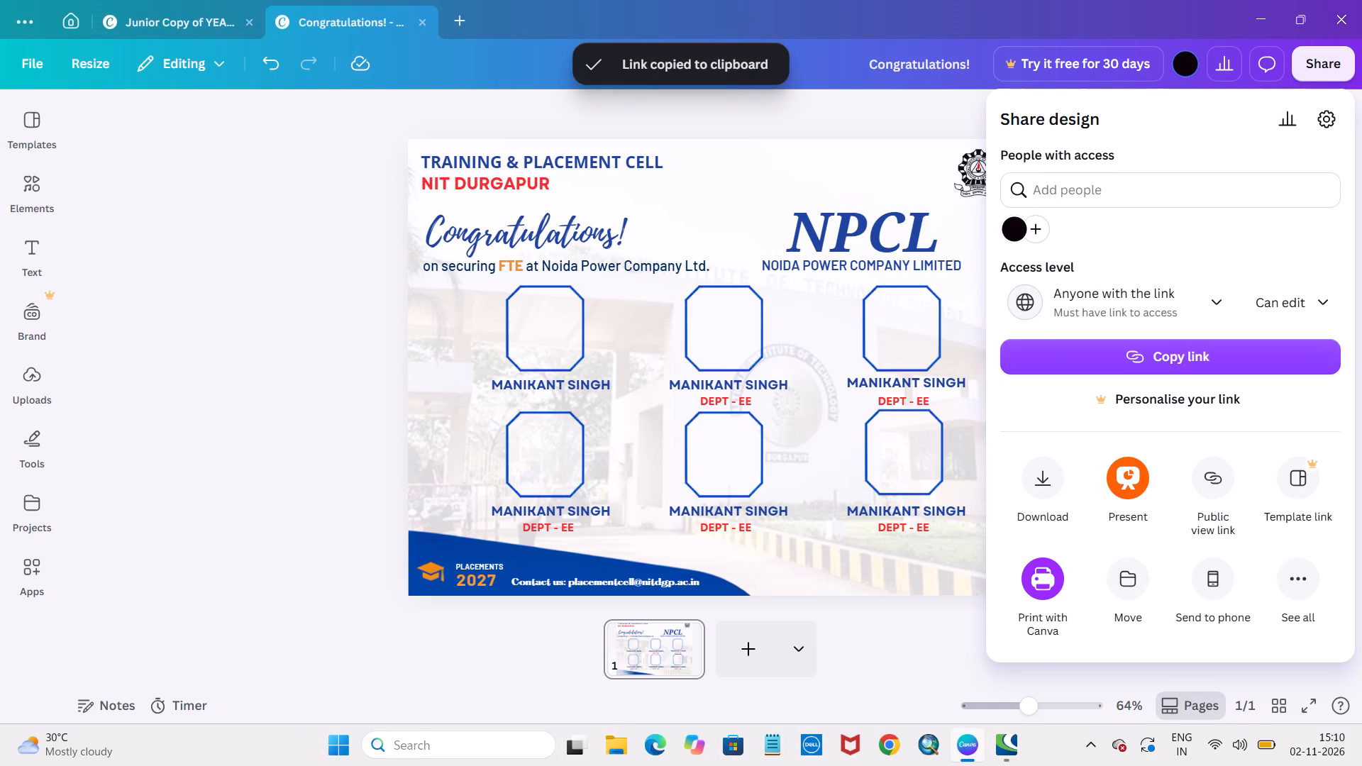
left_click(603, 159)
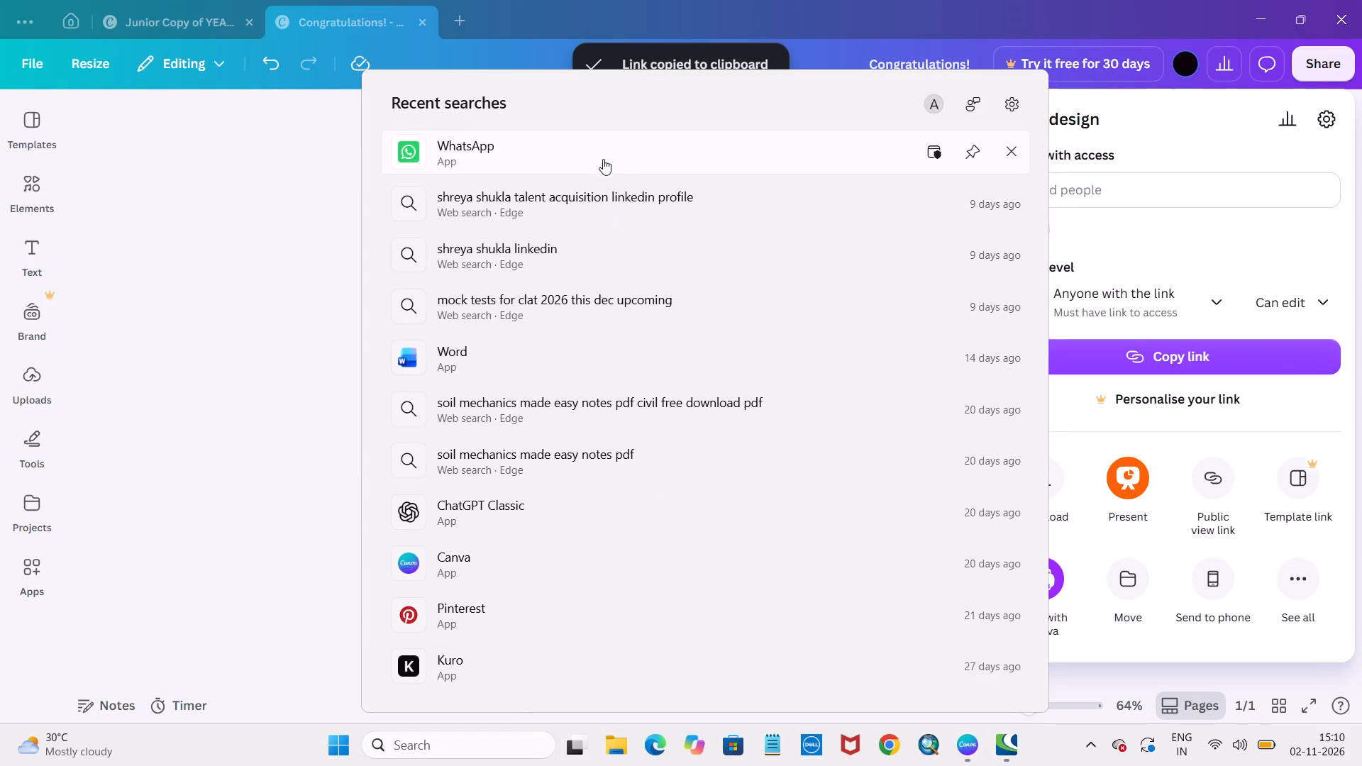
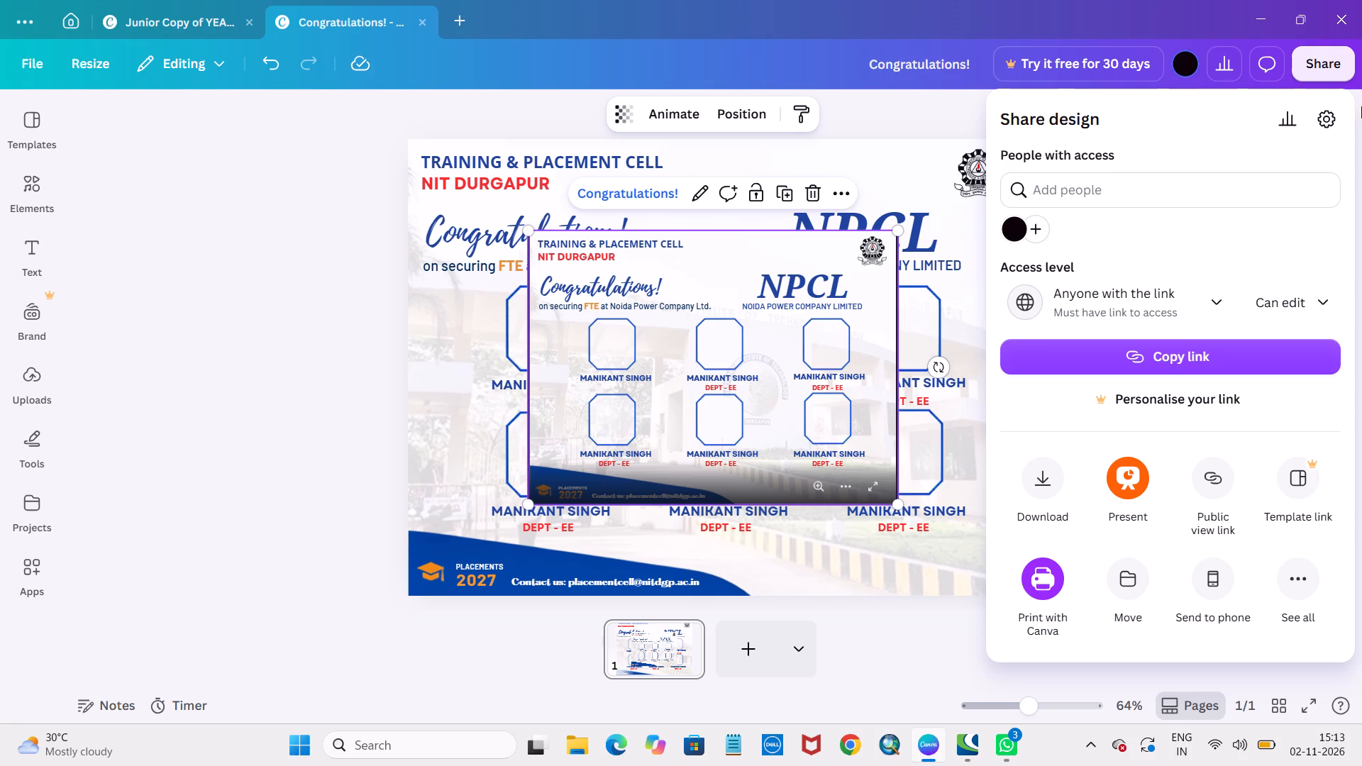
Dismiss the sharing options of the Congratulations! design and return to the poster.
left_click(911, 128)
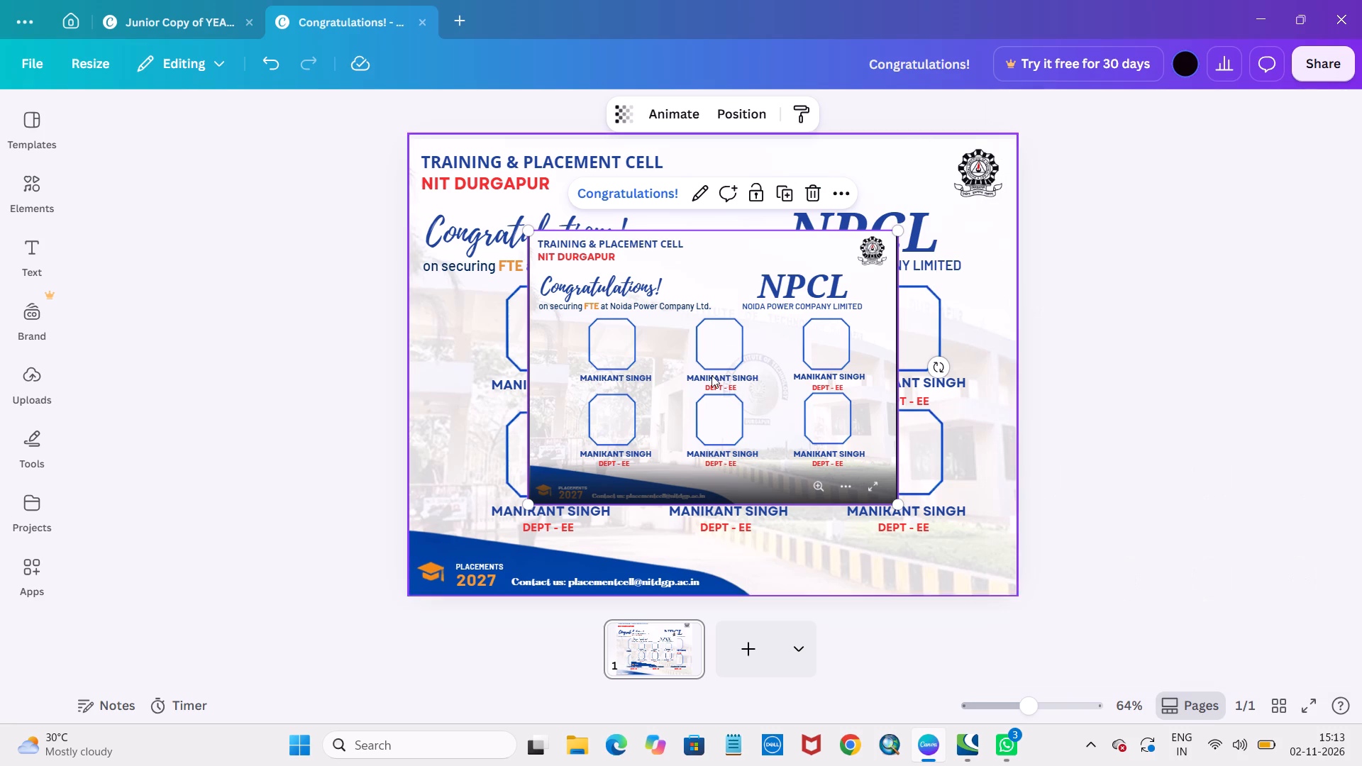
Delete the embedded miniature copy of the Congratulations design lying over page 1.
left_click_drag(711, 375, 721, 353)
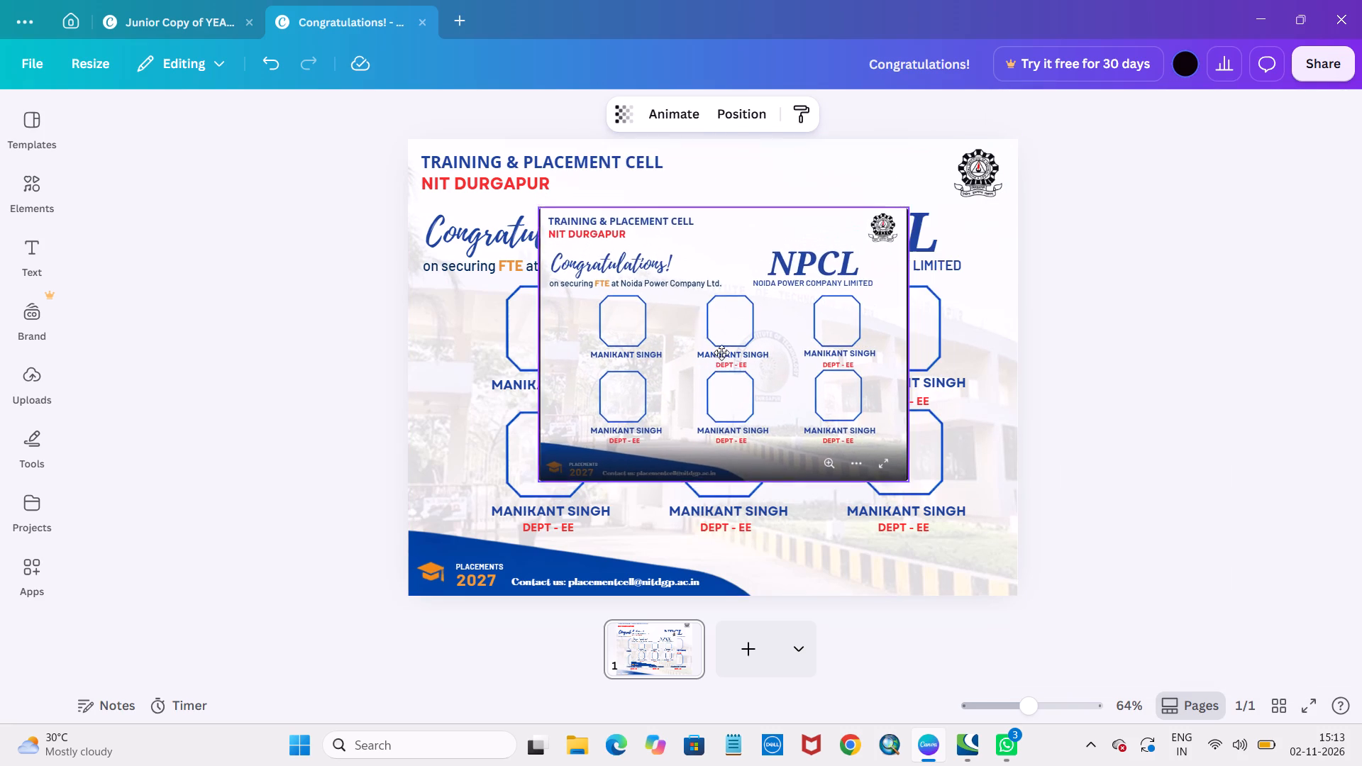
left_click_drag(721, 353, 721, 353)
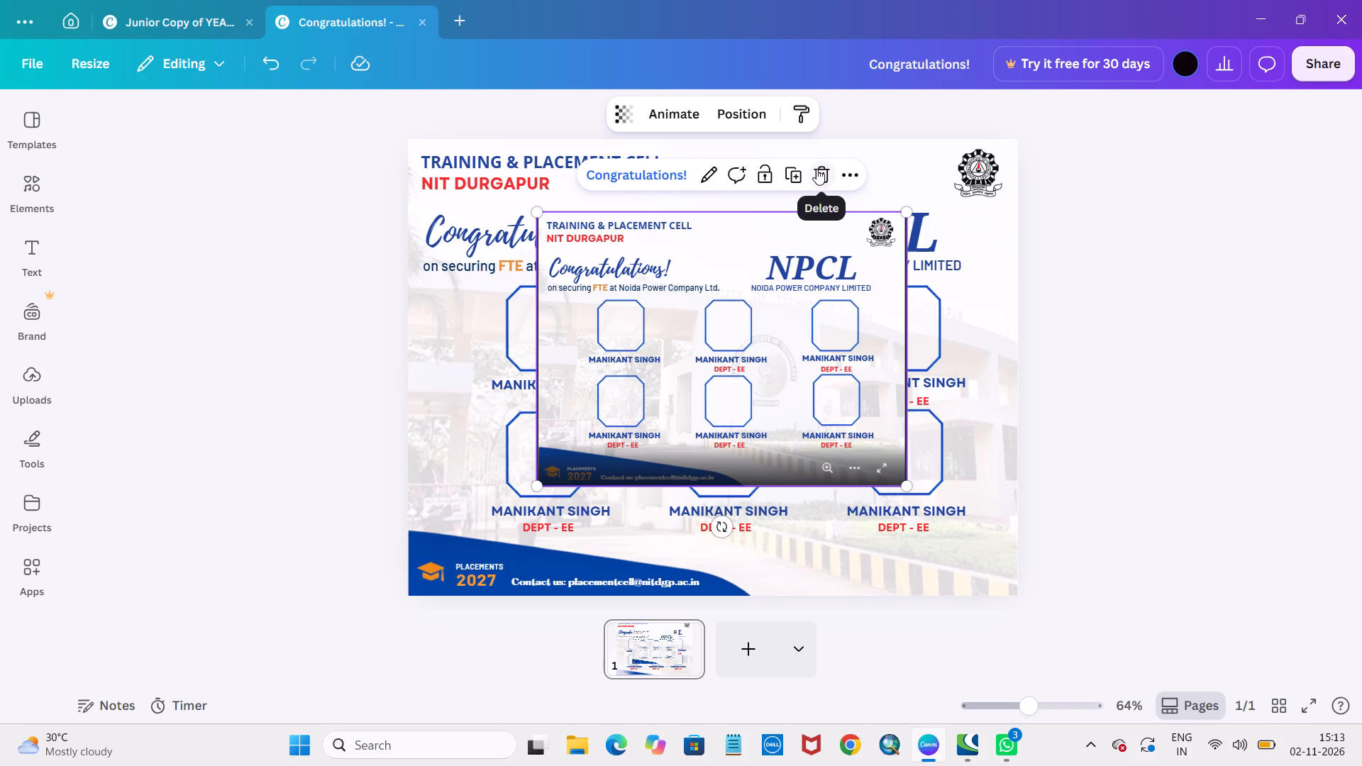
left_click(816, 169)
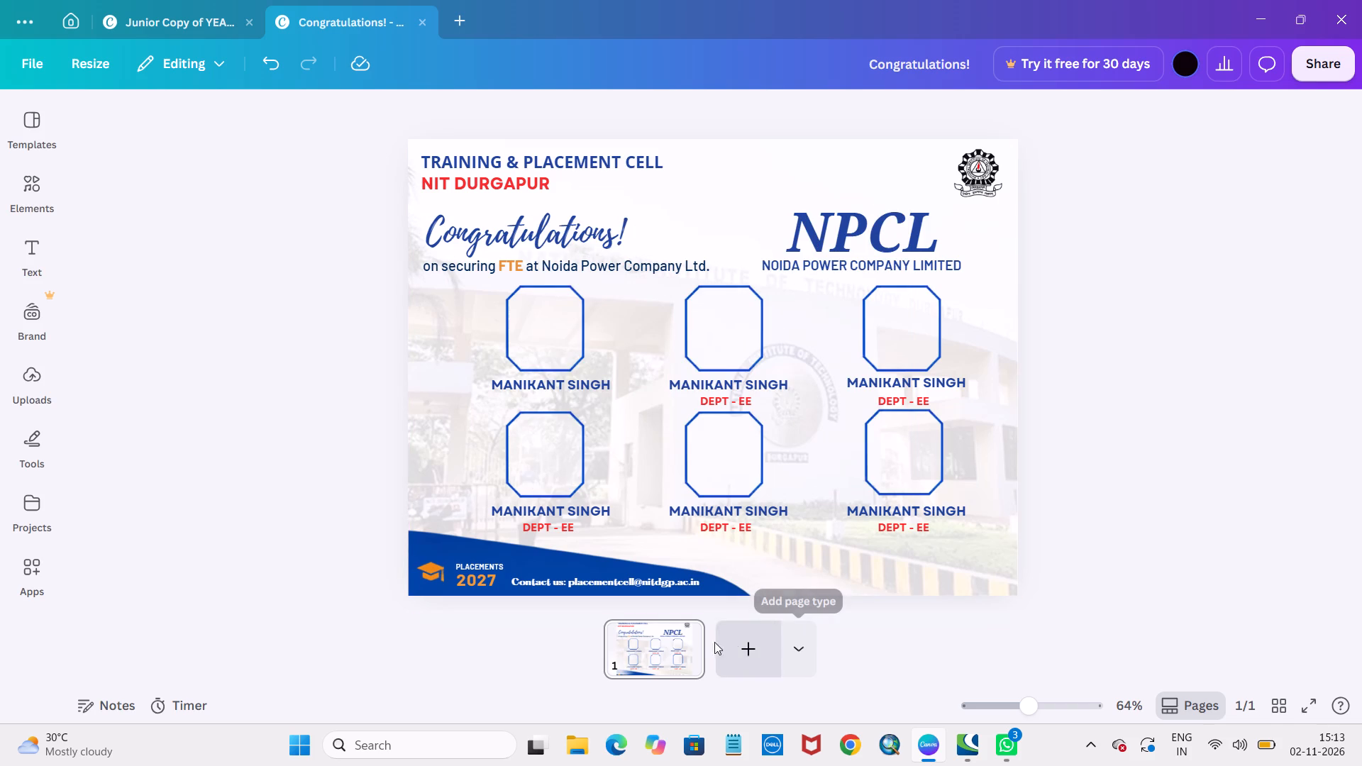
Add a blank page after page 1.
left_click(732, 650)
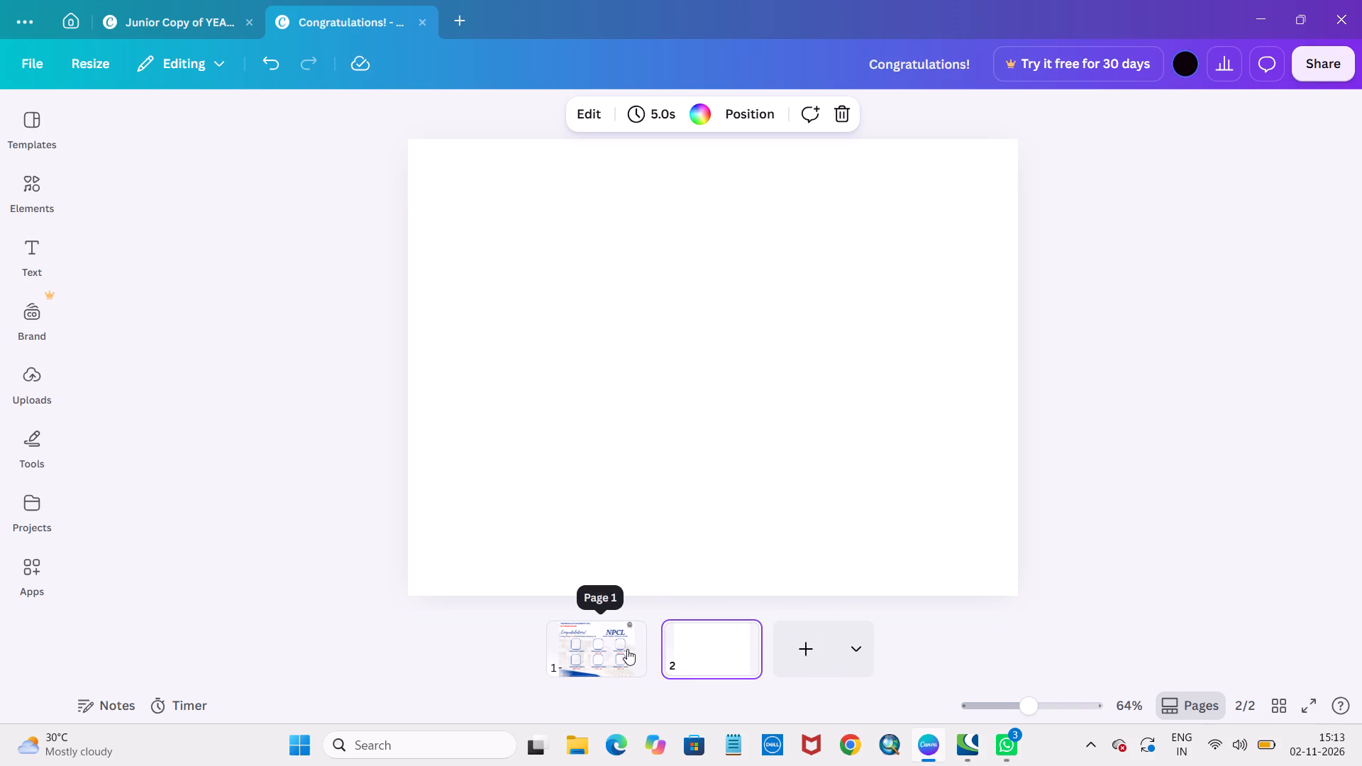
Duplicate the NPCL congratulations page by copying and pasting page 1, and open the copy on page 2.
left_click(627, 649)
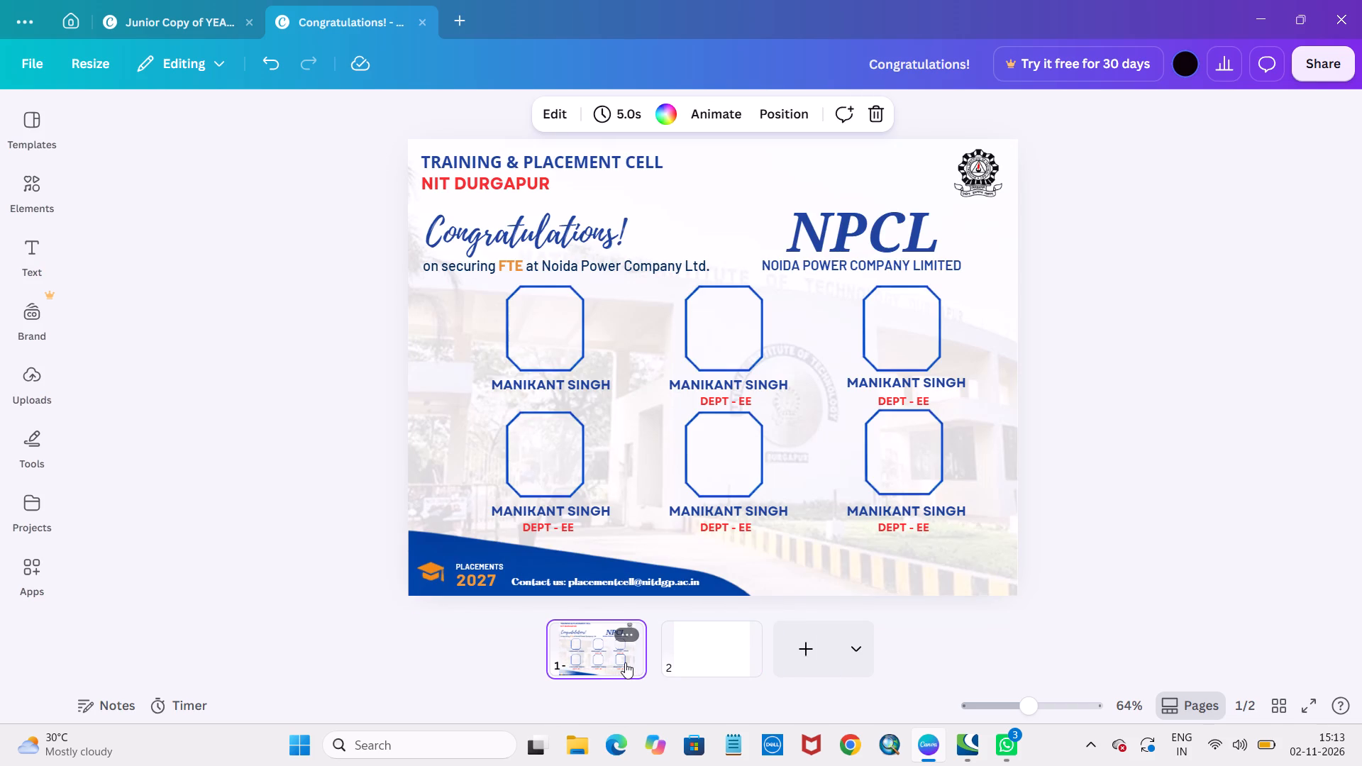
key("ctrl+c")
key("ctrl+v")
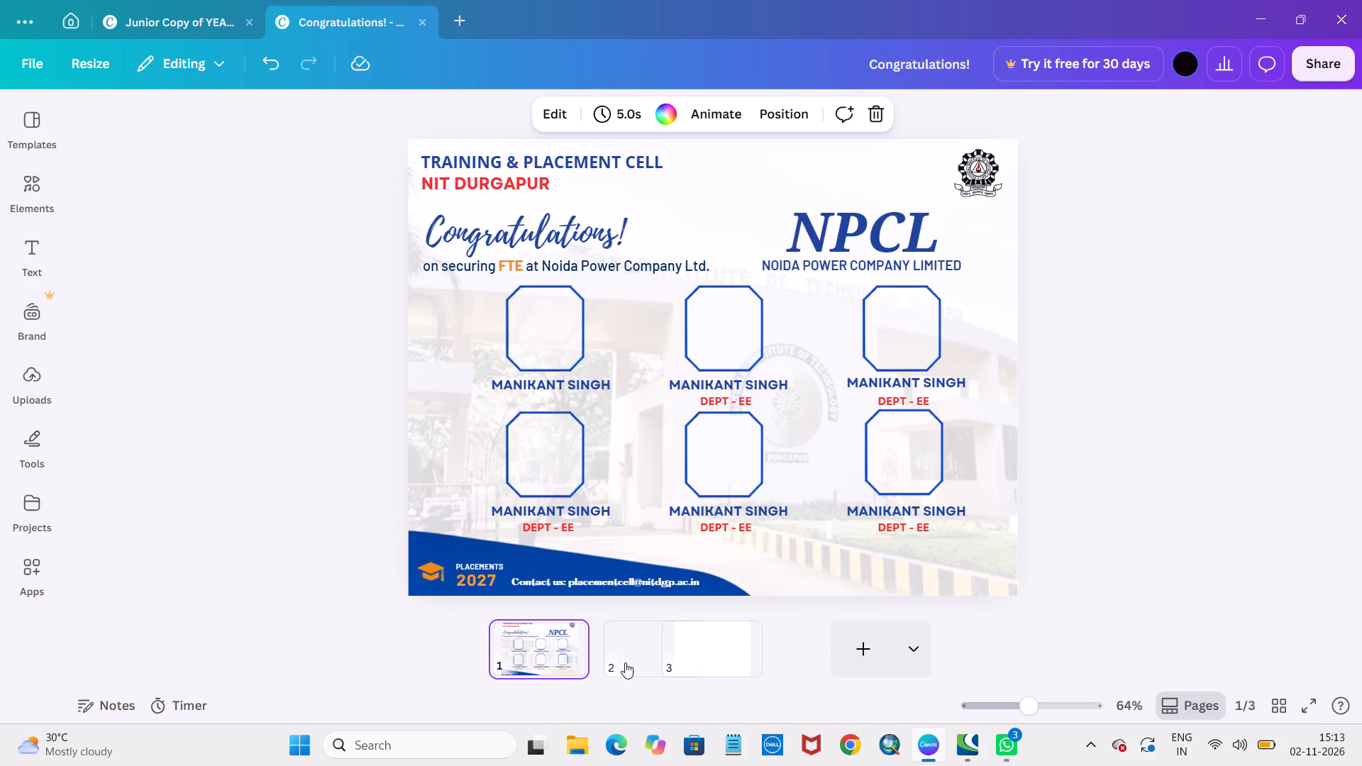
left_click(664, 658)
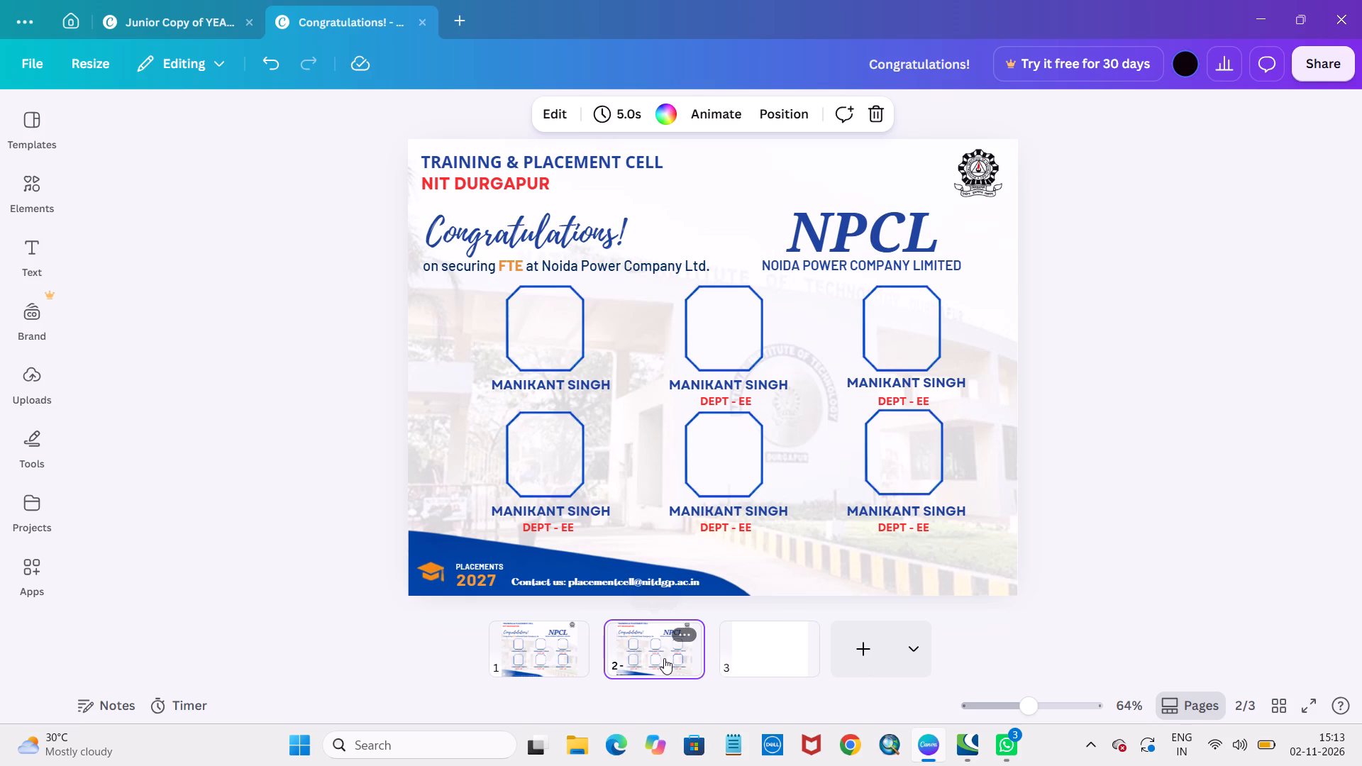
left_click(569, 651)
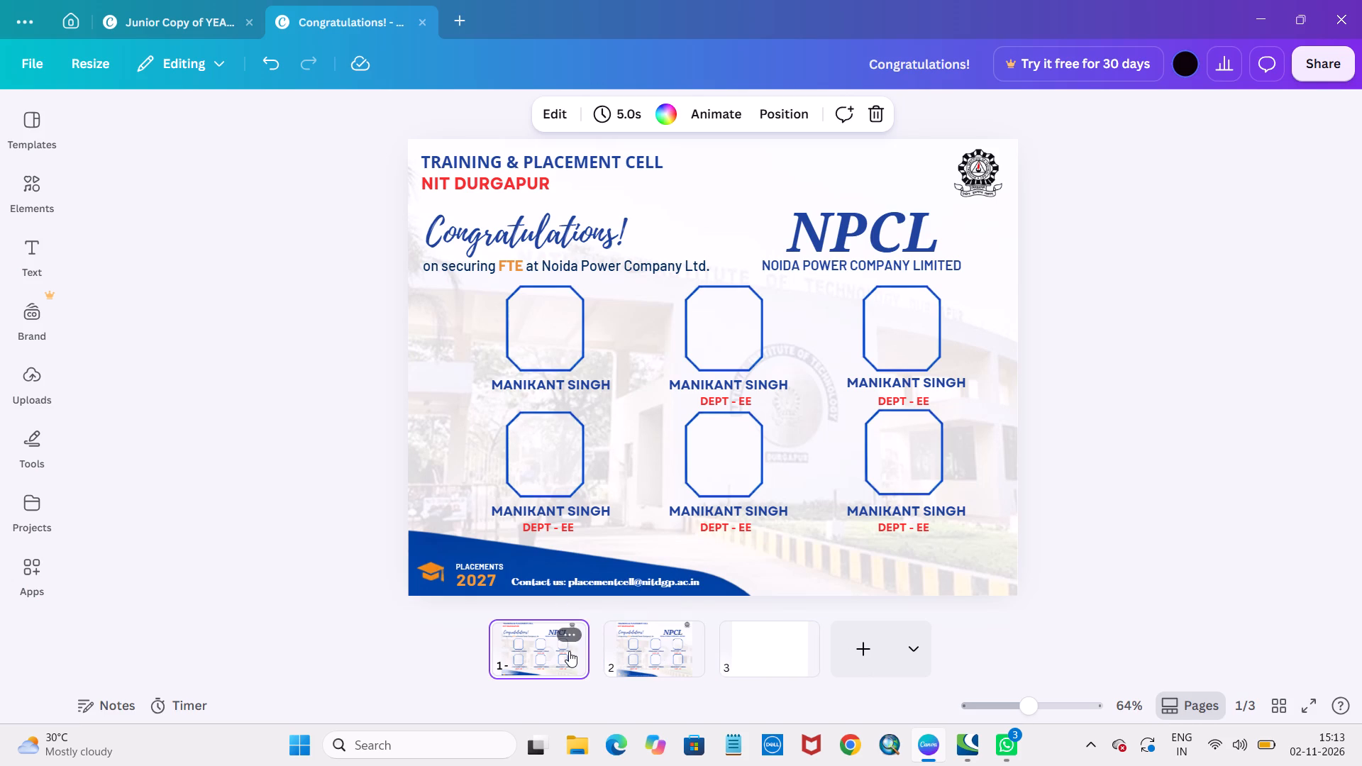
left_click(652, 650)
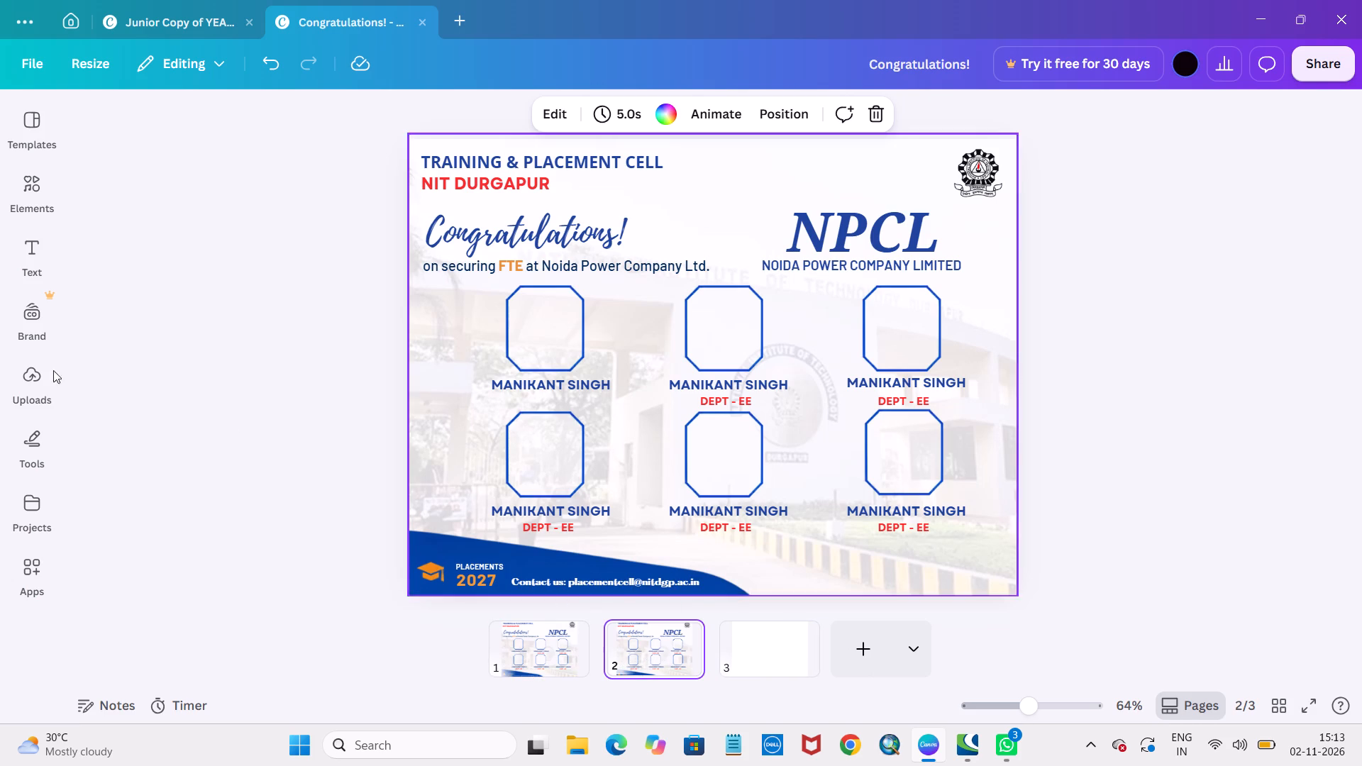
Search the elements for "circle" and insert the circular photo frame with the green border on page 2.
left_click(25, 201)
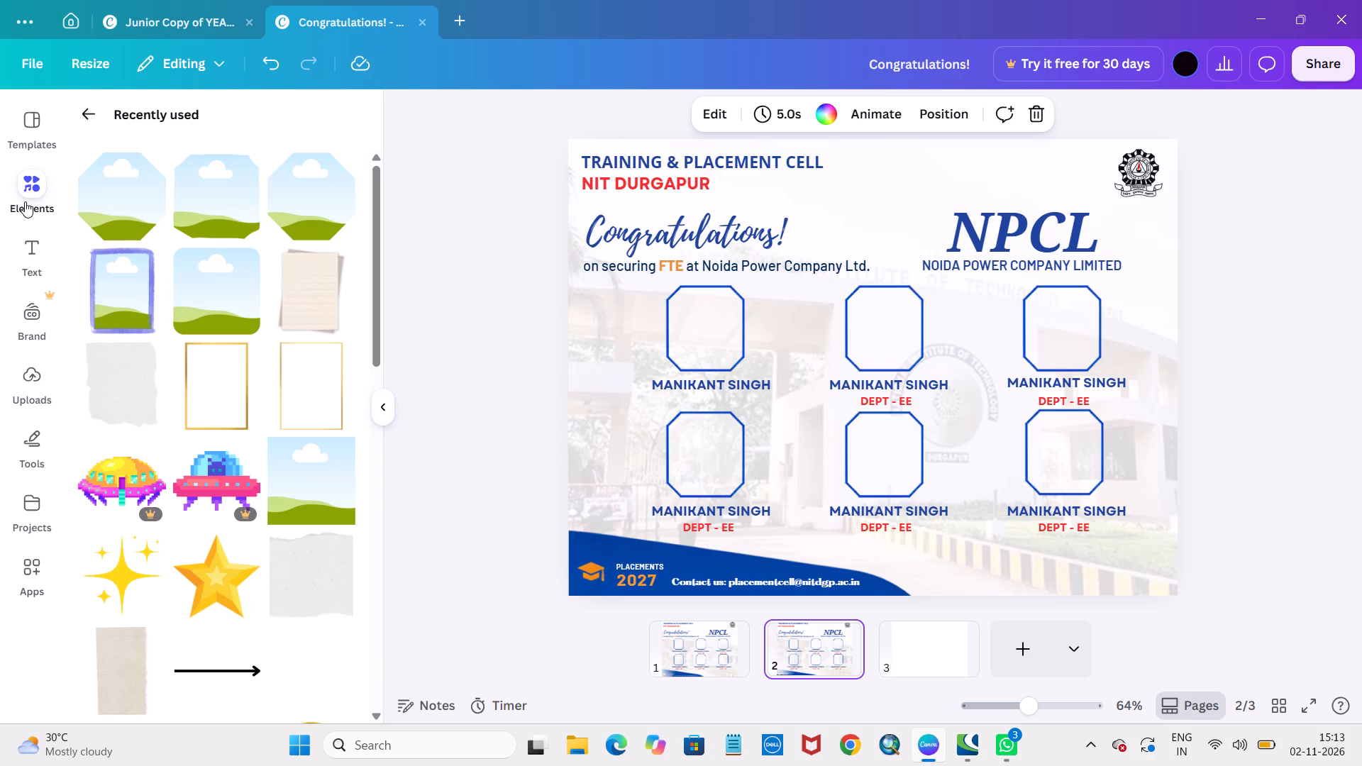
left_click(79, 121)
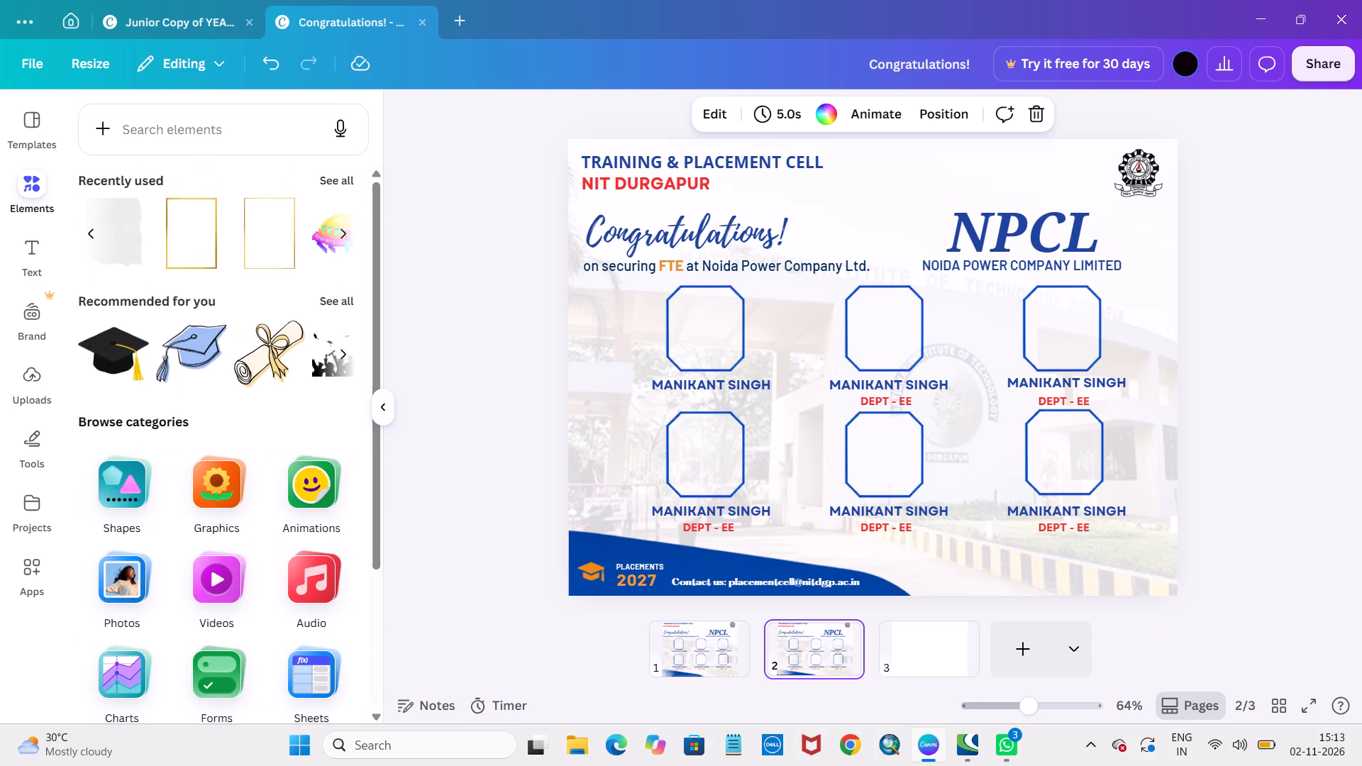
left_click(160, 128)
type("circle")
key("space")
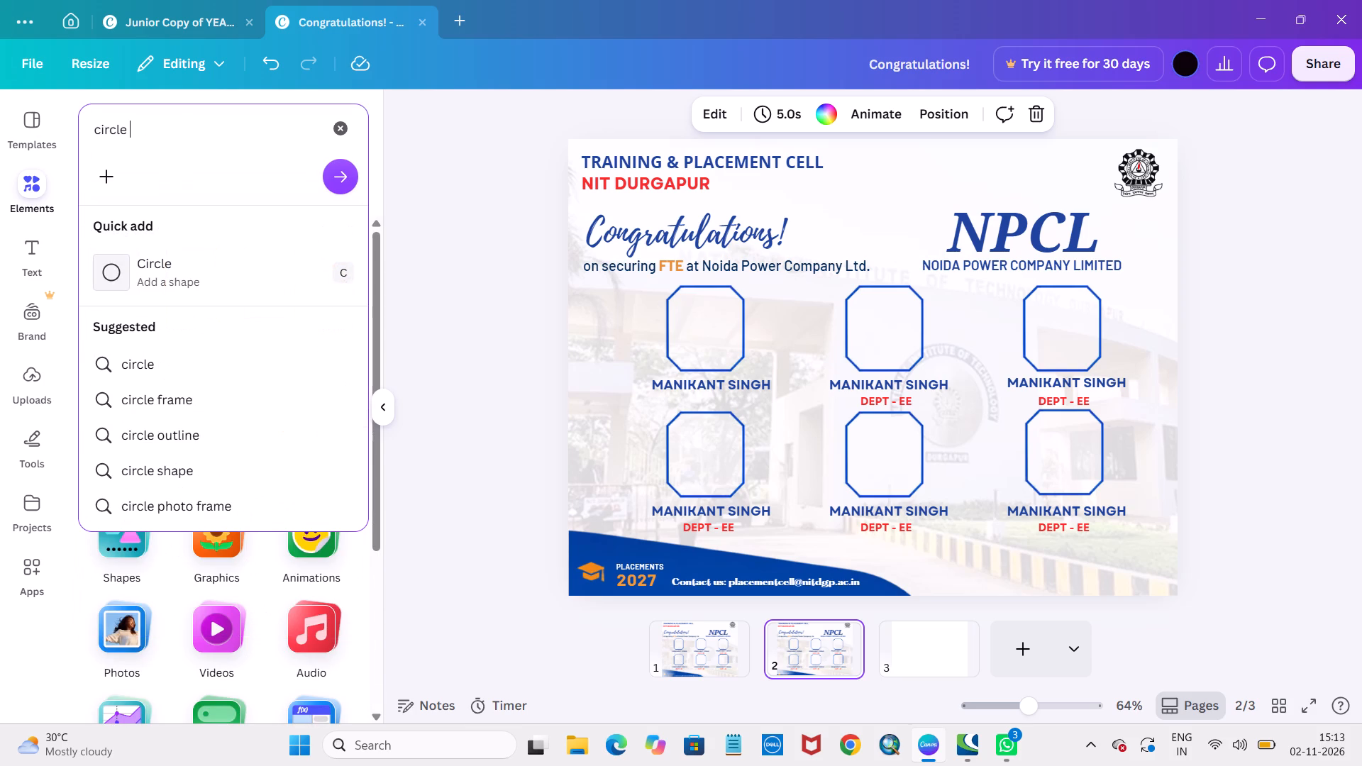
key("Return")
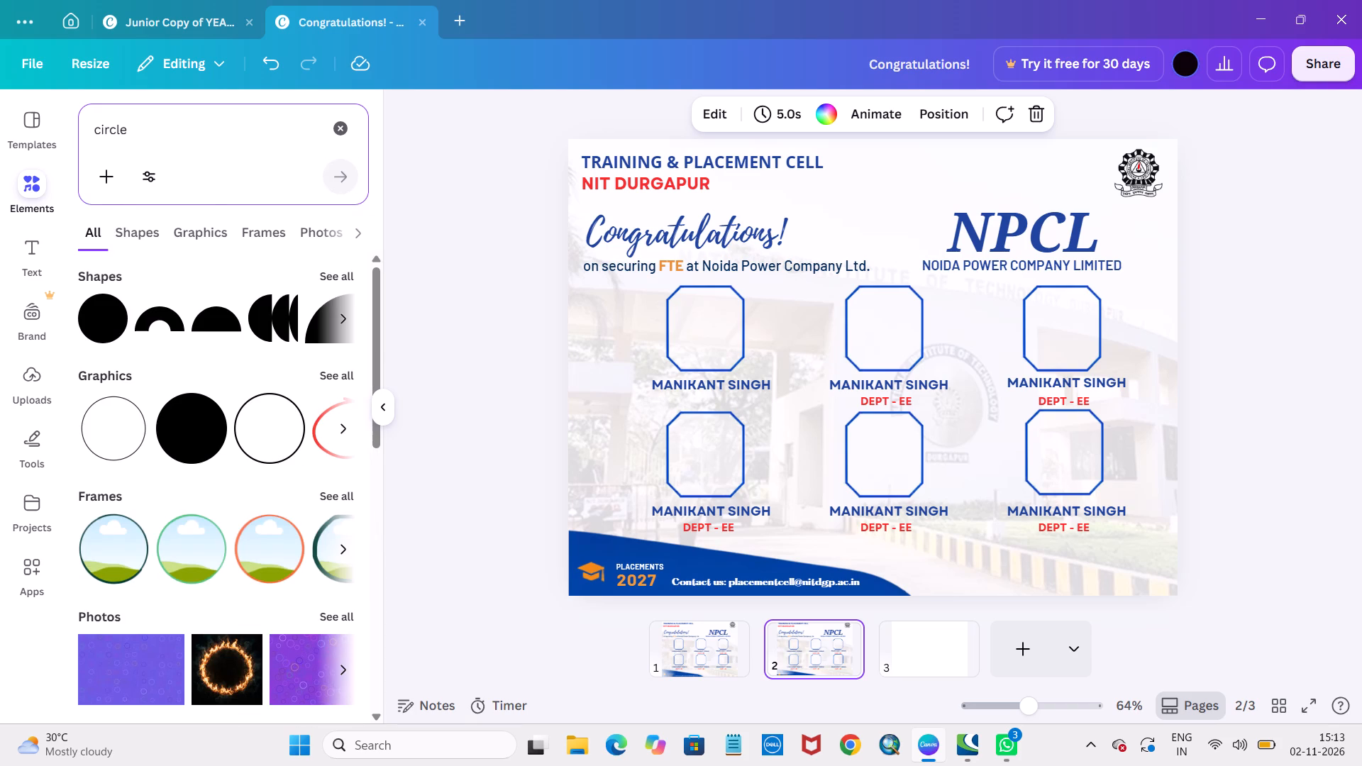
left_click(194, 550)
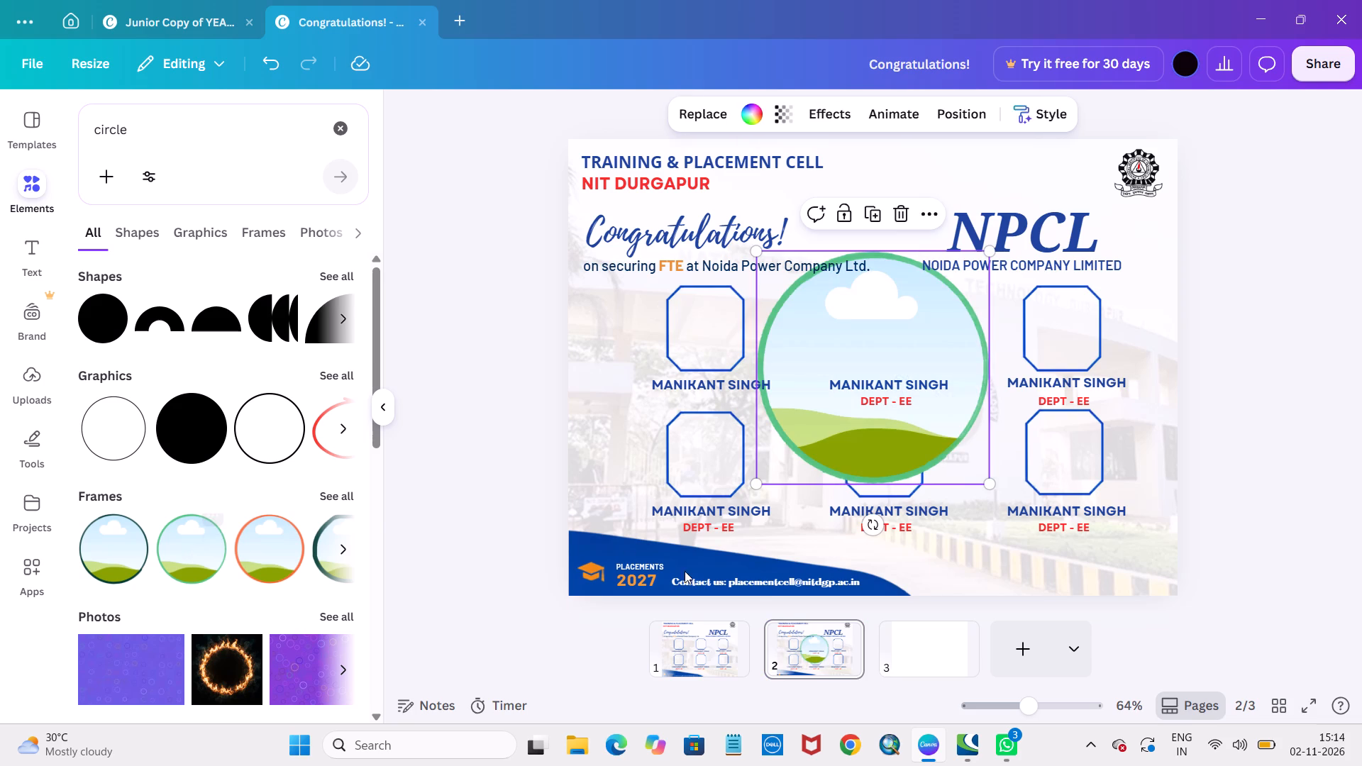
left_click(382, 419)
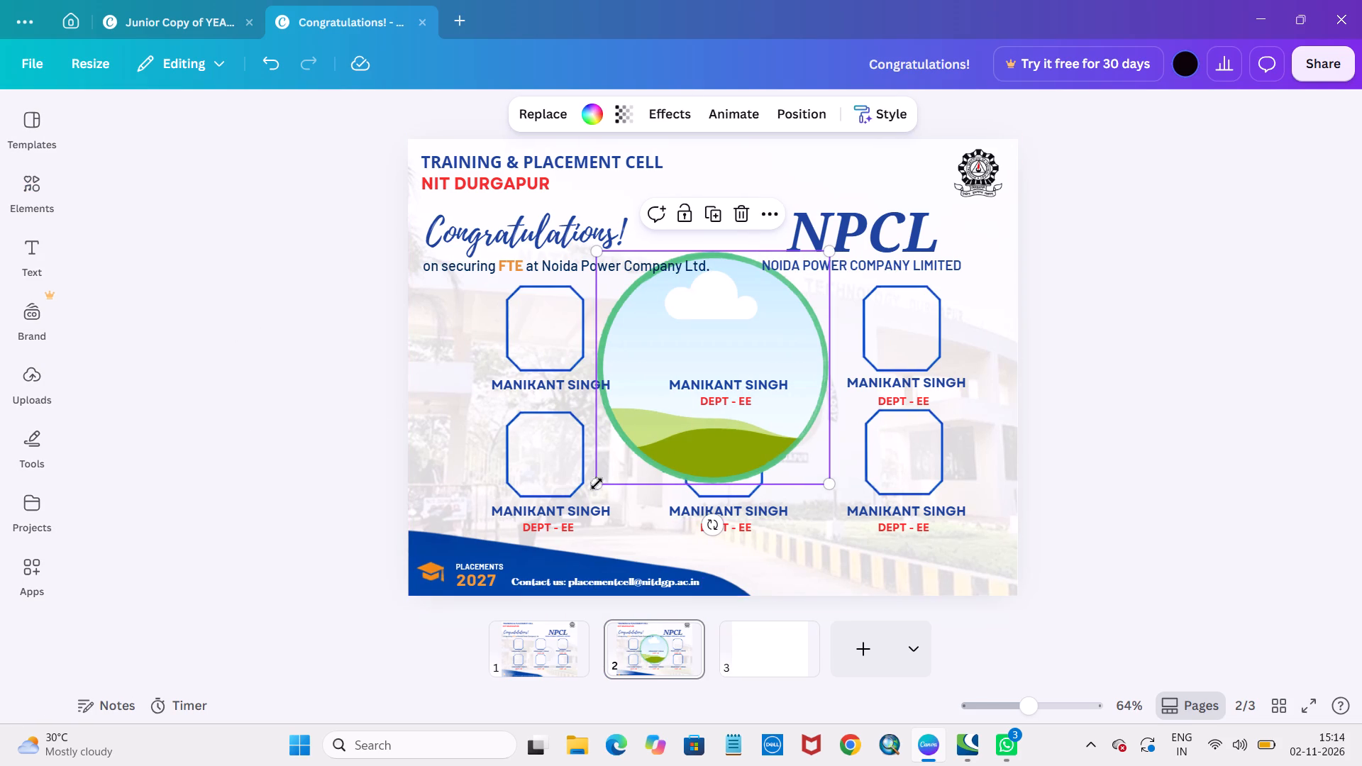
Shrink the circle frame to slightly larger than an octagon outline and place it over the first octagon in the upper row.
left_click_drag(589, 484, 752, 375)
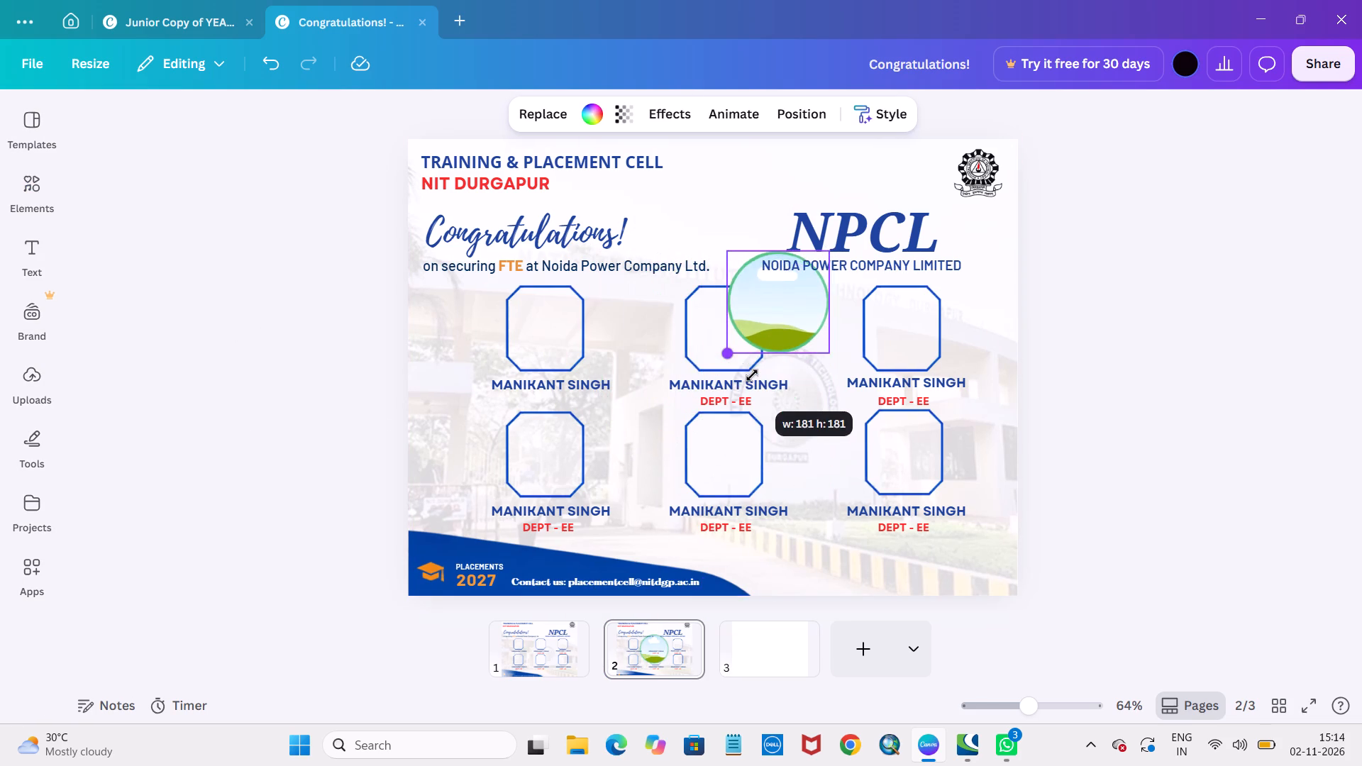
left_click_drag(752, 375, 740, 384)
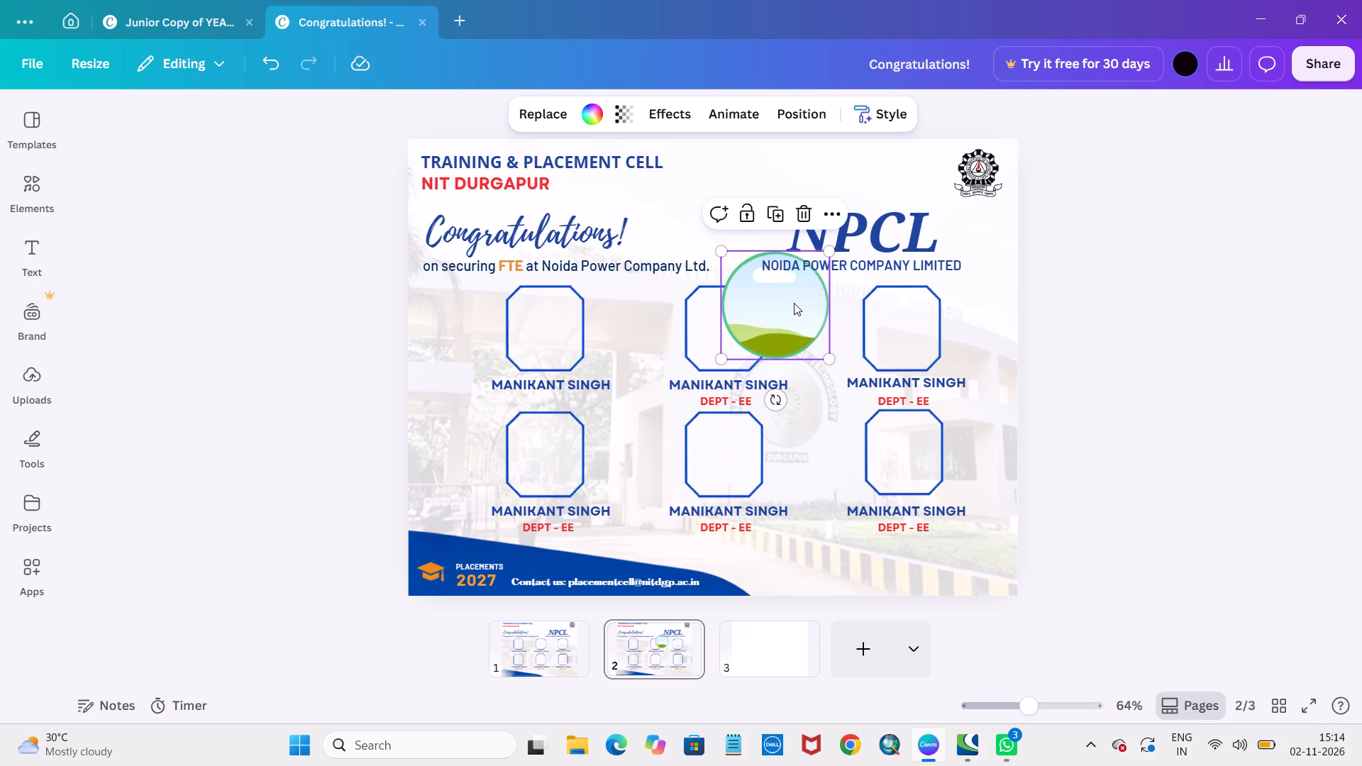
left_click_drag(794, 303, 560, 324)
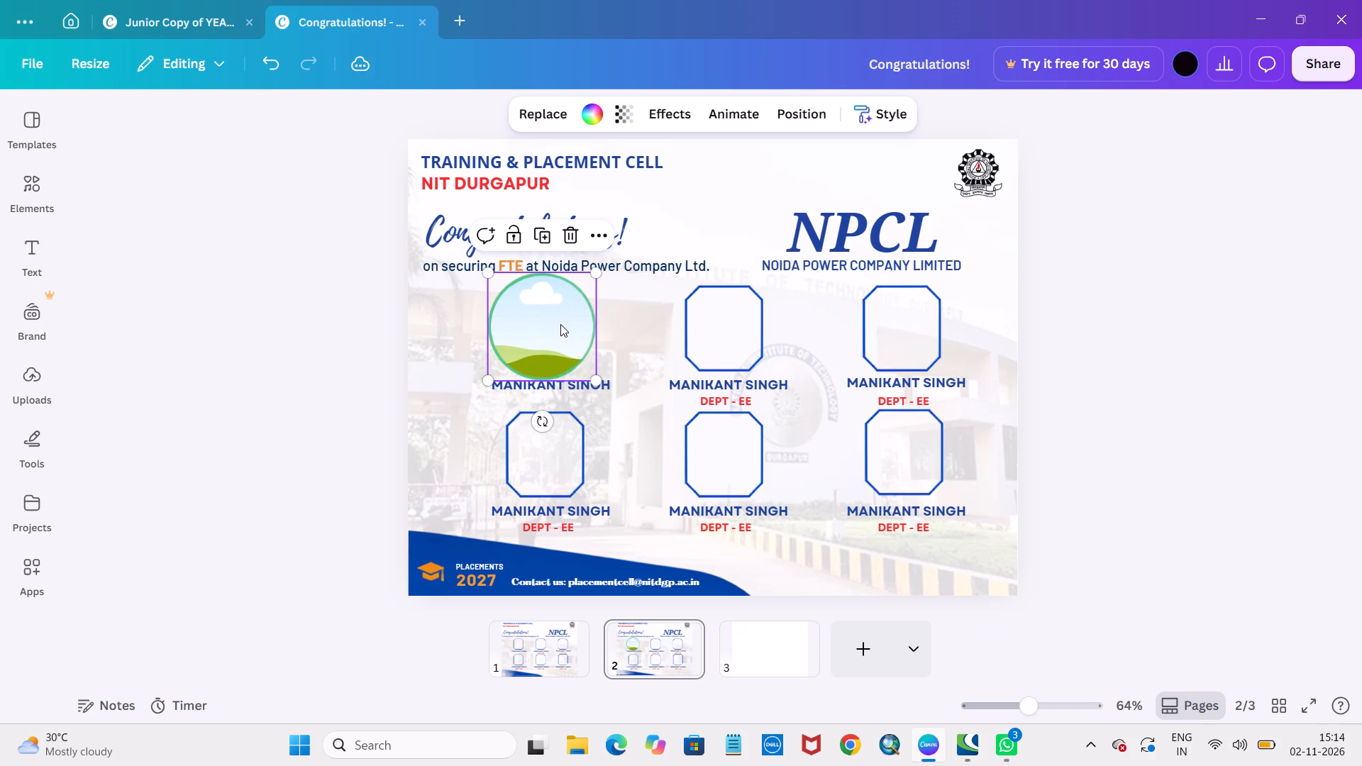
left_click_drag(489, 383, 499, 379)
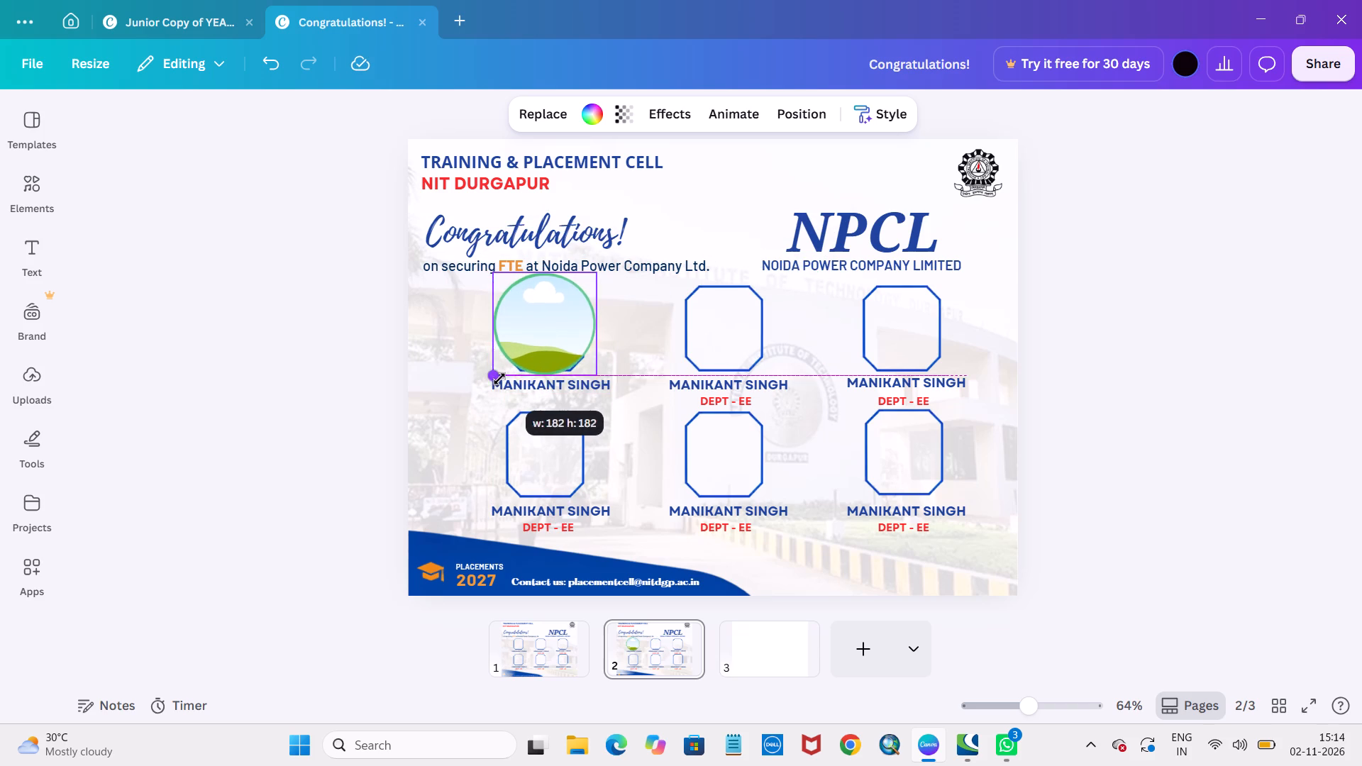
left_click_drag(499, 379, 504, 377)
left_click_drag(544, 333, 532, 359)
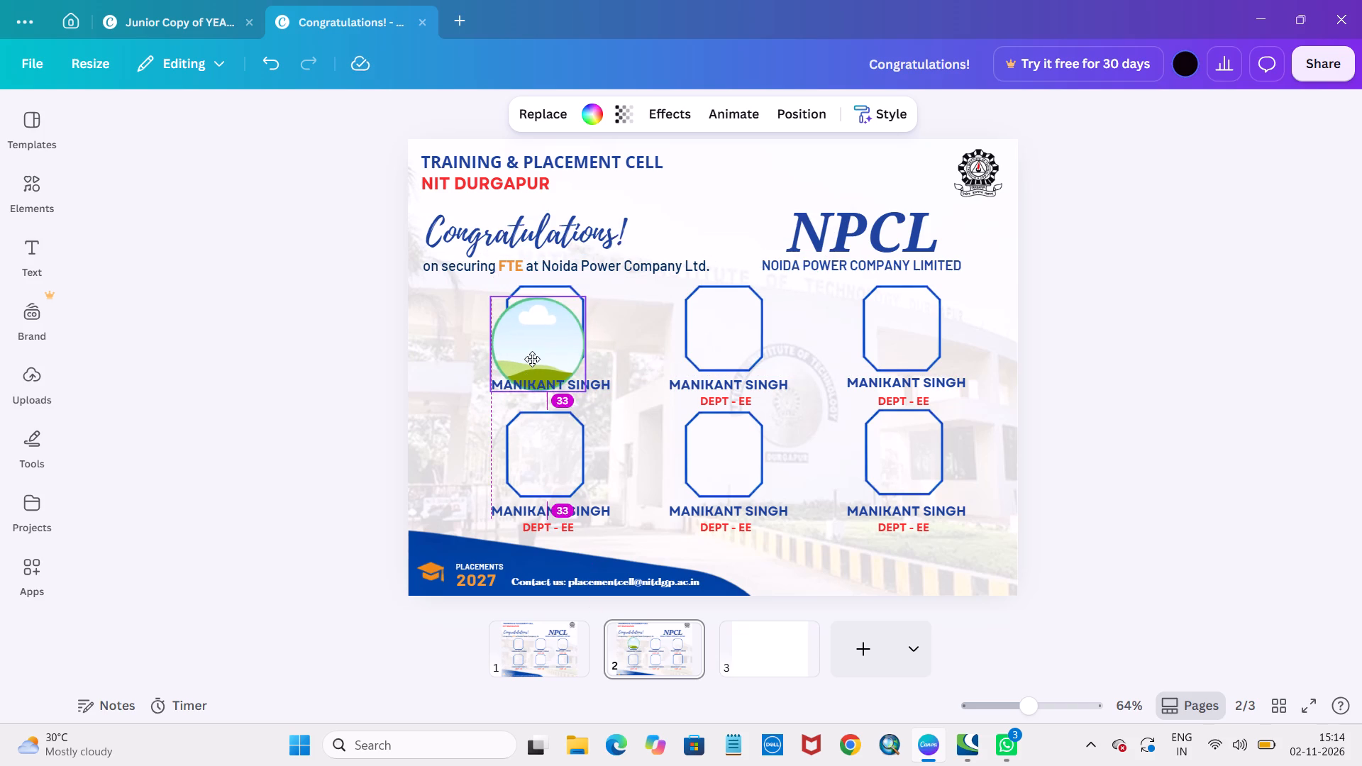
left_click_drag(532, 359, 539, 341)
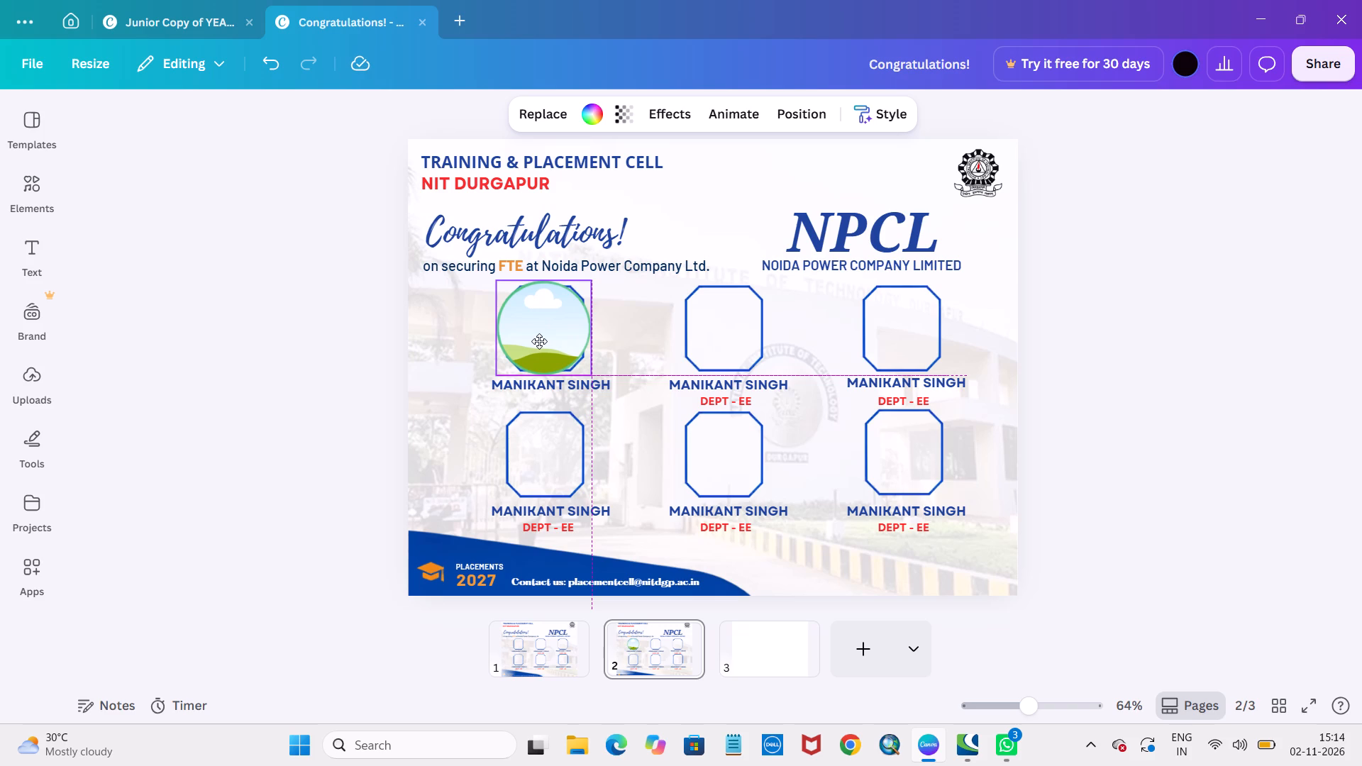
left_click_drag(539, 341, 539, 342)
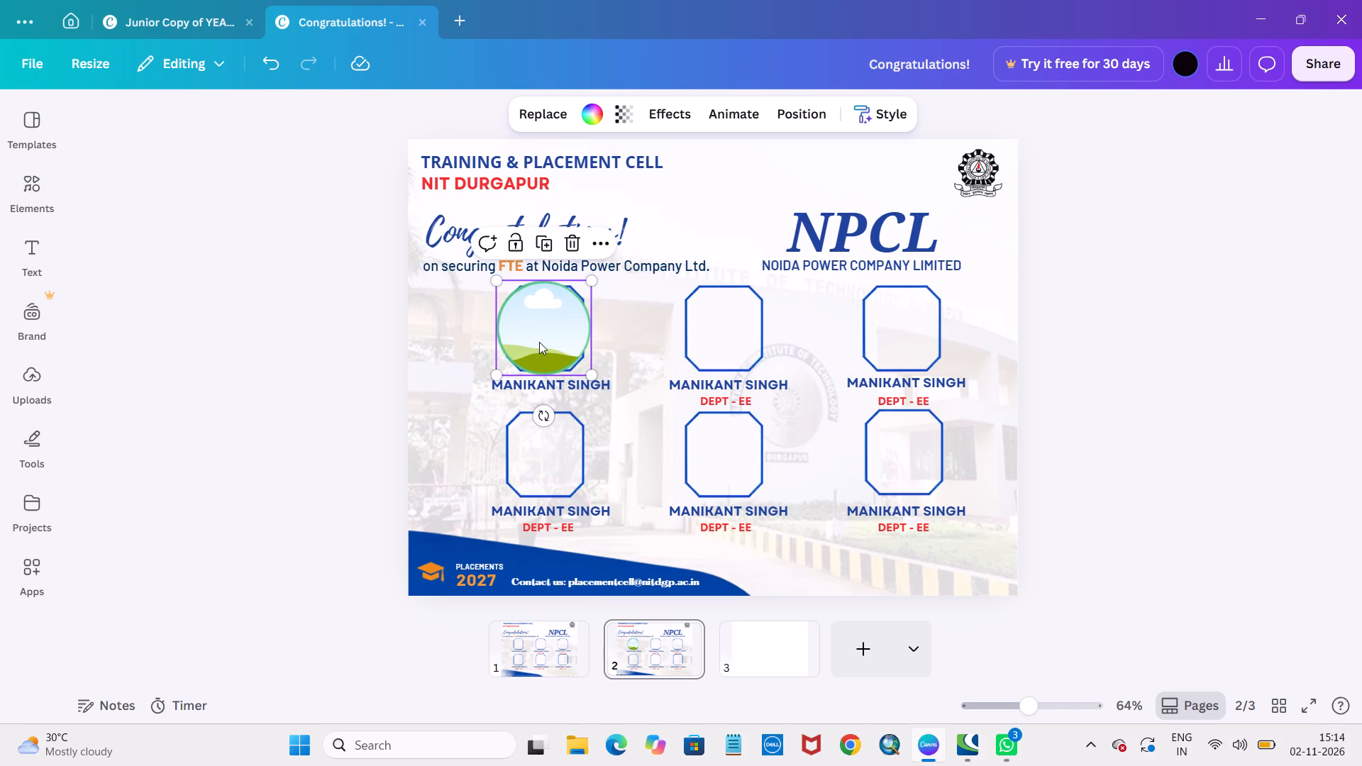
Move the circle frame aside and delete the first octagon outline in the upper row.
left_click_drag(539, 342, 589, 309)
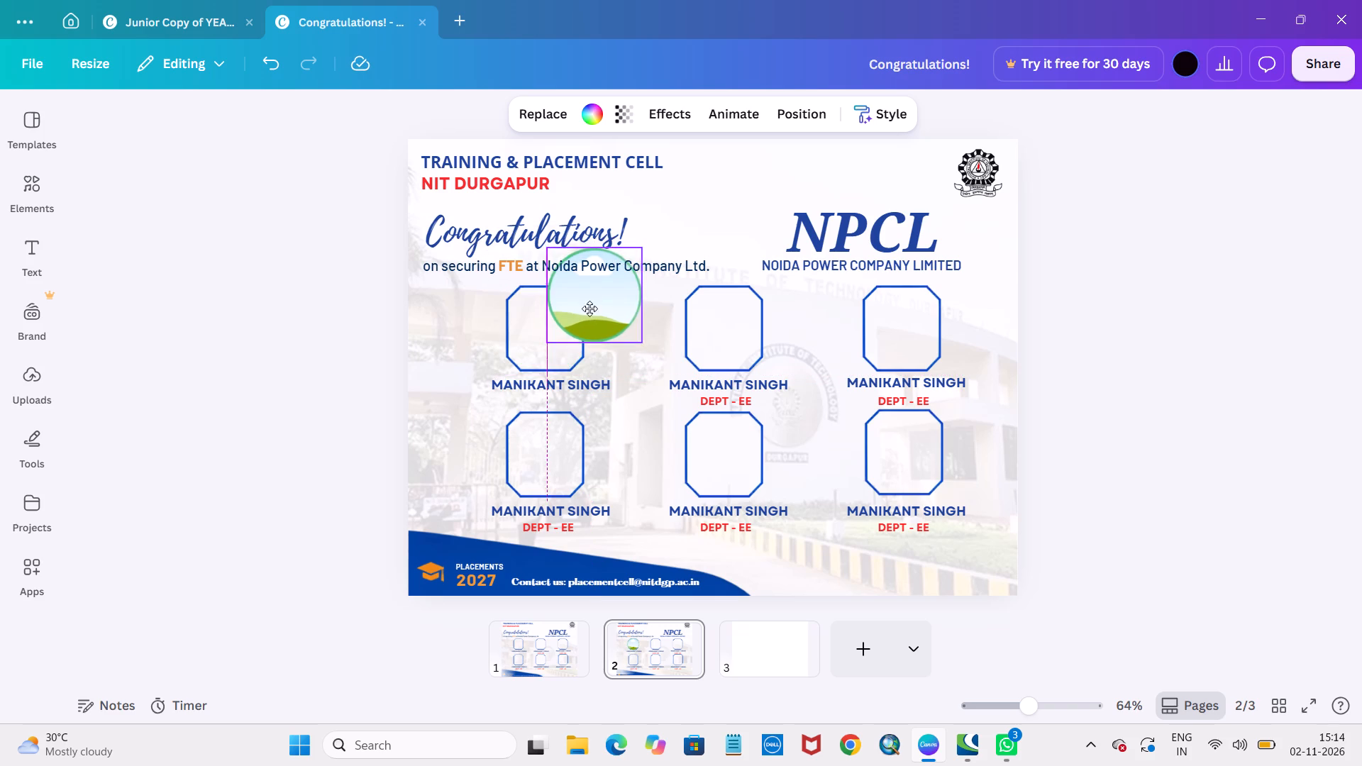
left_click_drag(589, 309, 607, 301)
left_click(528, 328)
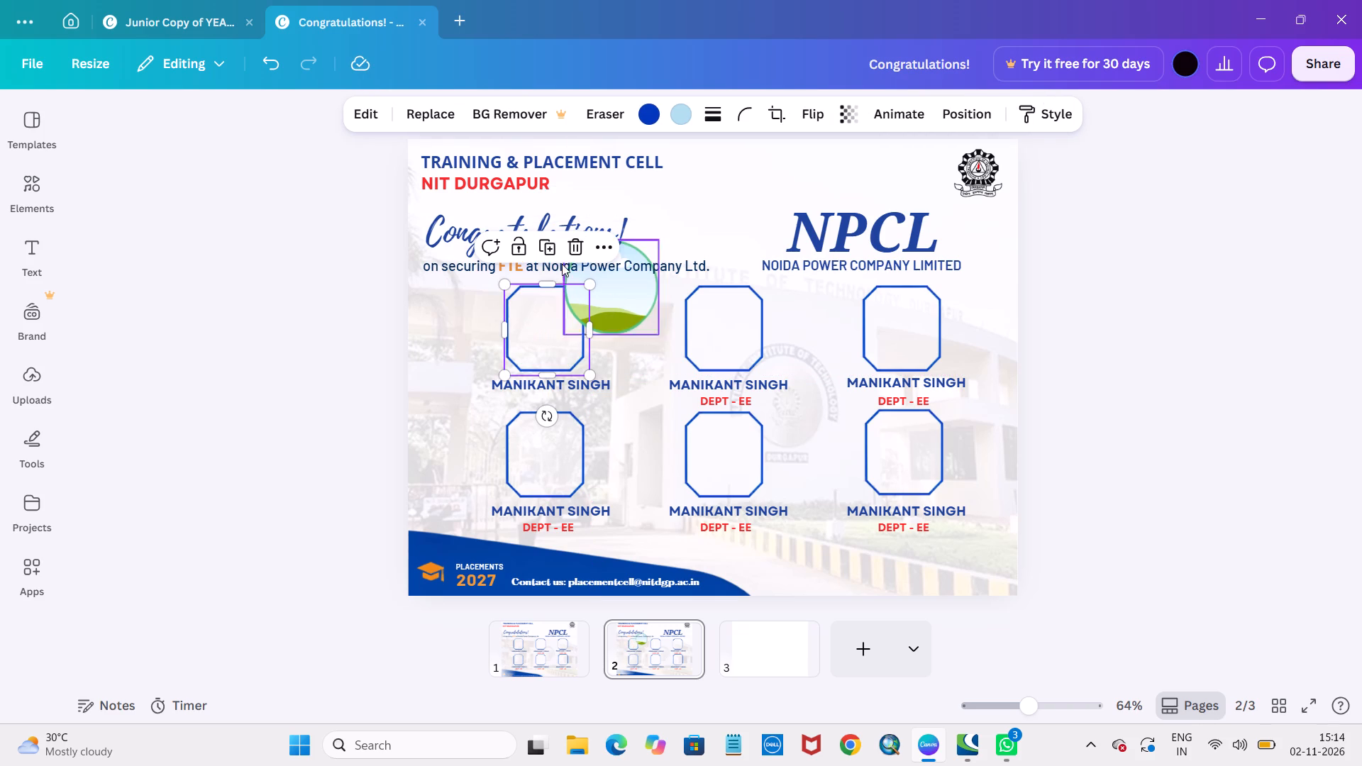
left_click(572, 248)
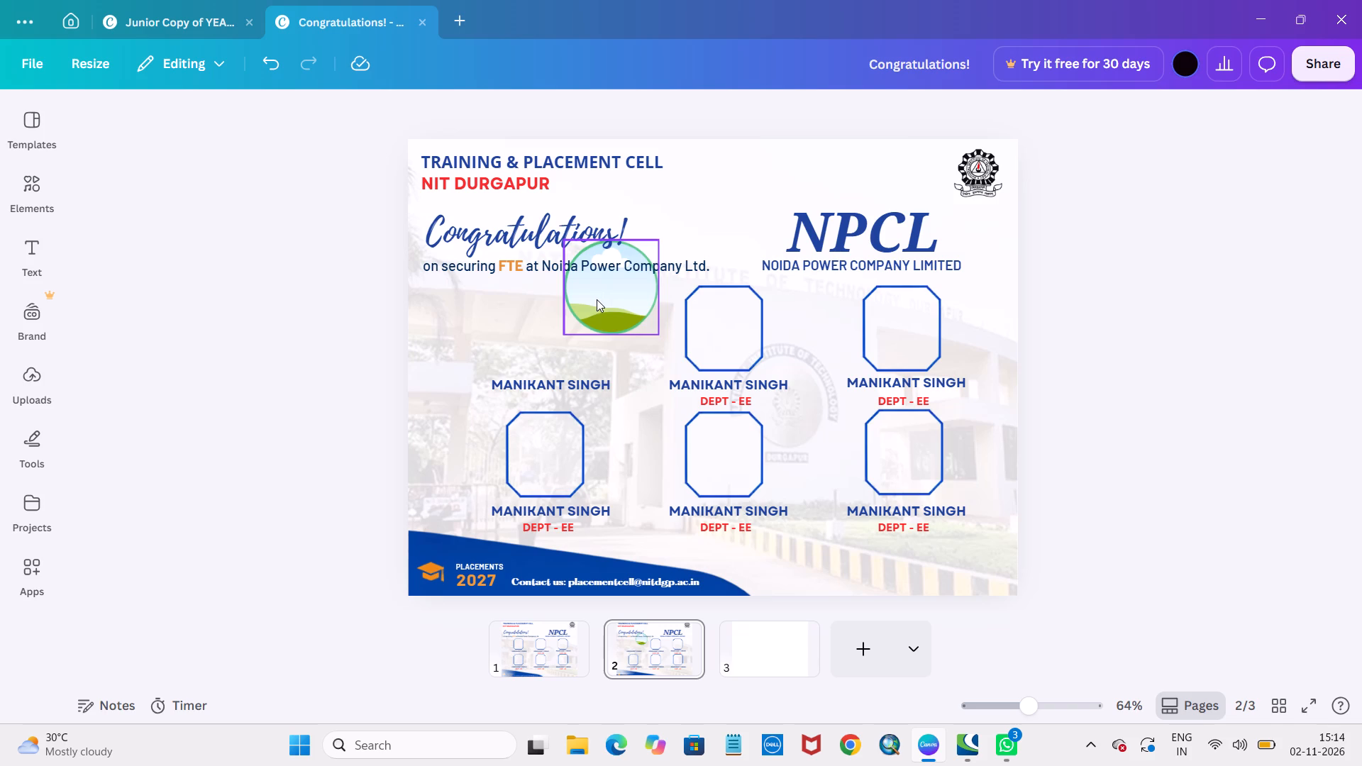
Place the circle frame in the emptied first position of the upper row, centred above the name.
left_click_drag(597, 299, 533, 335)
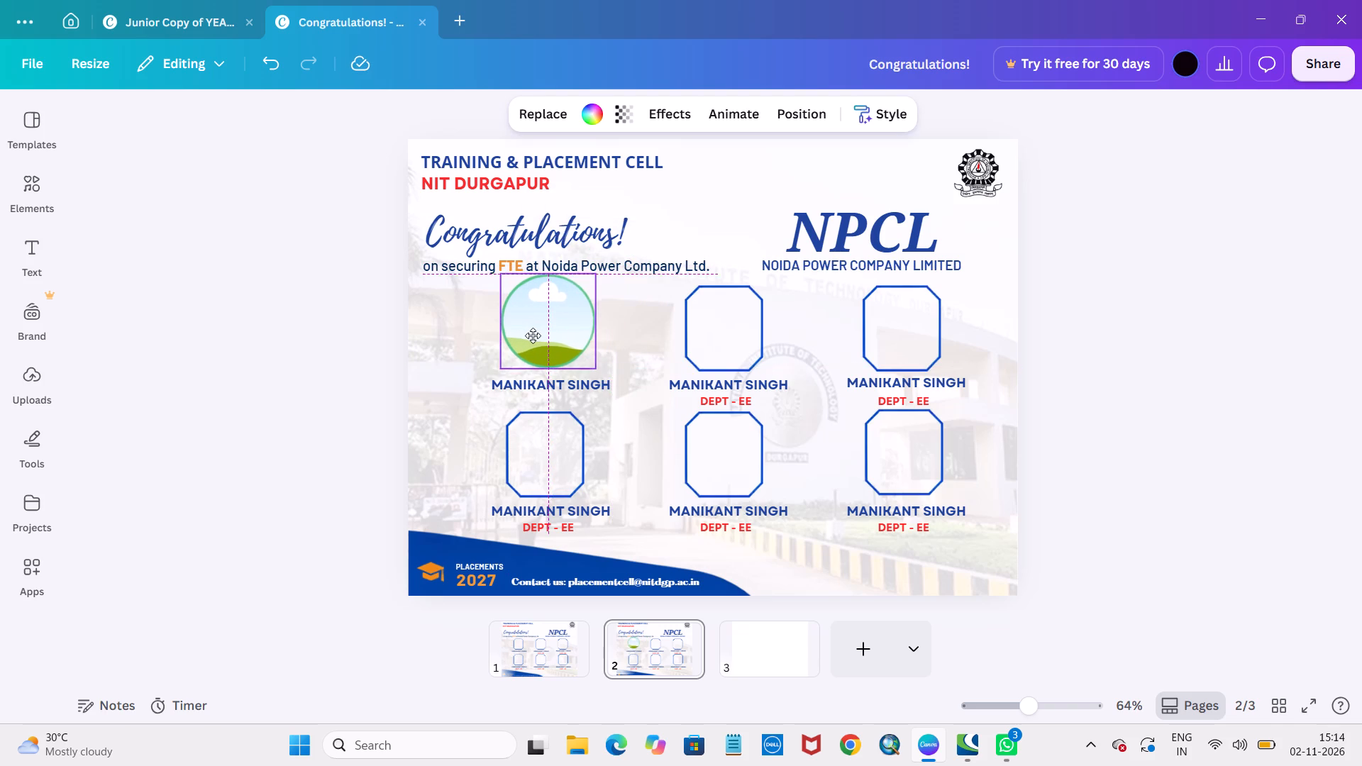
left_click_drag(533, 335, 533, 338)
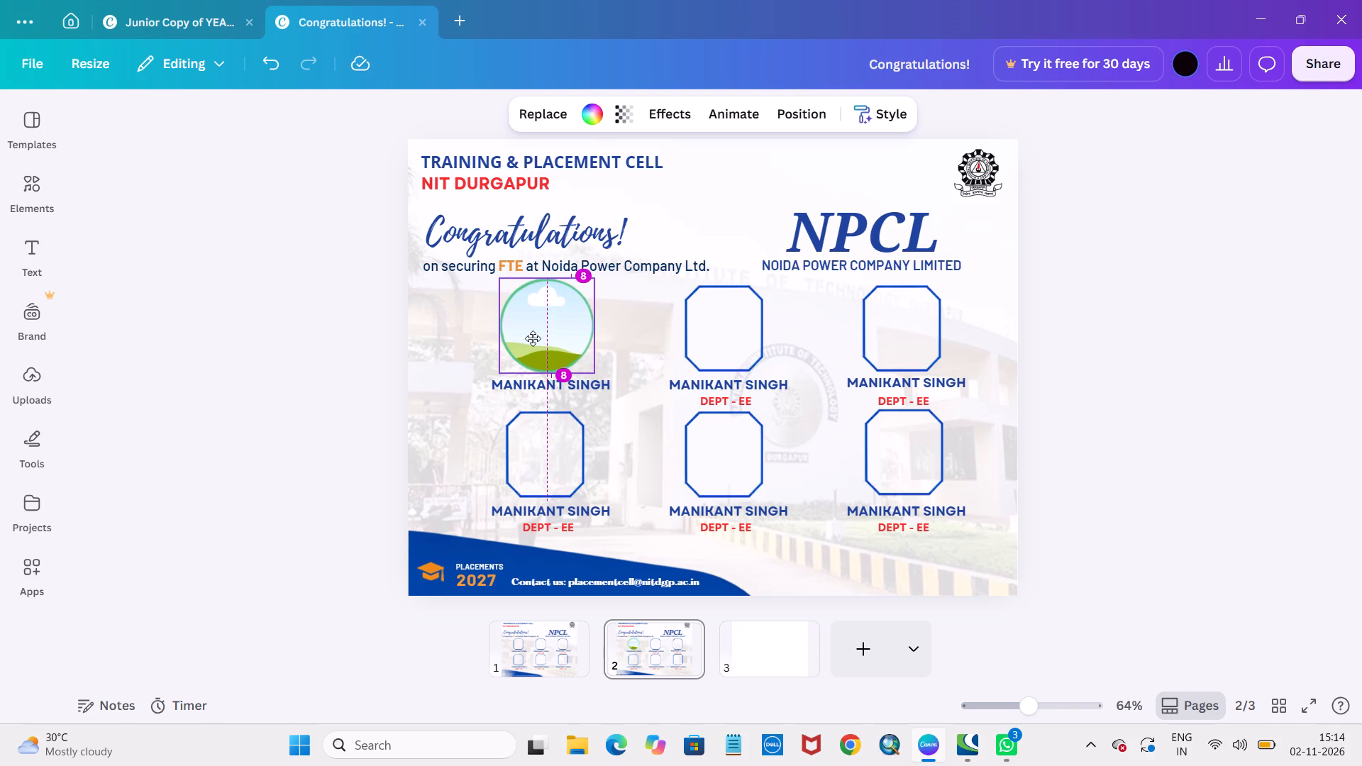
left_click_drag(533, 338, 531, 338)
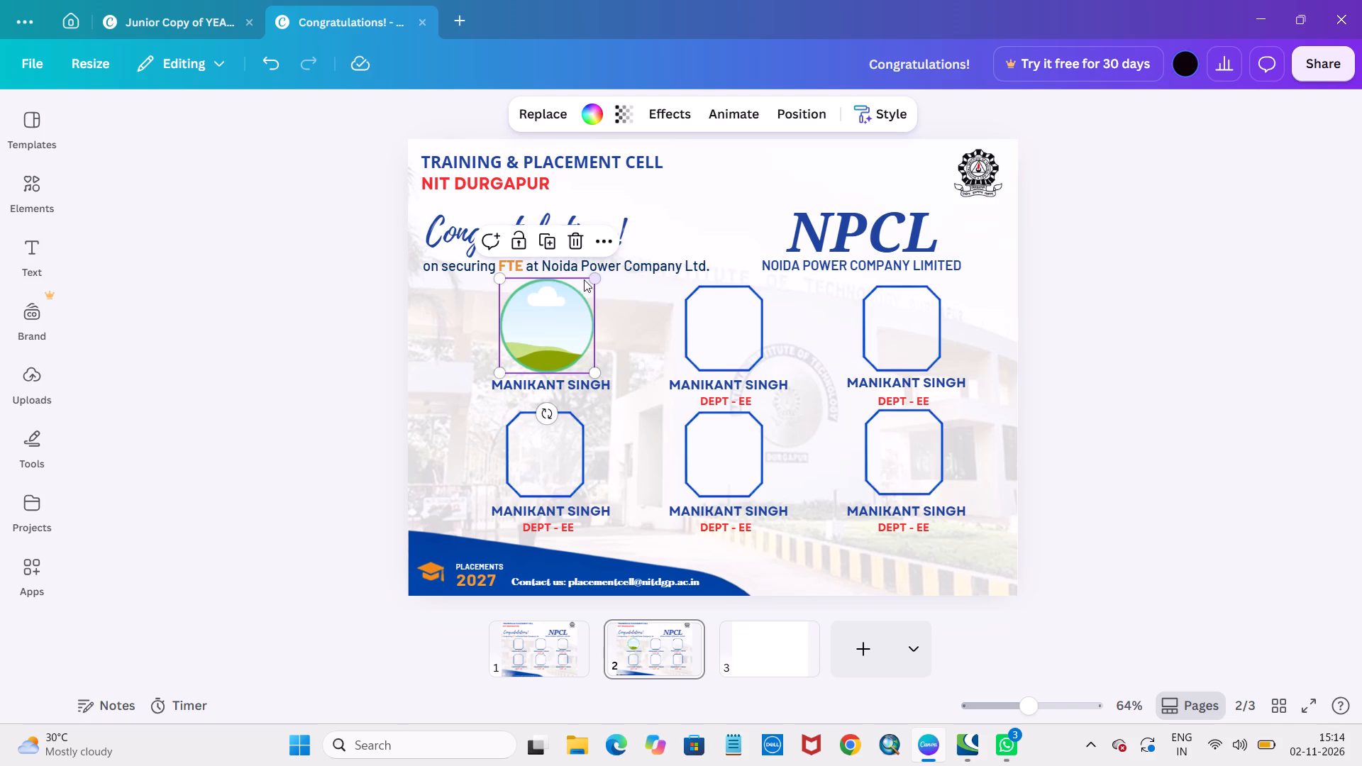
left_click(1155, 230)
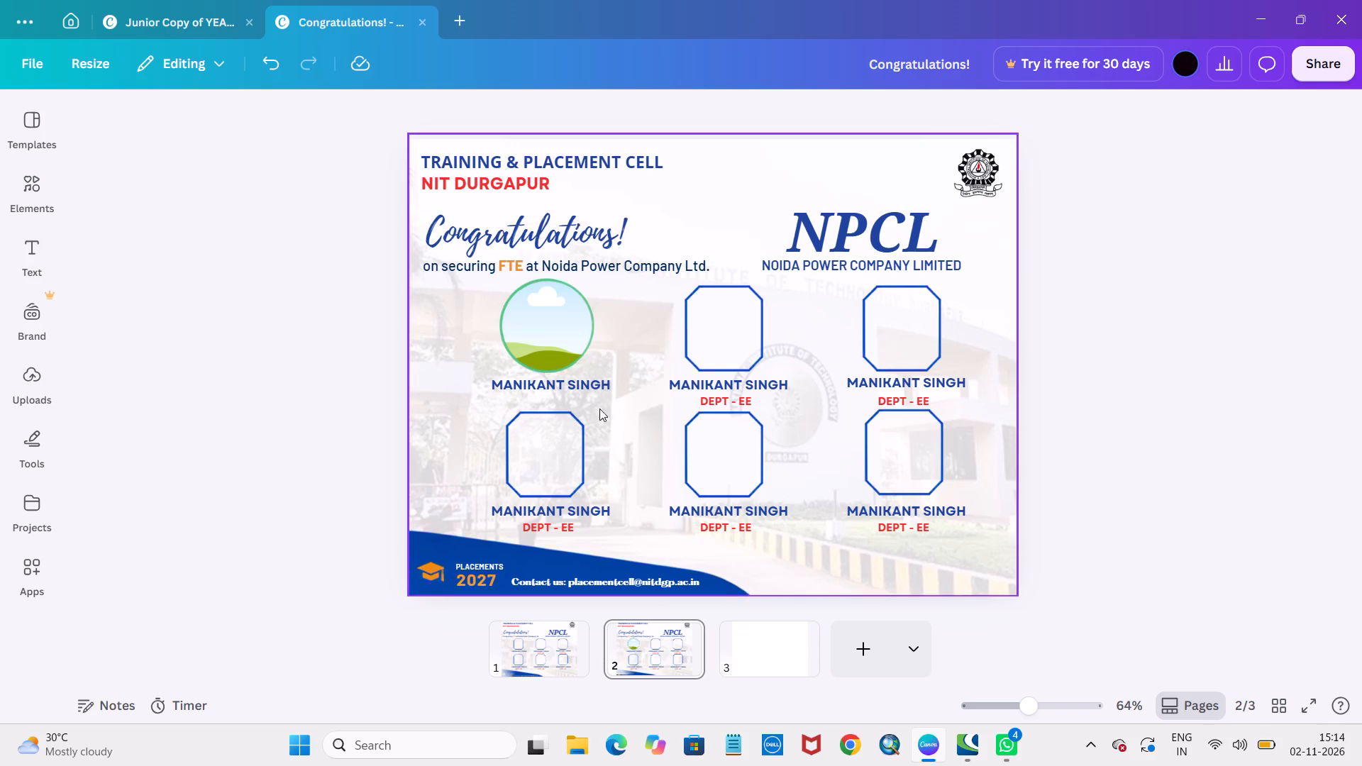
left_click(555, 333)
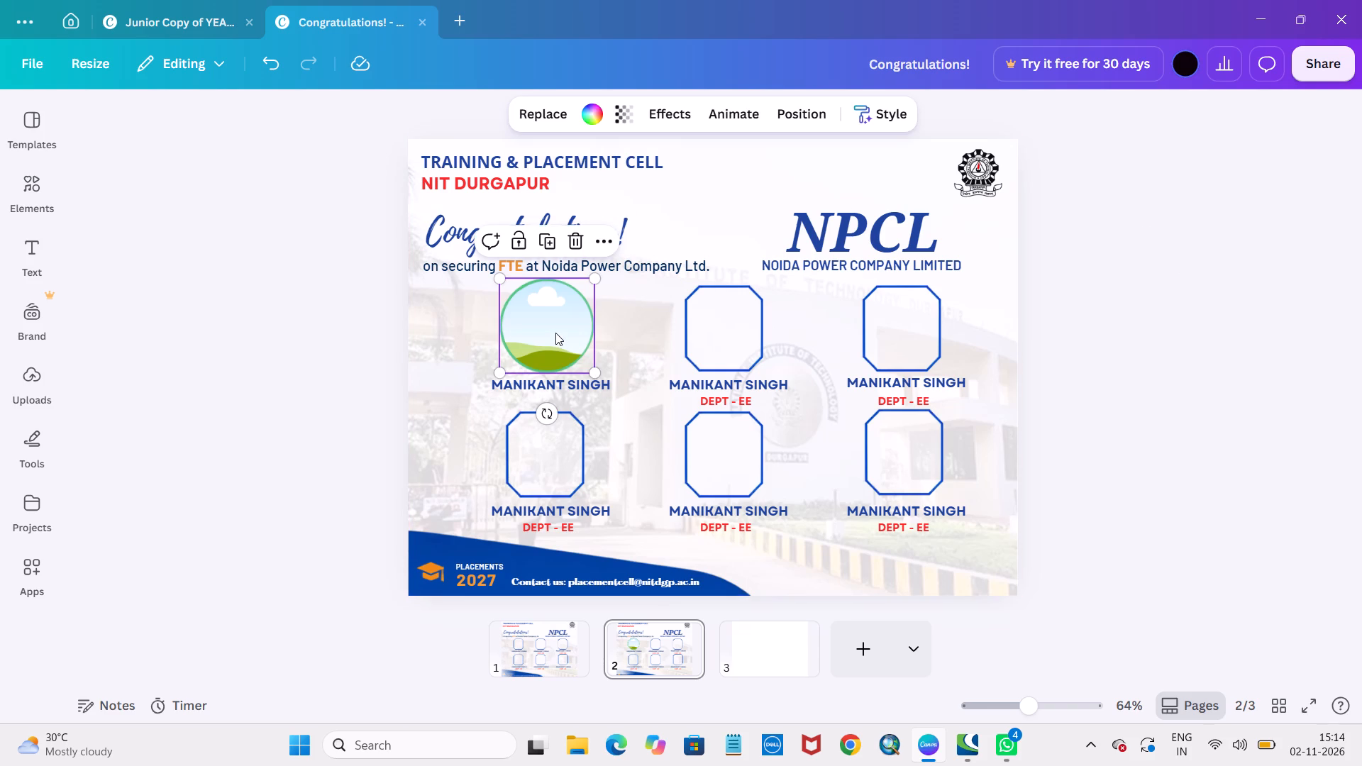
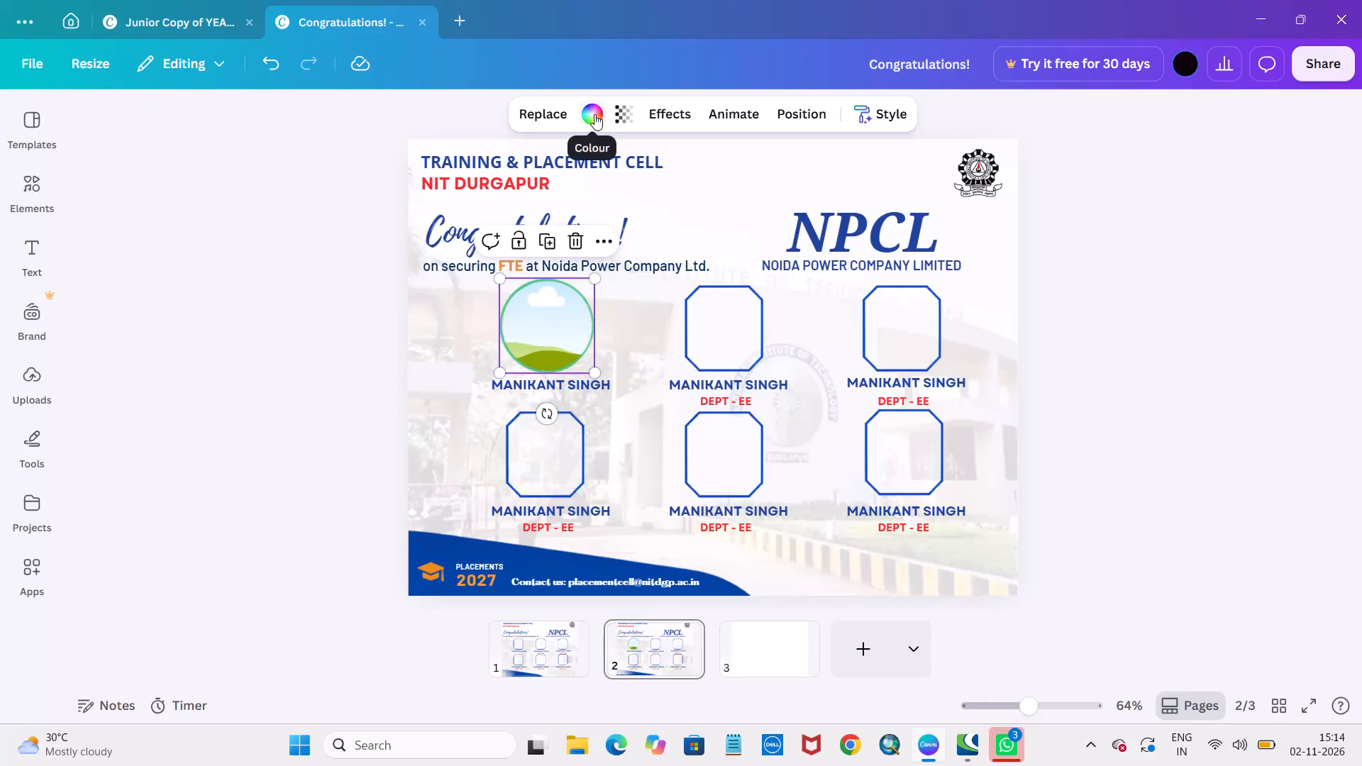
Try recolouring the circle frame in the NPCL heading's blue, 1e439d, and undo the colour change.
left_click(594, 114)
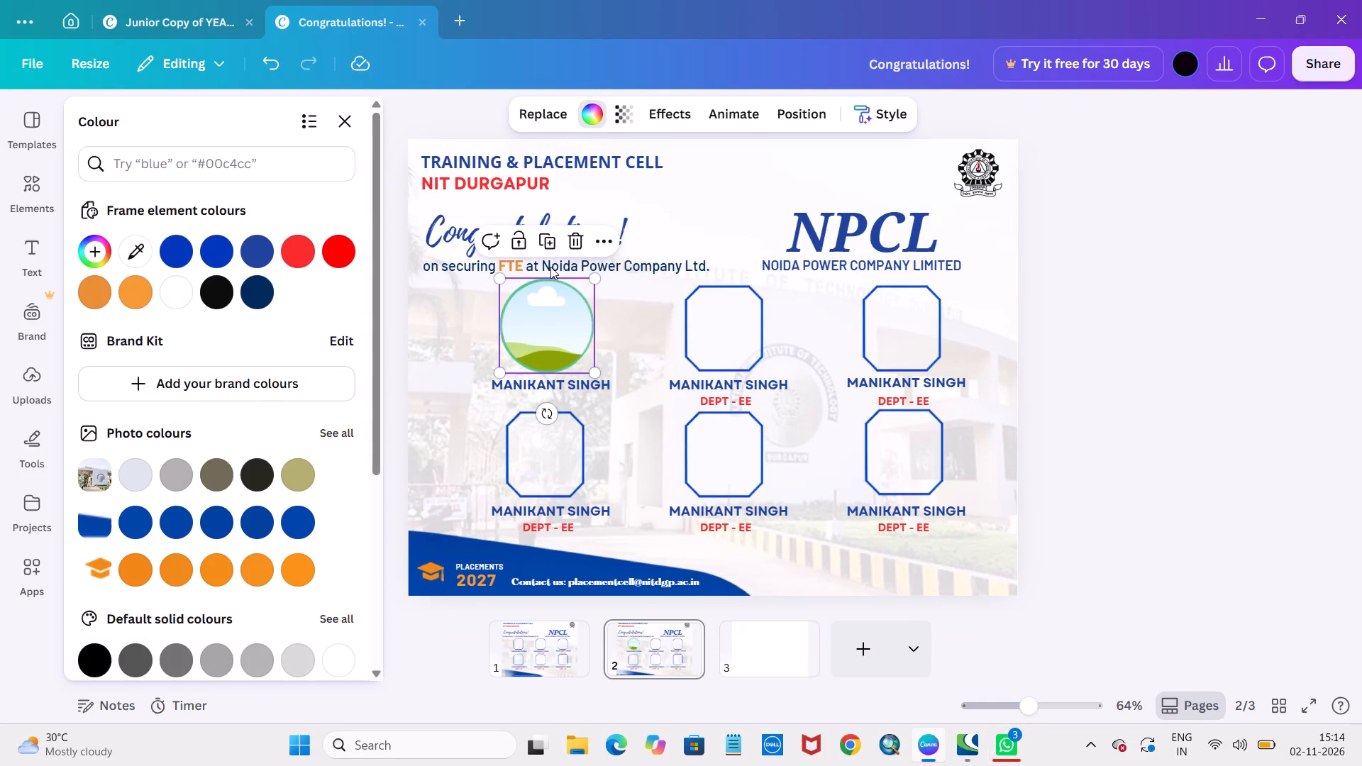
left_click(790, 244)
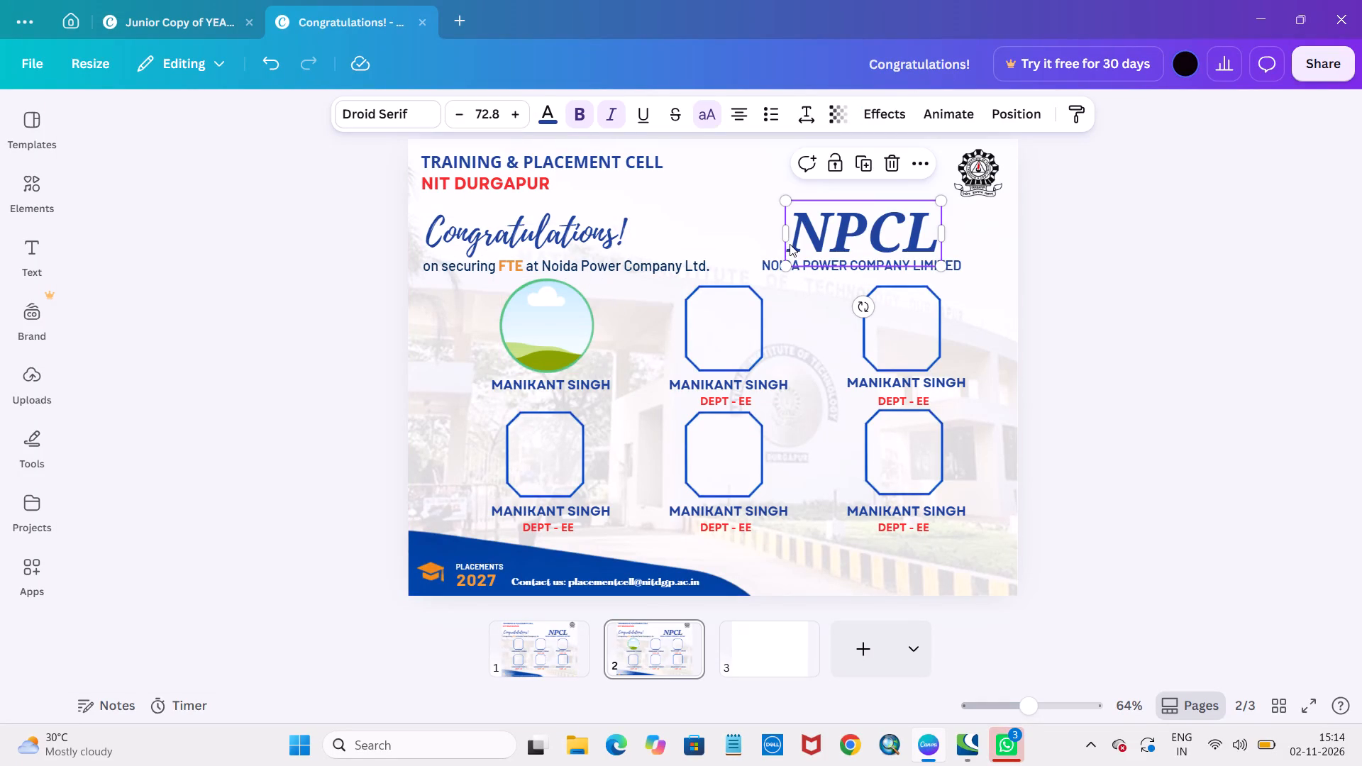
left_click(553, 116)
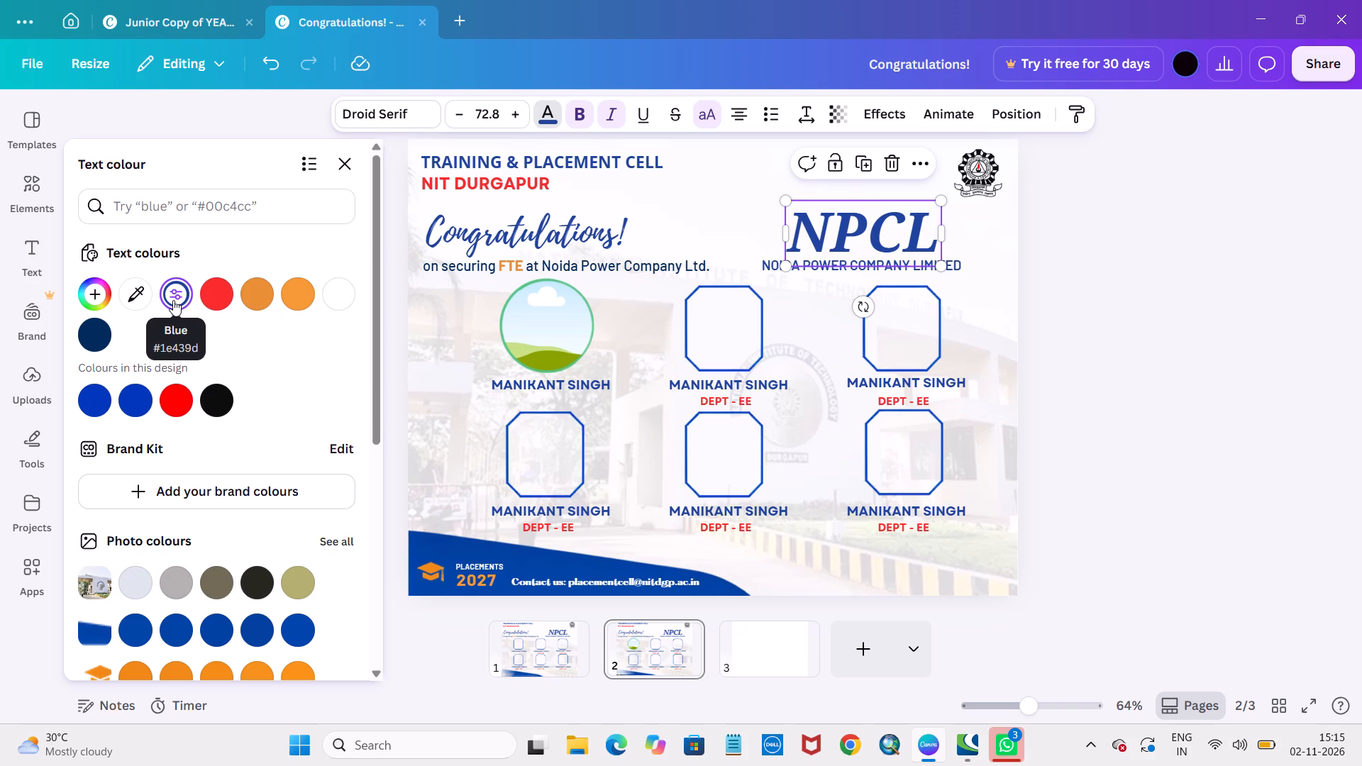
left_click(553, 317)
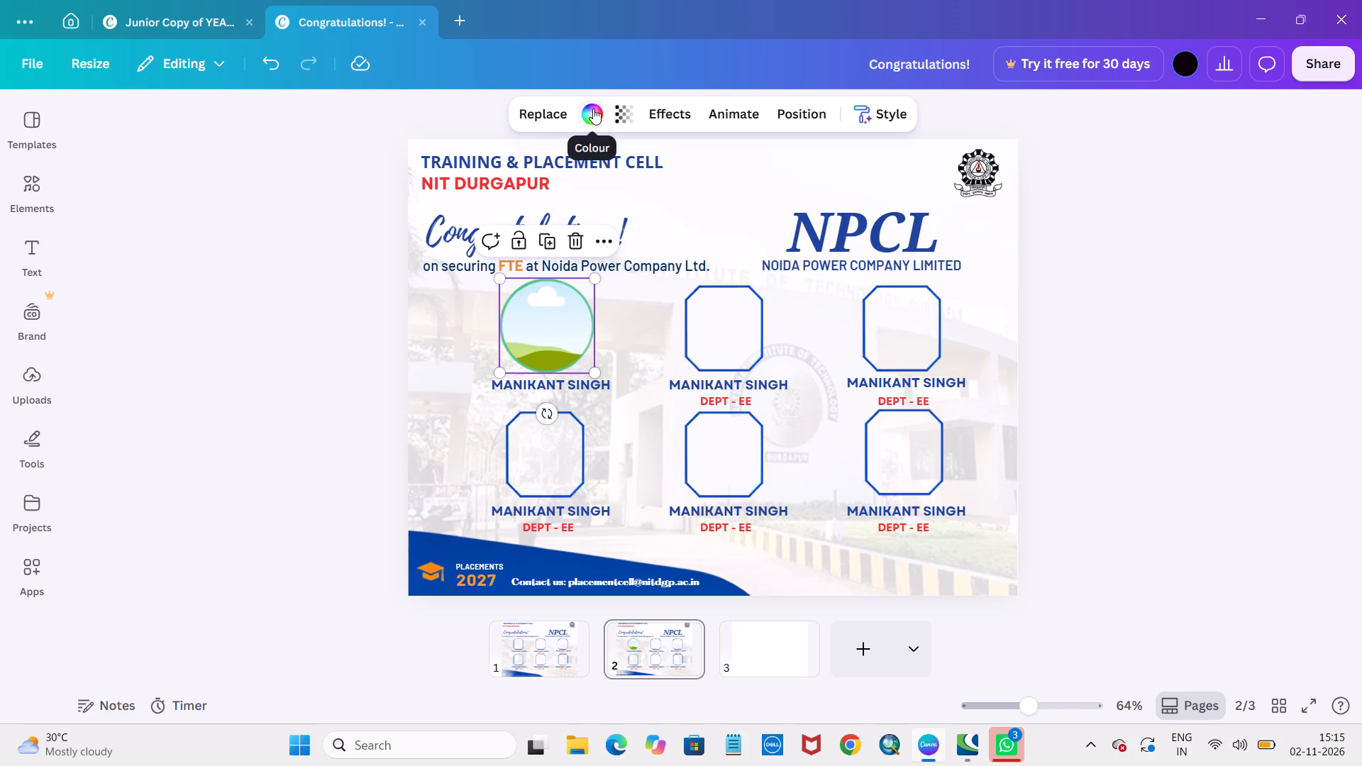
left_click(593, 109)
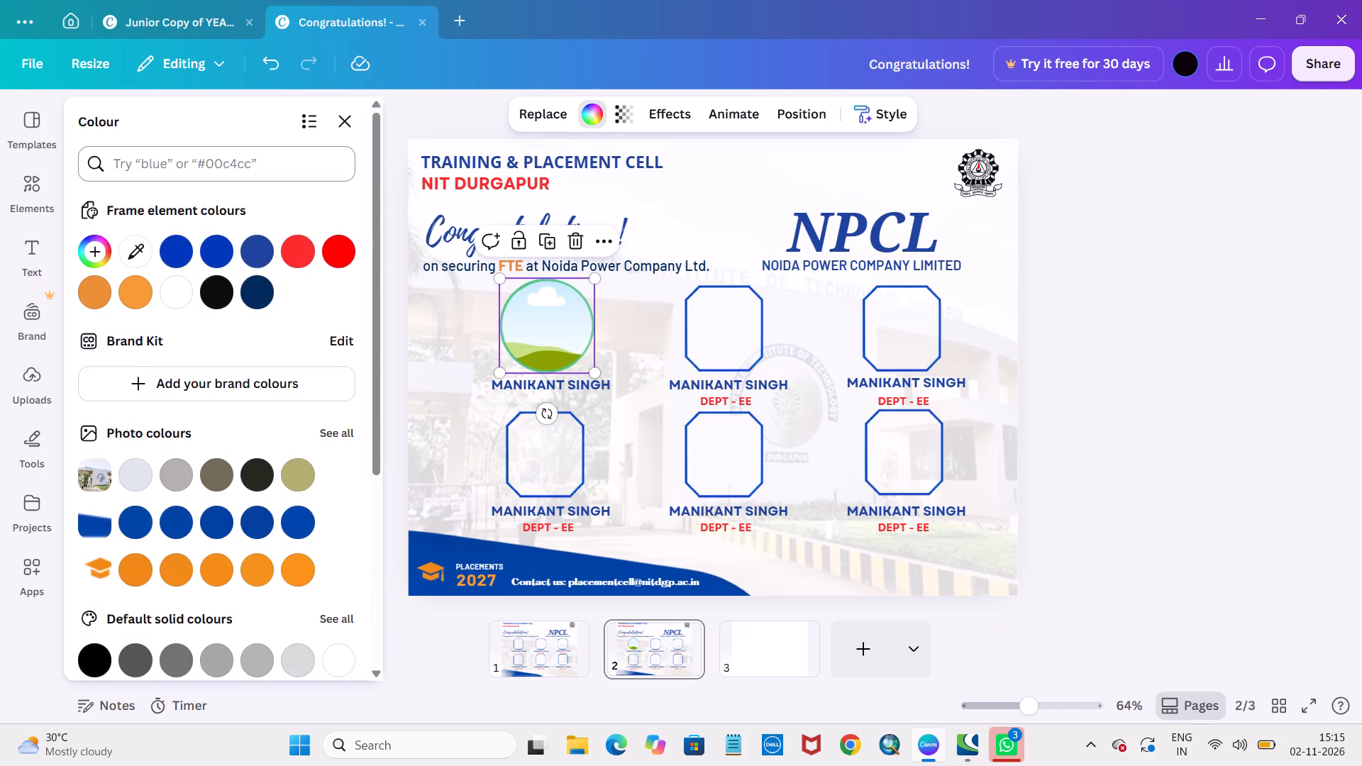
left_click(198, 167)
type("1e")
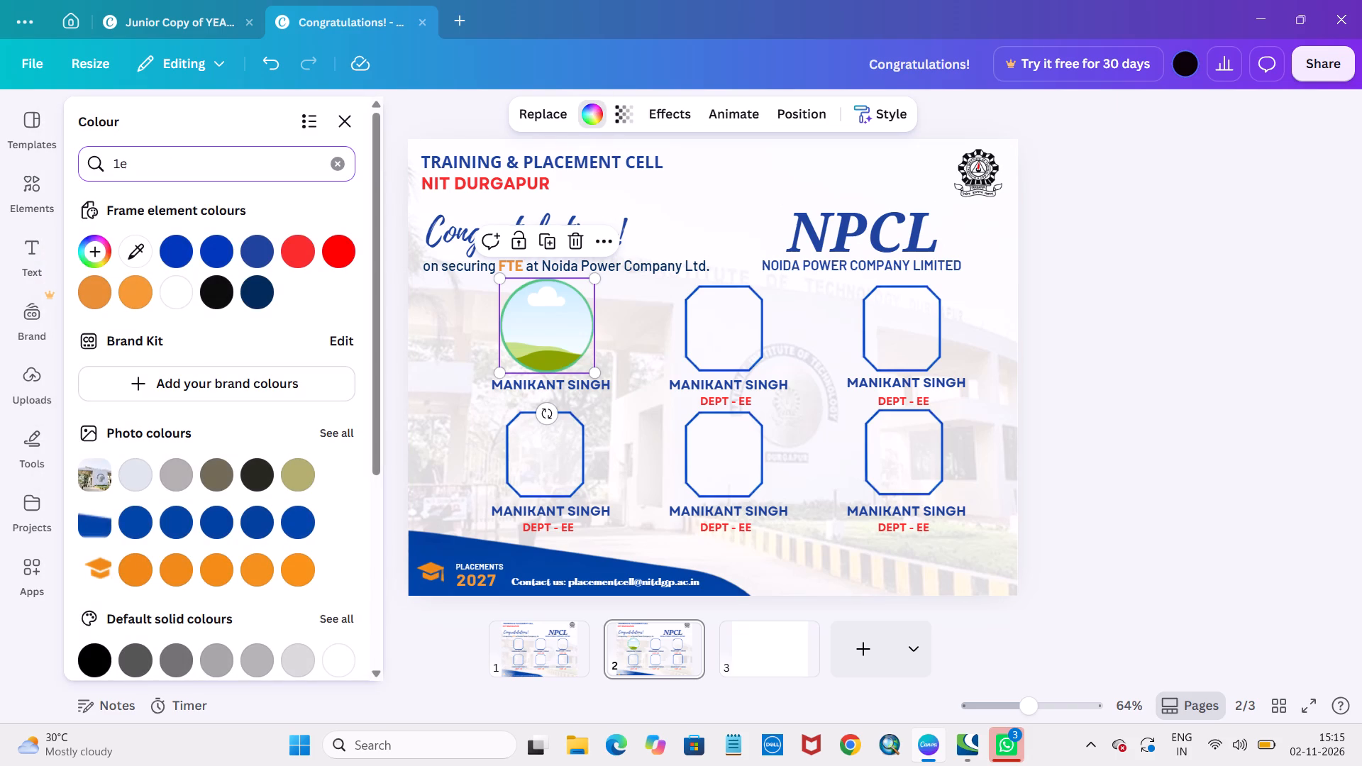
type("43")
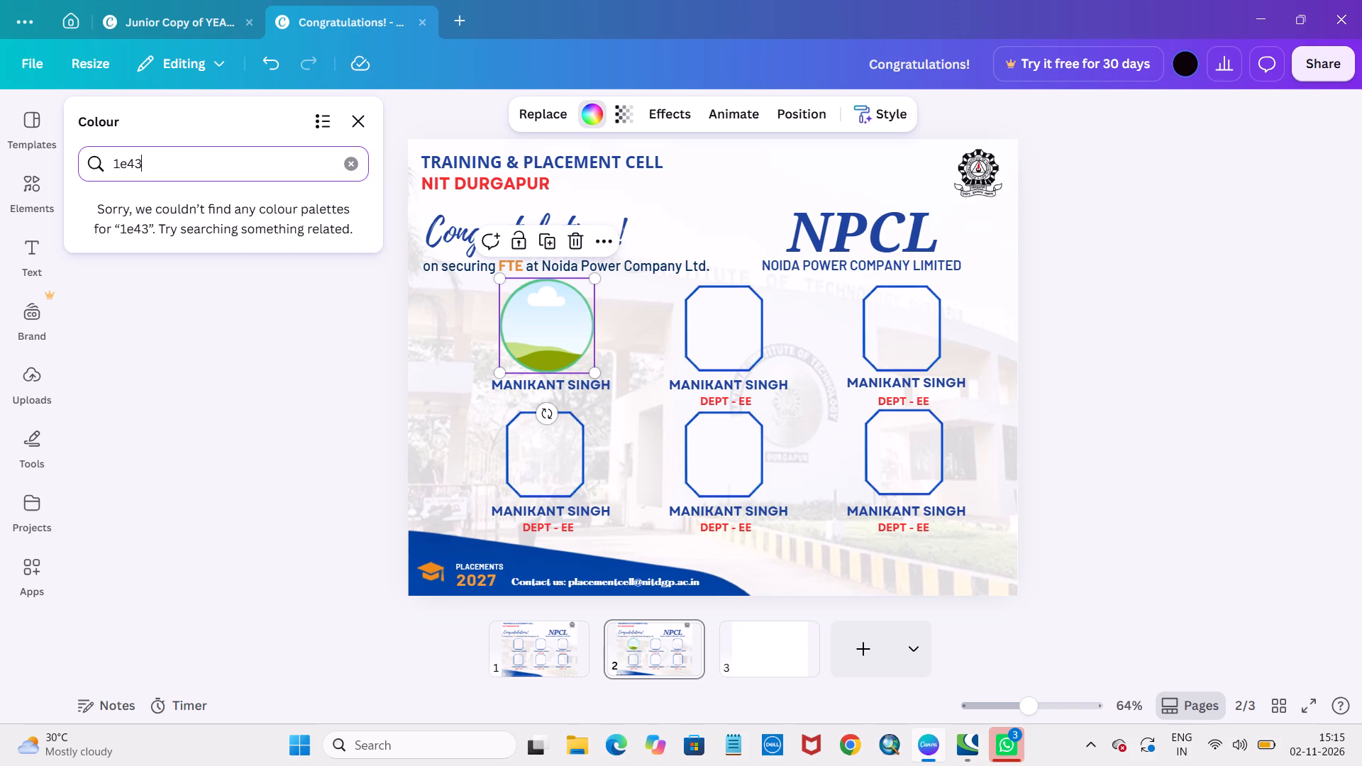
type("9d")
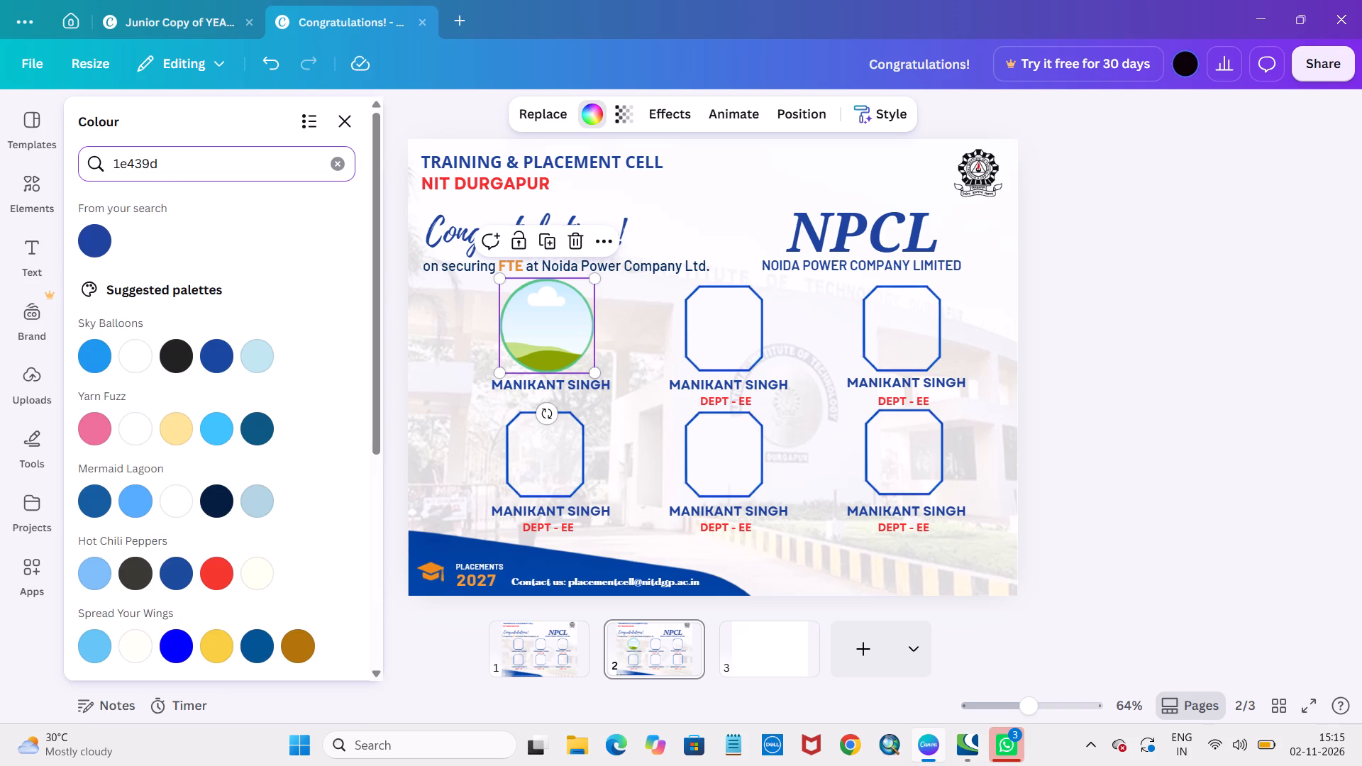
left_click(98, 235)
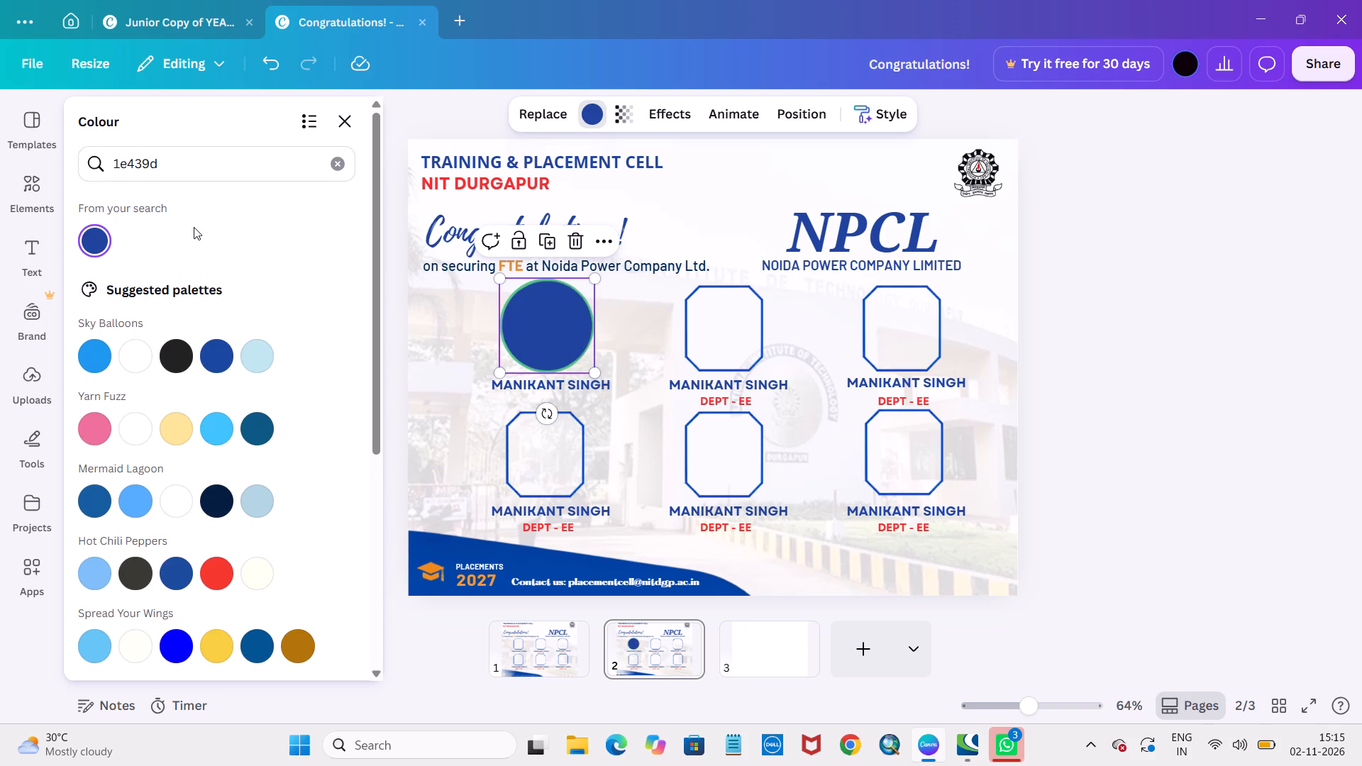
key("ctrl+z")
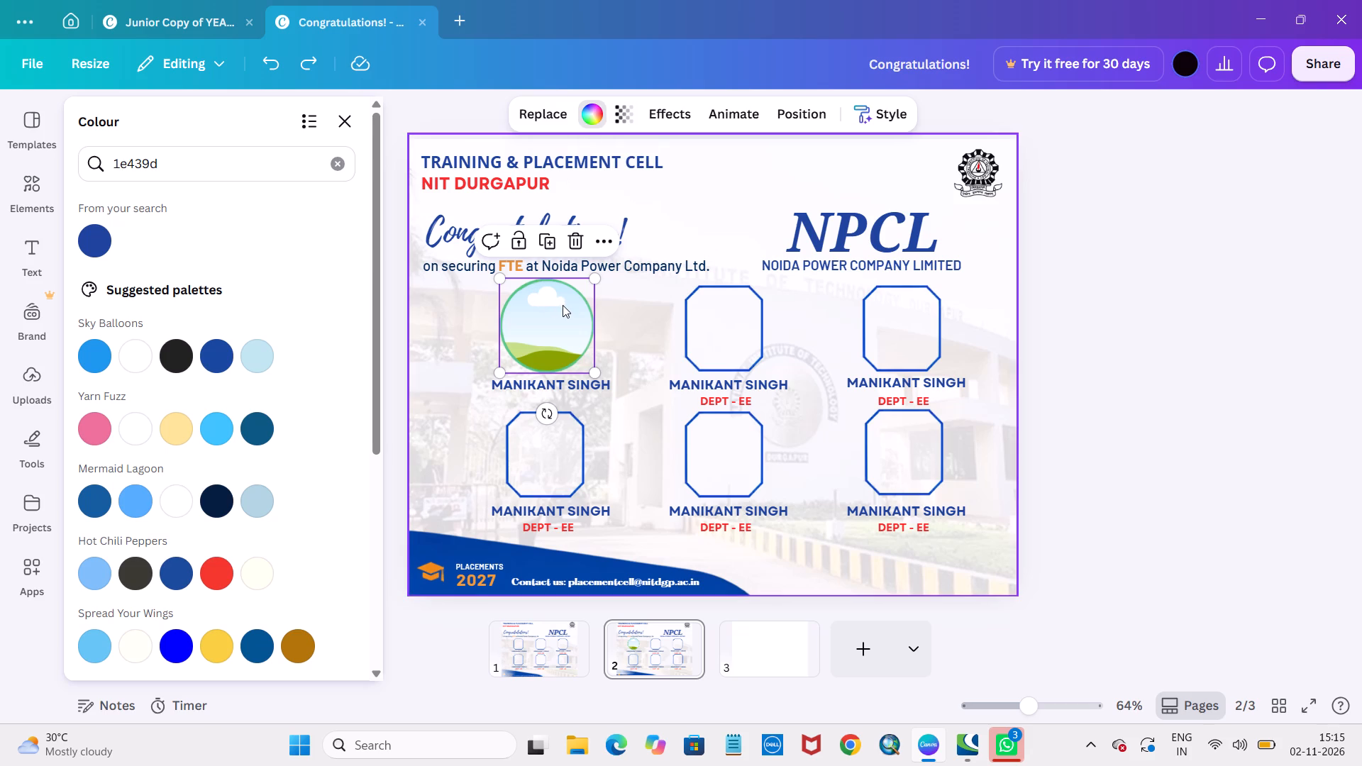
Delete the green-bordered circle frame from the first position of the upper row.
left_click(578, 238)
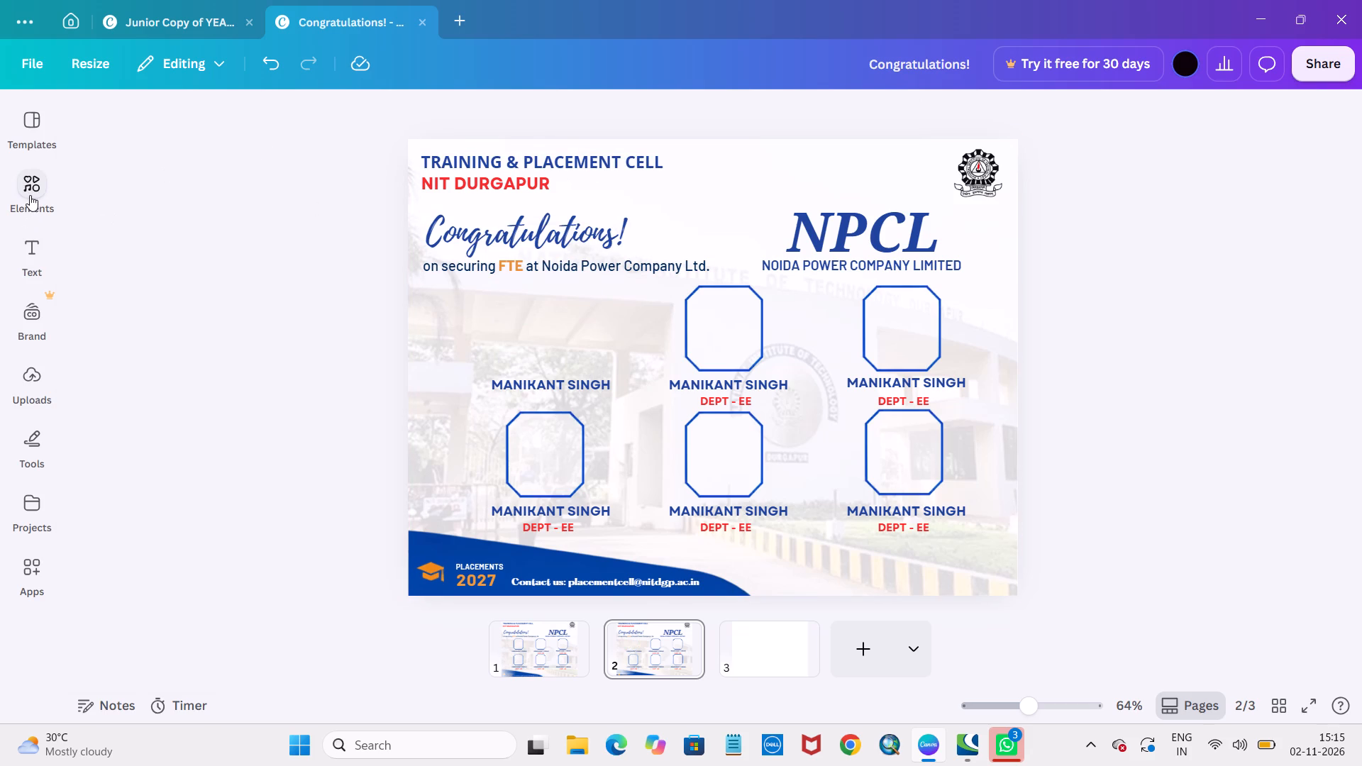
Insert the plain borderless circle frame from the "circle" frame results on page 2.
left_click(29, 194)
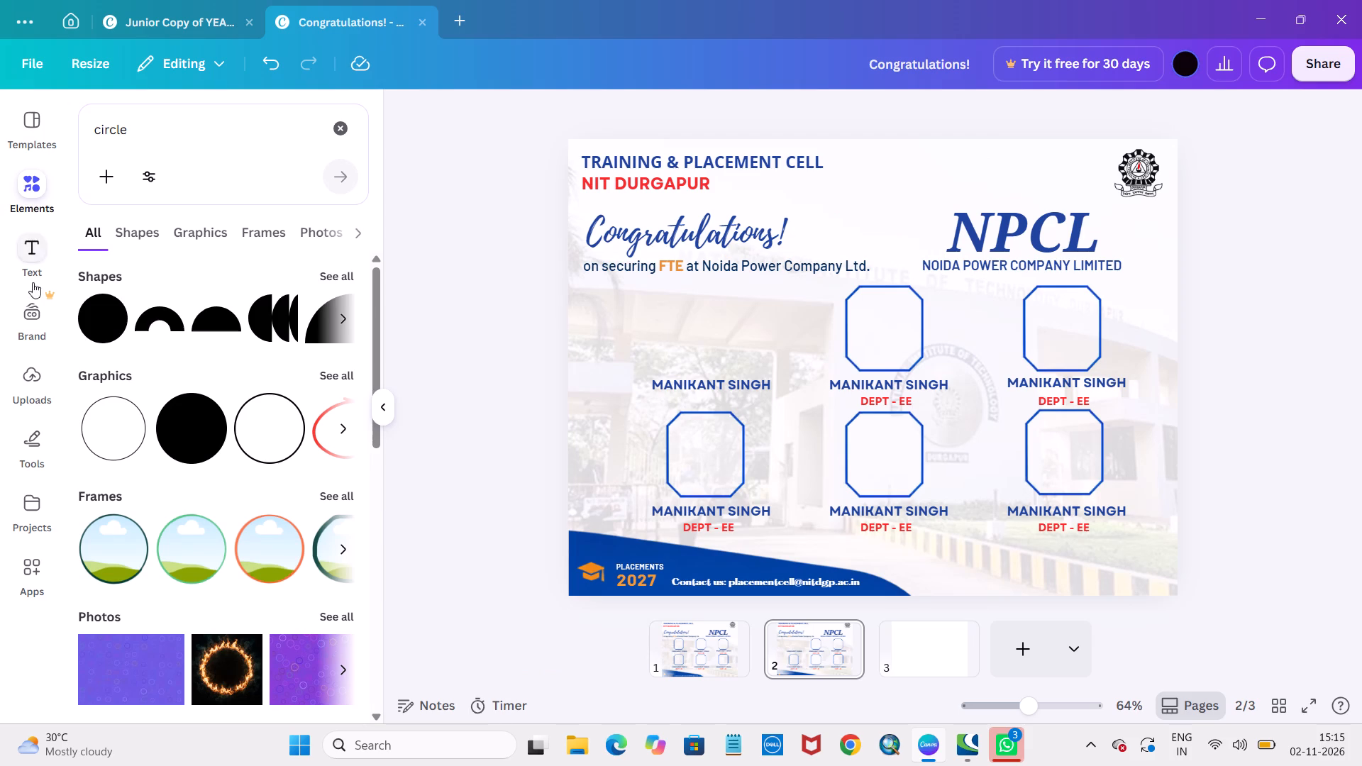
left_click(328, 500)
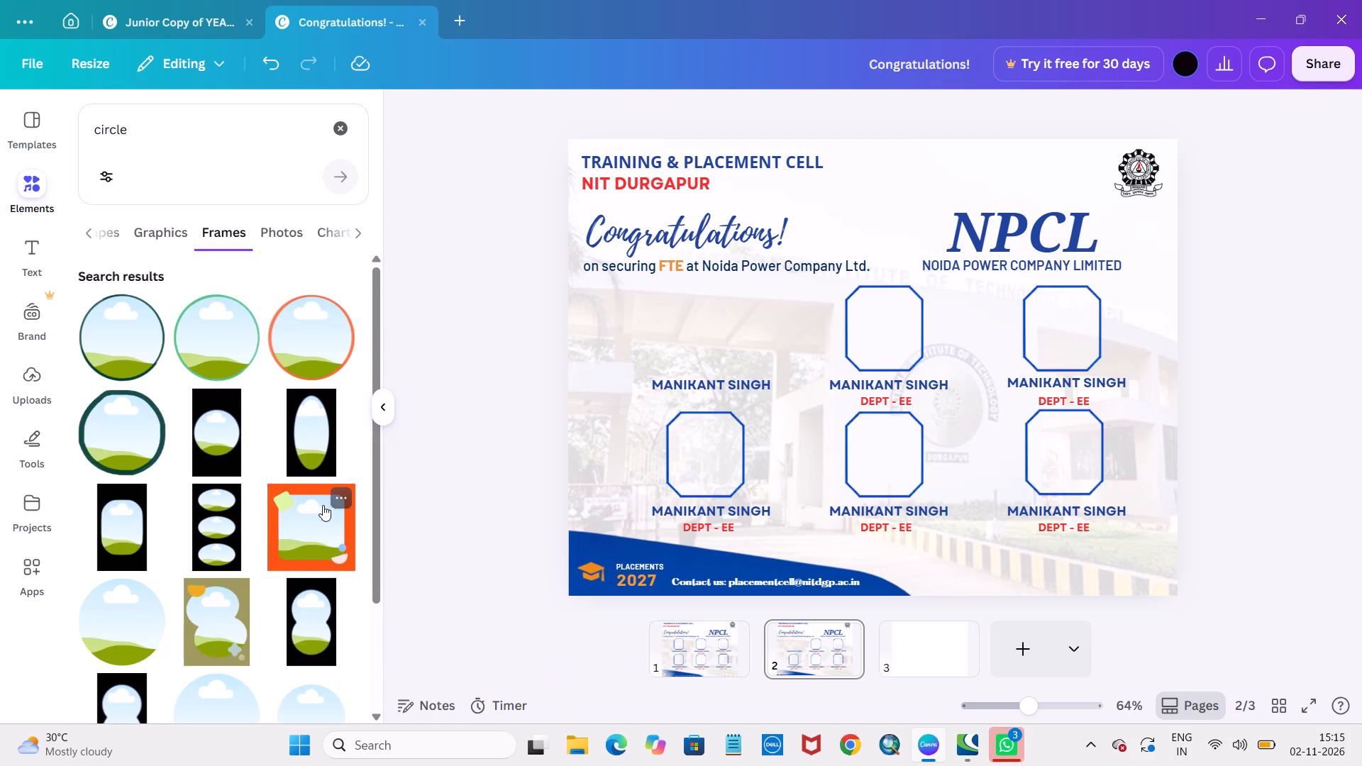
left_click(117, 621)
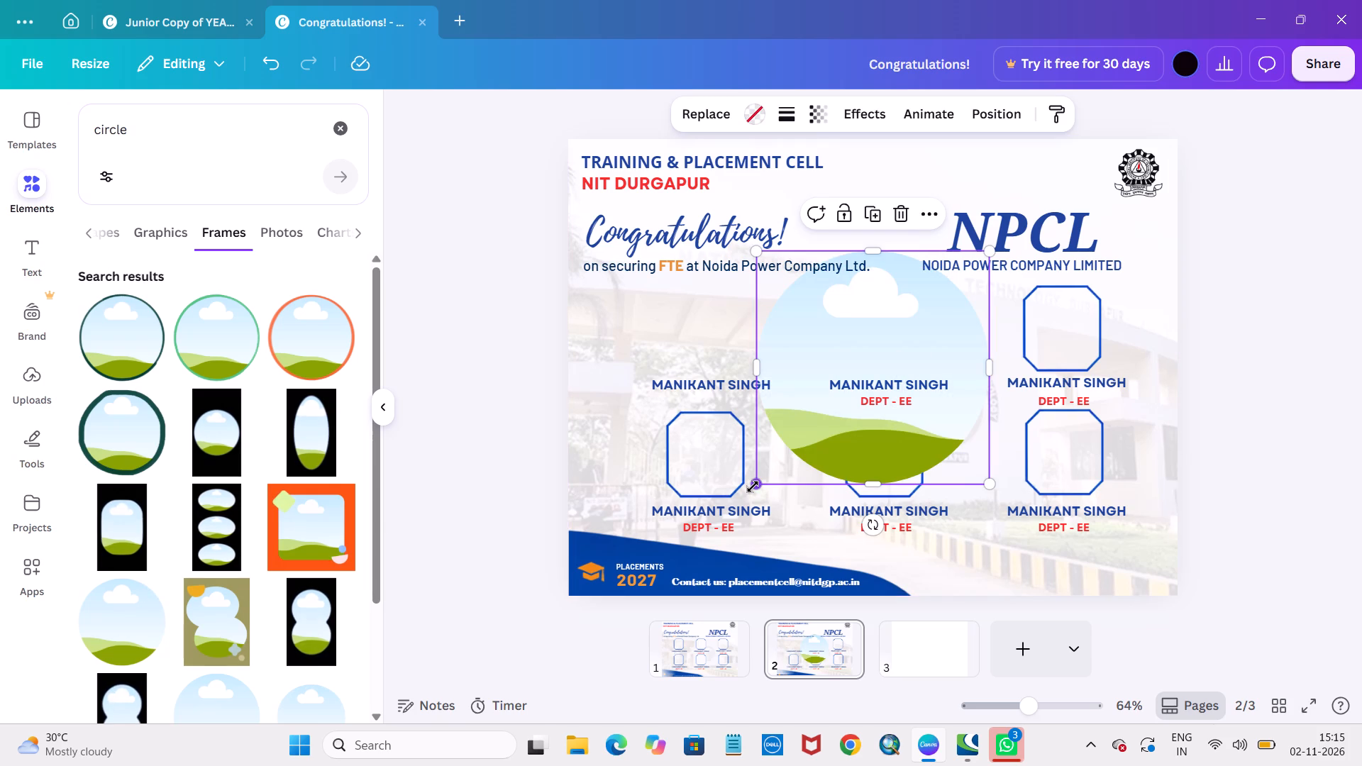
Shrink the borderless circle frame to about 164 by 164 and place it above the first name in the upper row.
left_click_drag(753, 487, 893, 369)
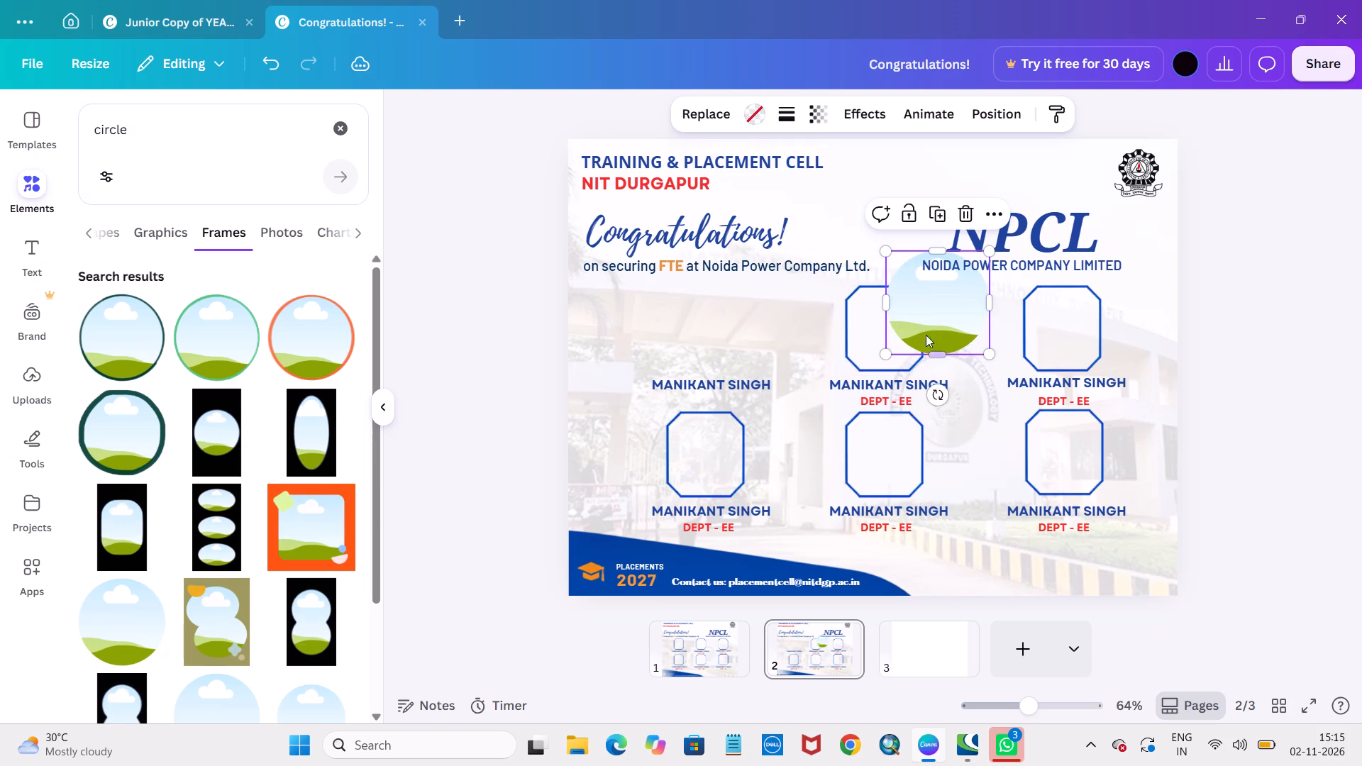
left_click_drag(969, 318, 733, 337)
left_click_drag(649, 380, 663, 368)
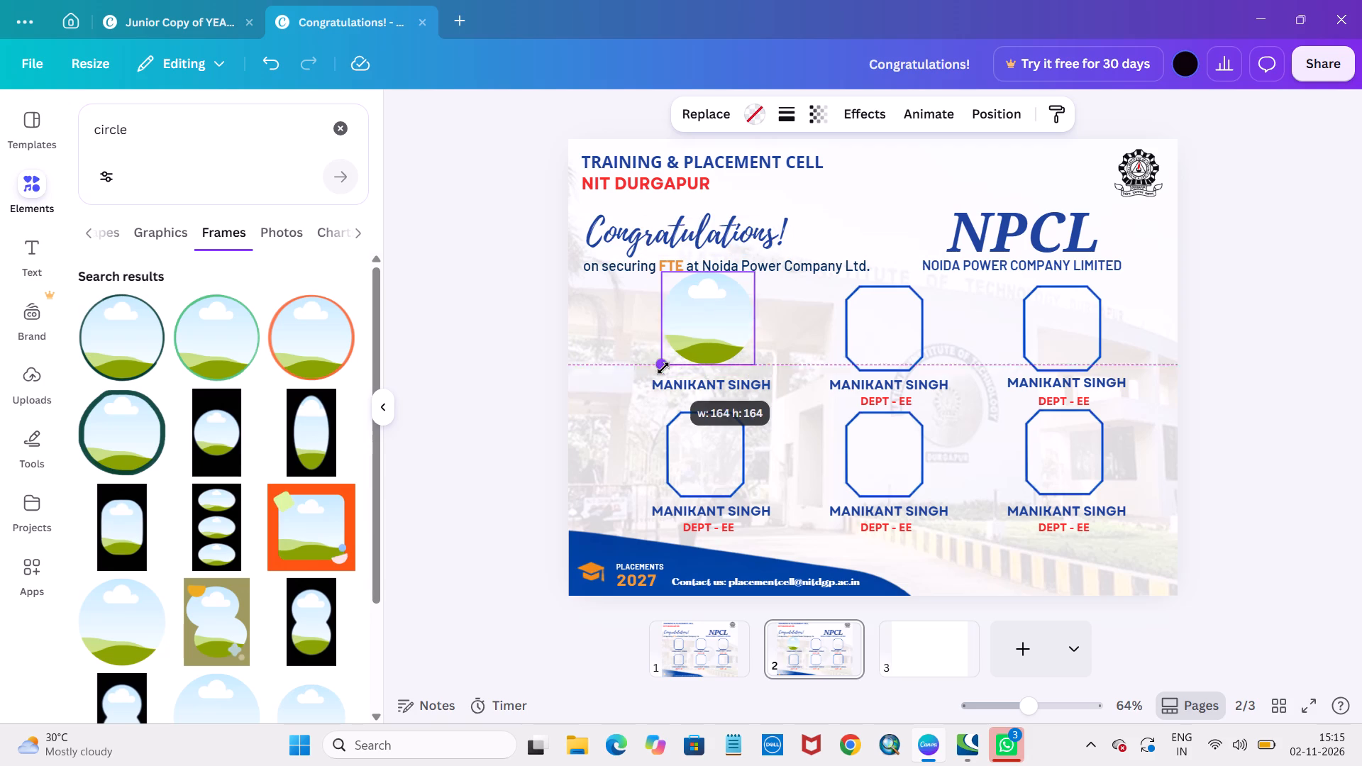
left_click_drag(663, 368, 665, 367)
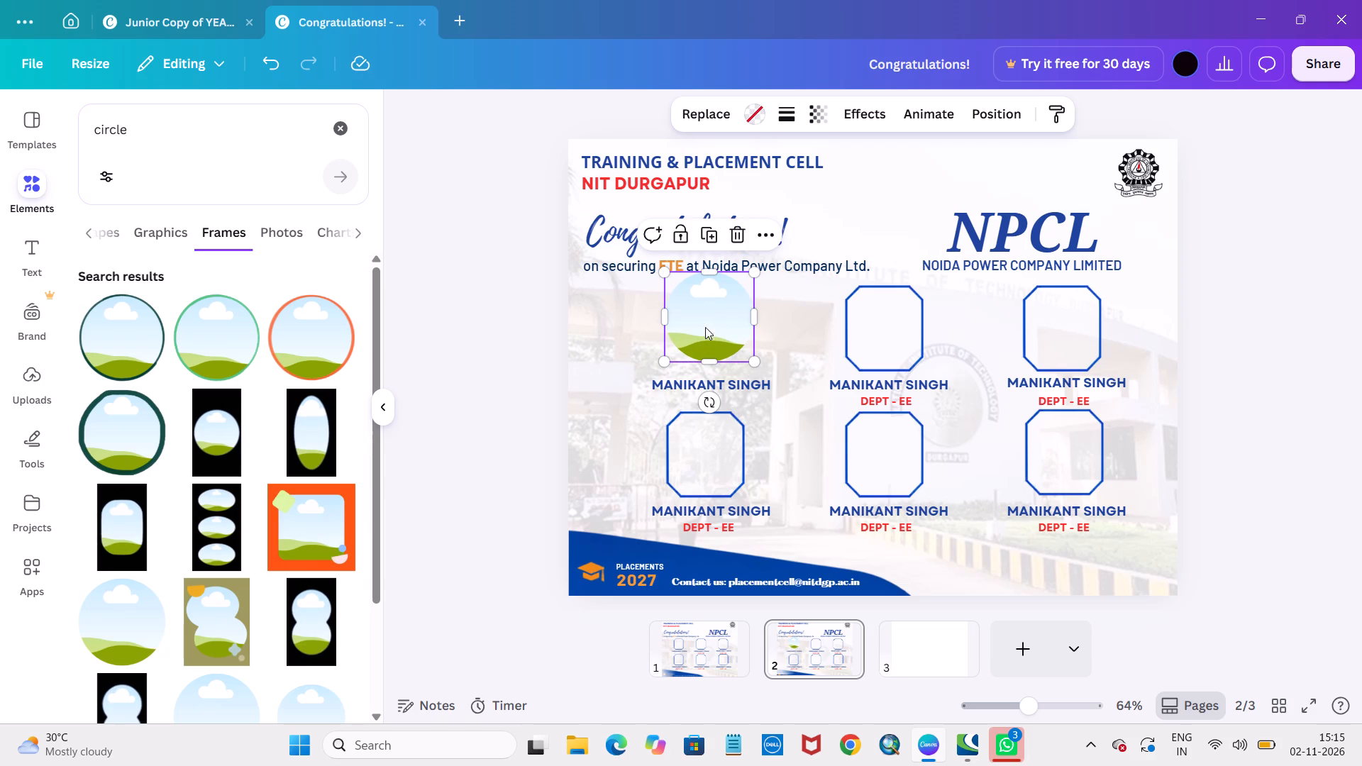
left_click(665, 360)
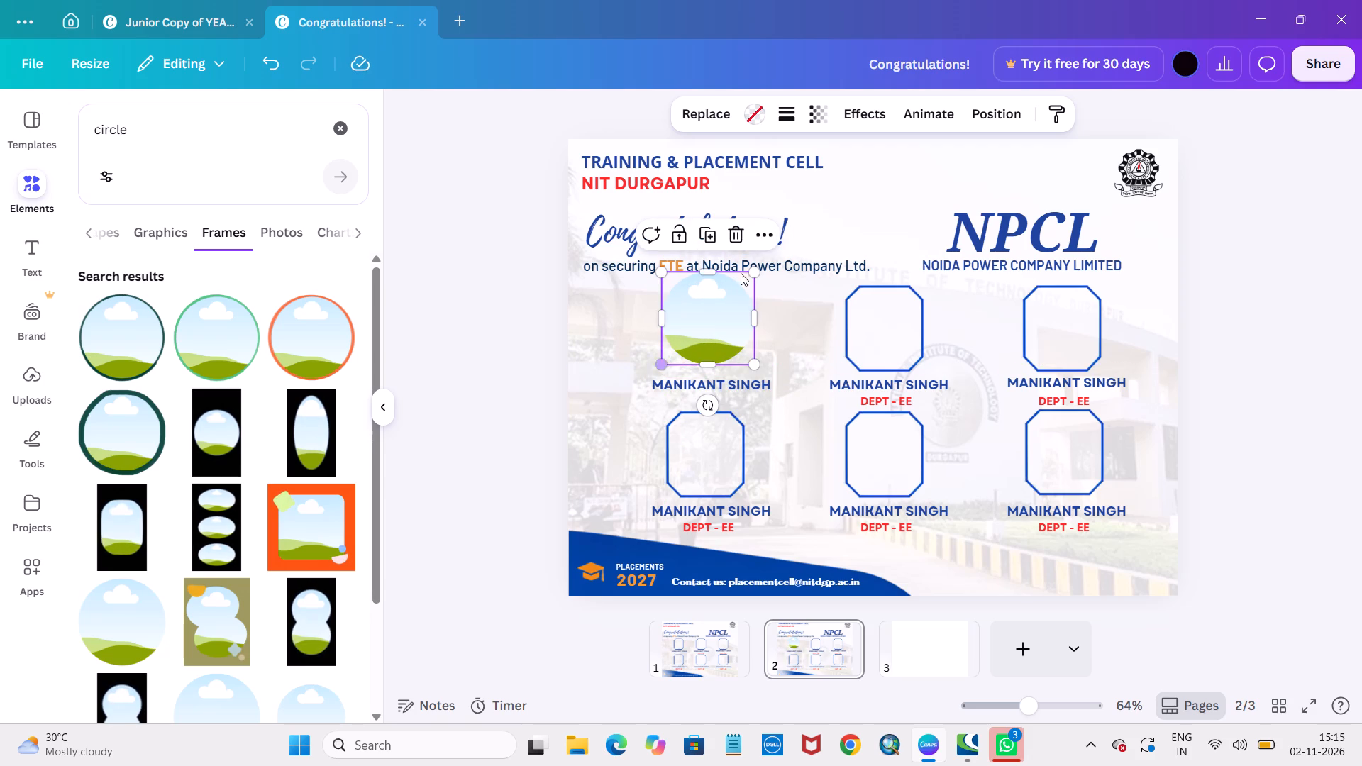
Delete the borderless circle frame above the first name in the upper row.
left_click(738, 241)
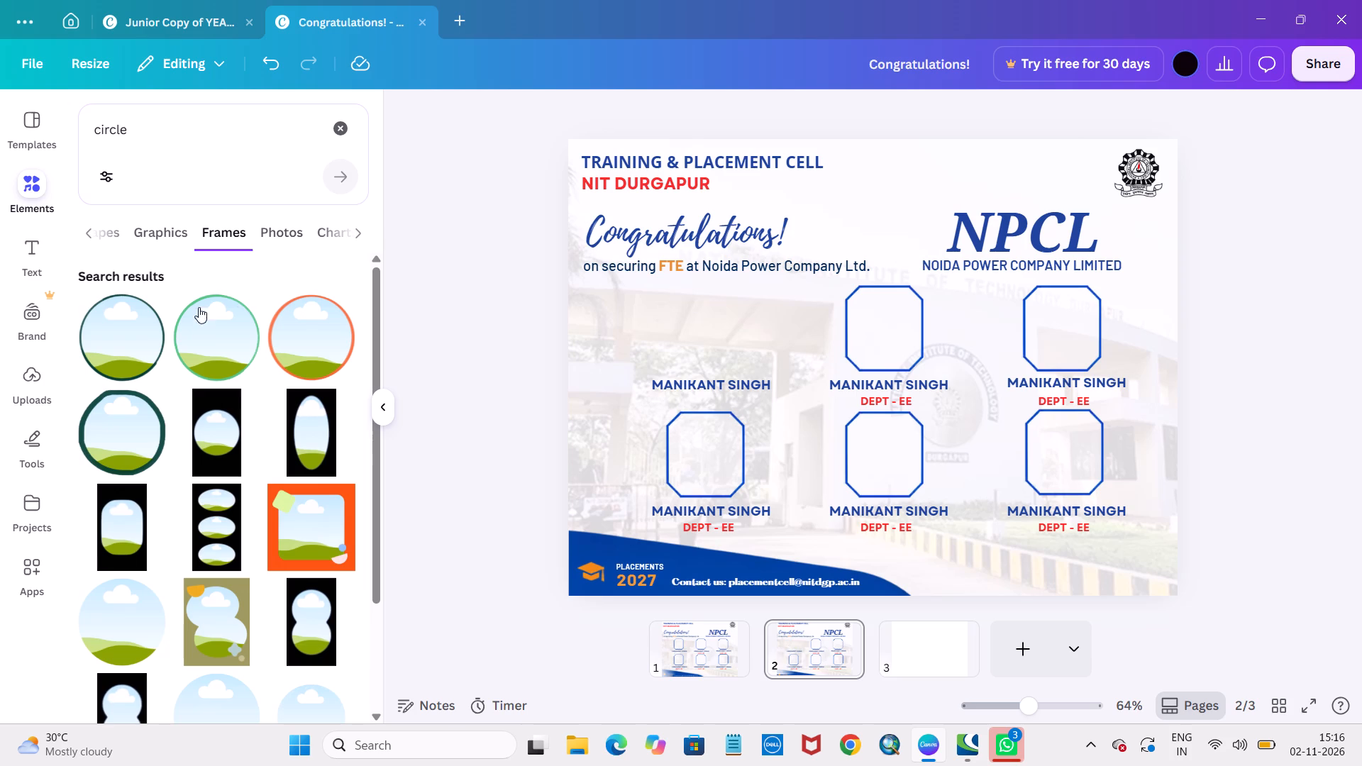
Search the elements for "circle frame" and insert the plain borderless circle frame on page 2.
scroll(204, 331, "up", 2)
left_click(343, 125)
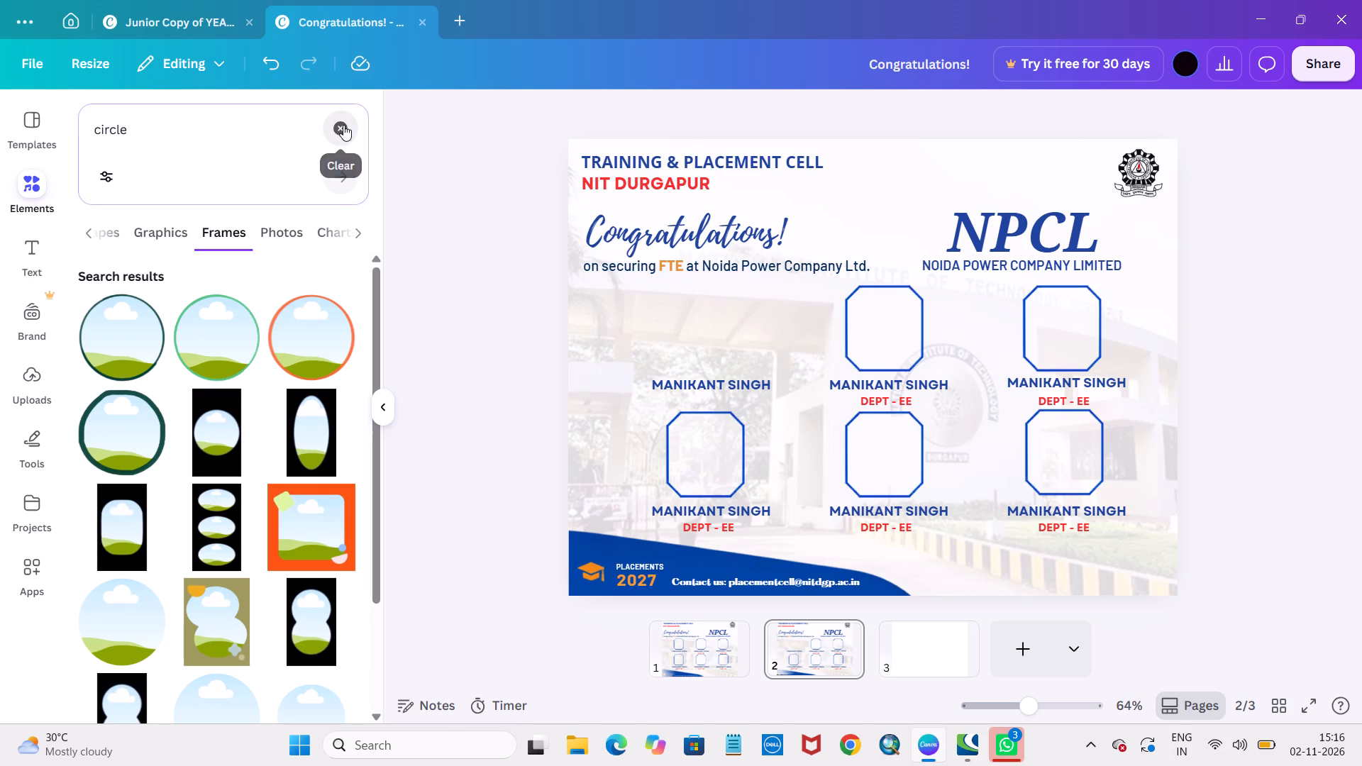
left_click(253, 125)
type("circle frame")
key("Return")
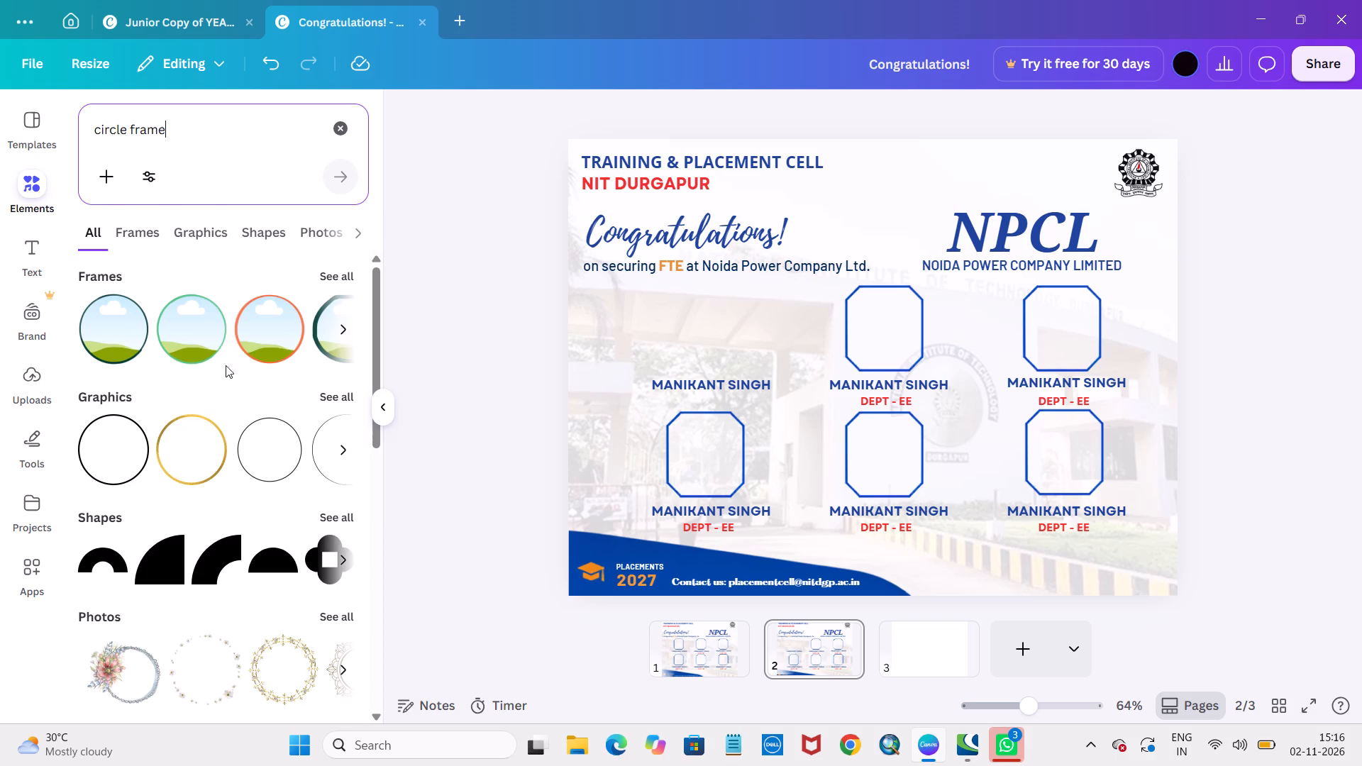
left_click(338, 325)
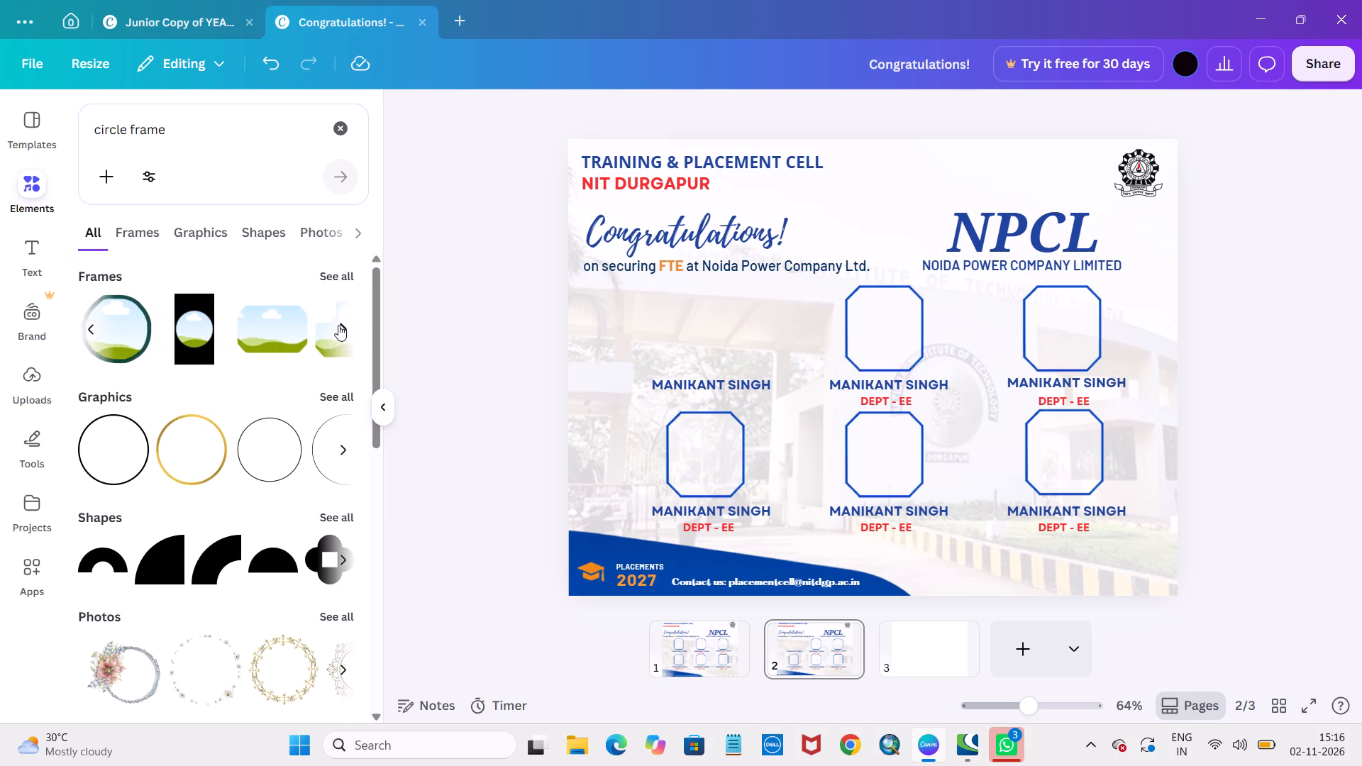
left_click(338, 273)
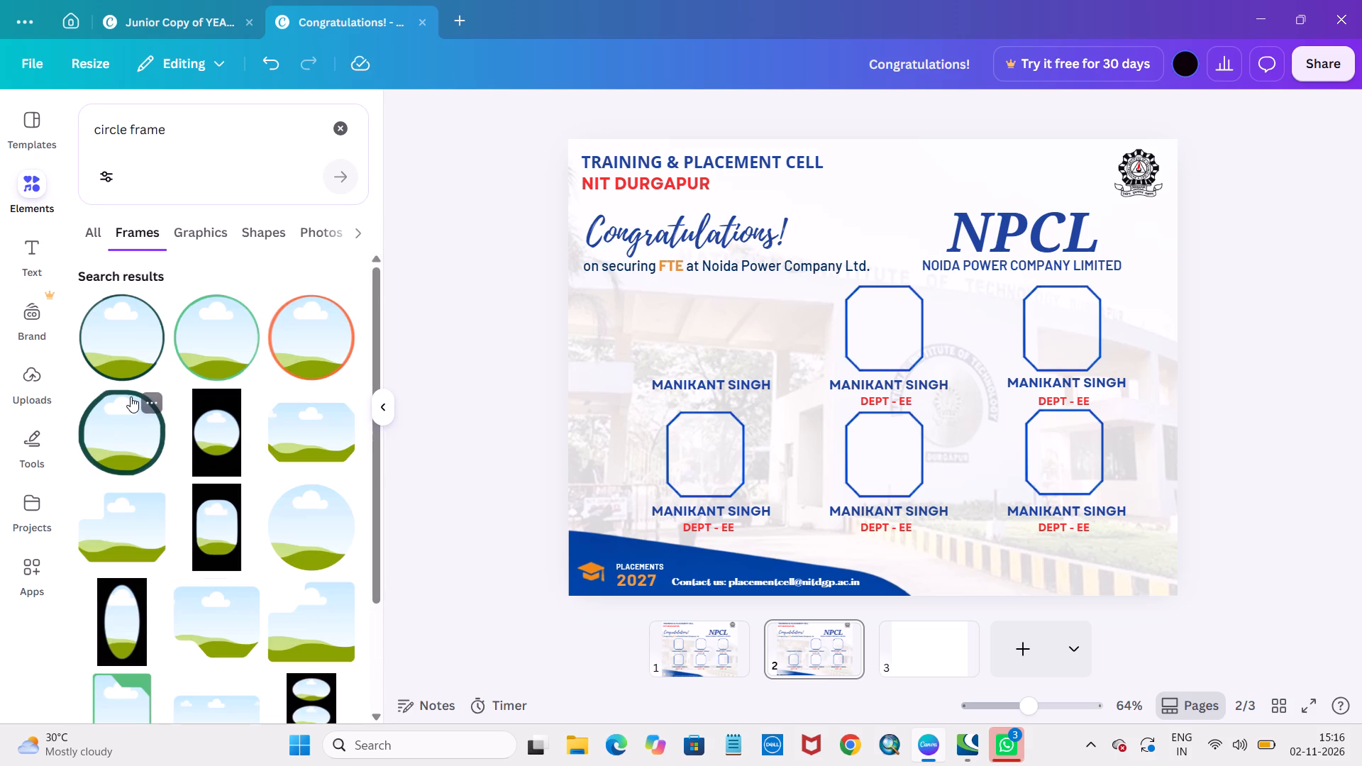
scroll(240, 494, "down", 1)
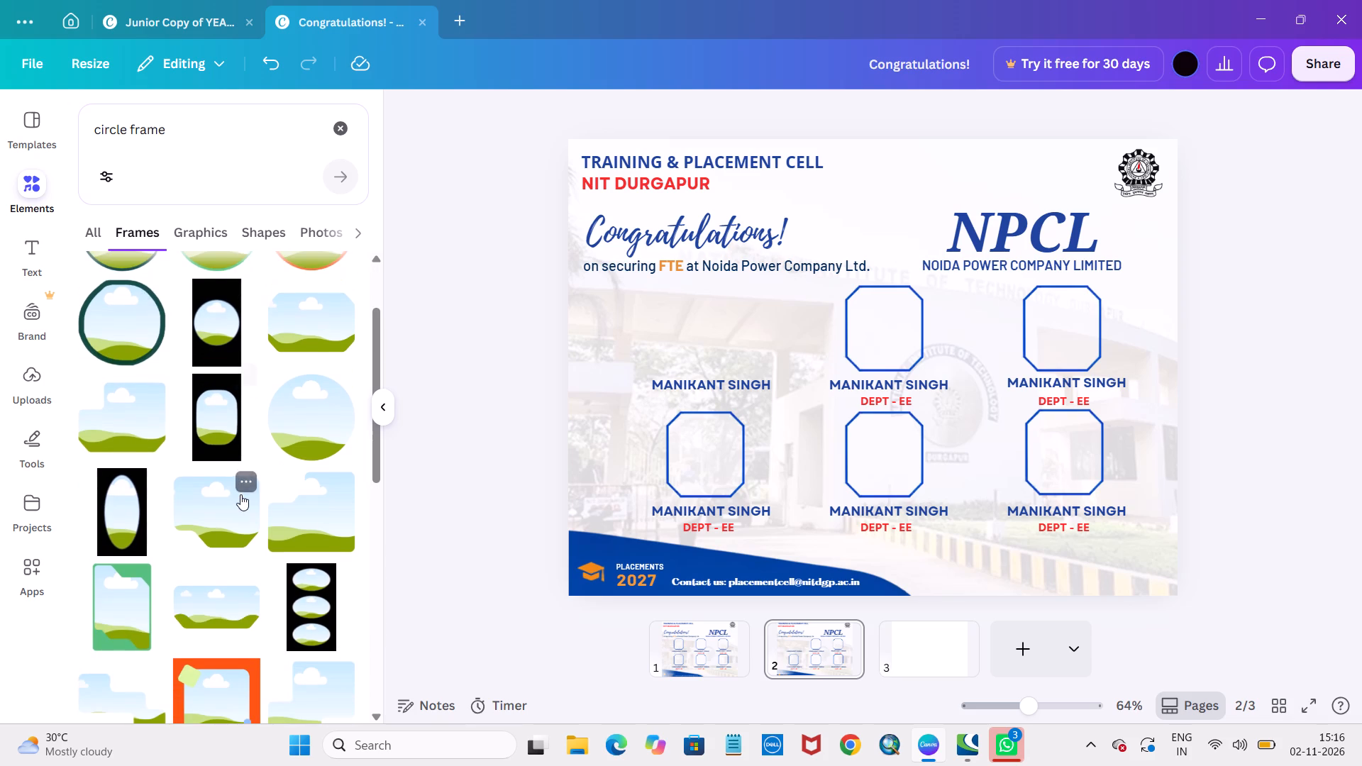
left_click(309, 389)
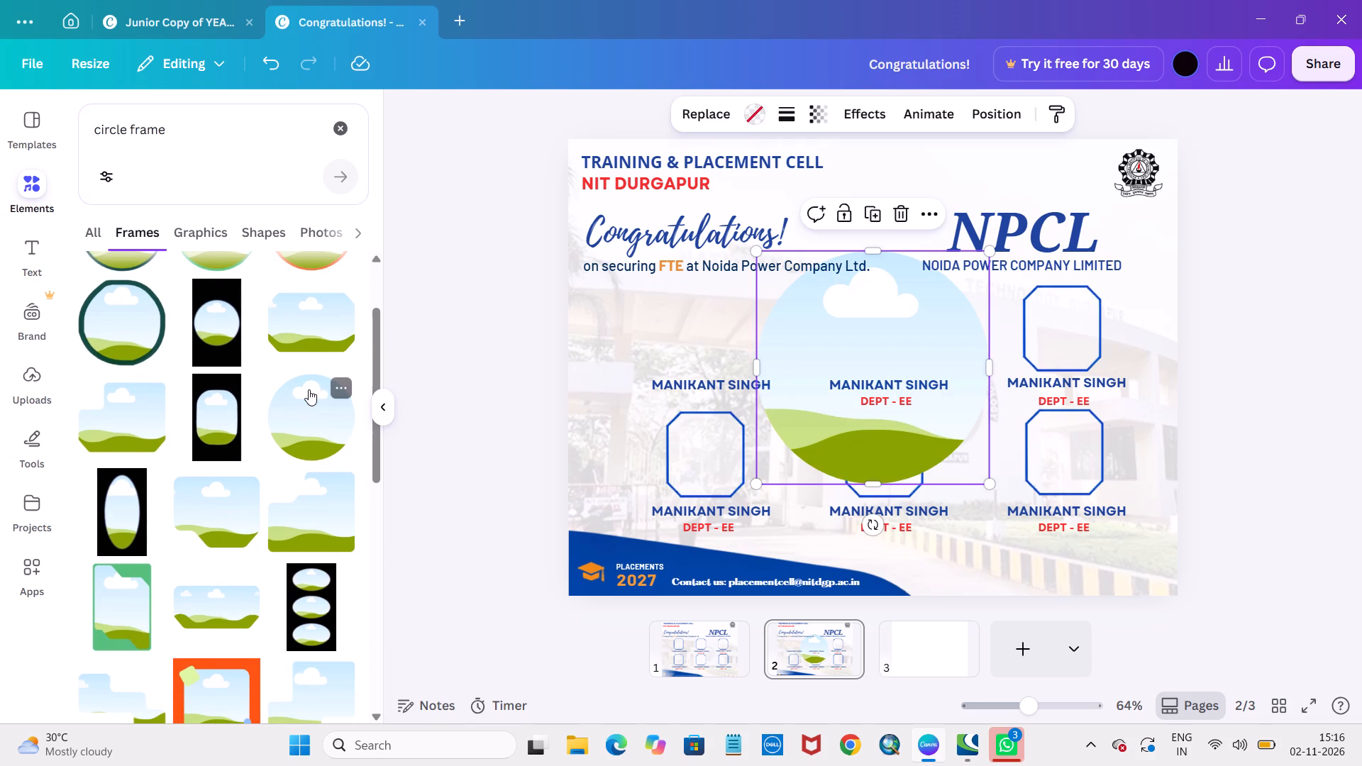
Shrink the circle frame to slightly larger than an octagon outline and place it above the first name in the upper row.
left_click_drag(755, 486, 789, 465)
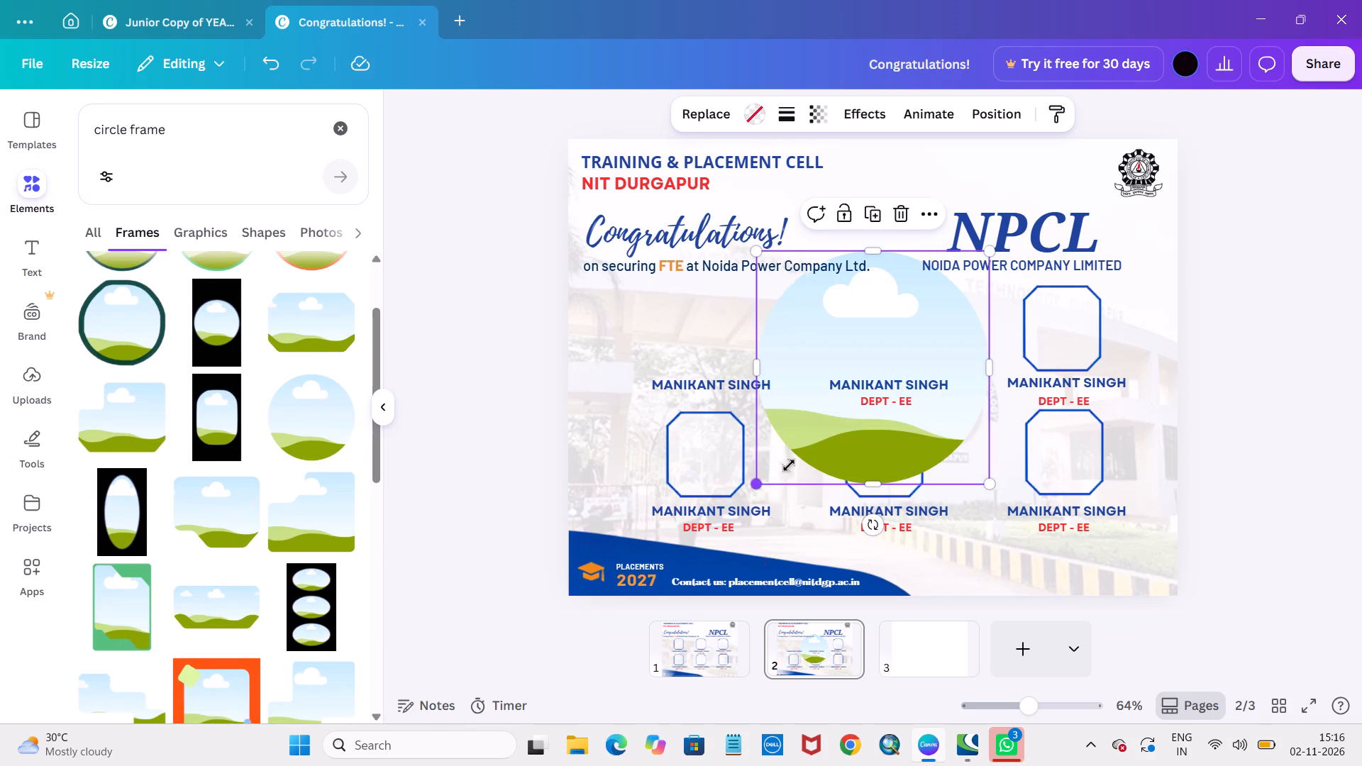
left_click_drag(789, 465, 912, 374)
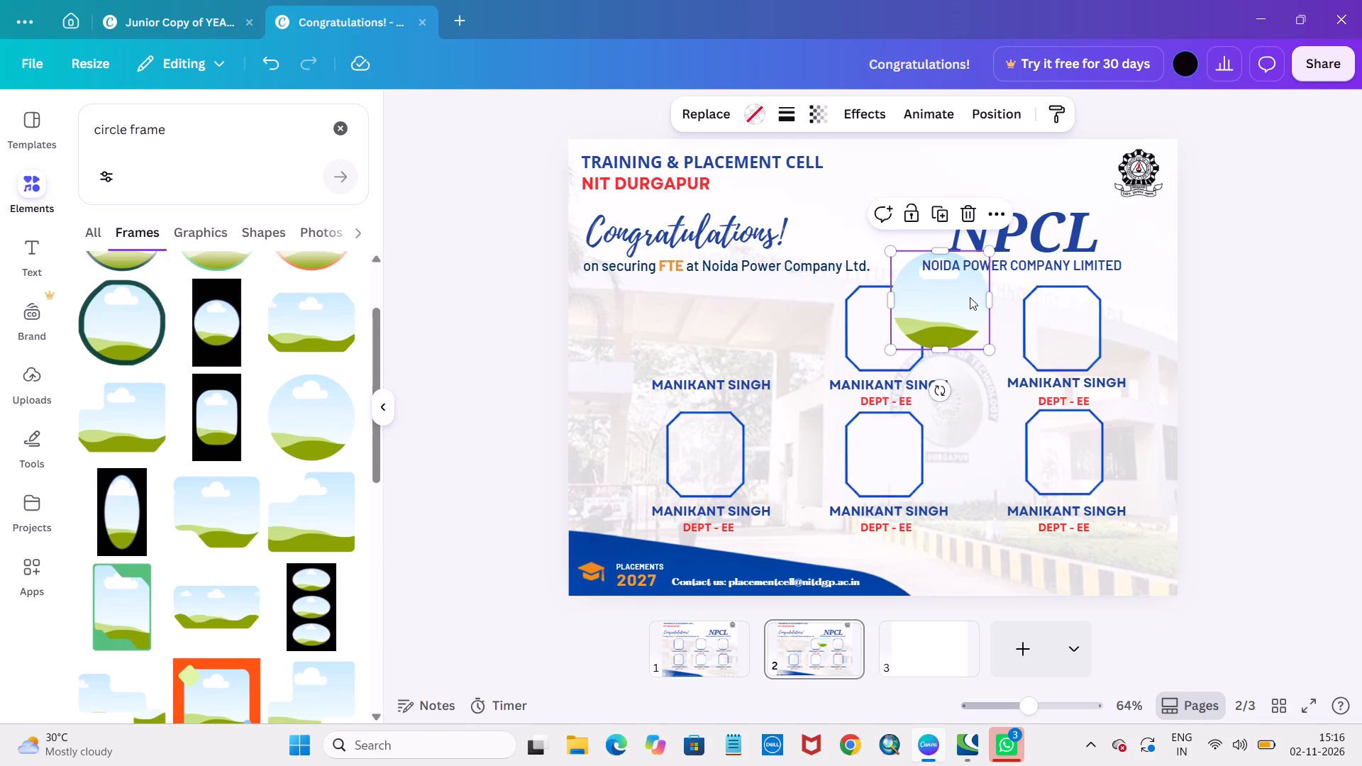
left_click_drag(970, 297, 741, 324)
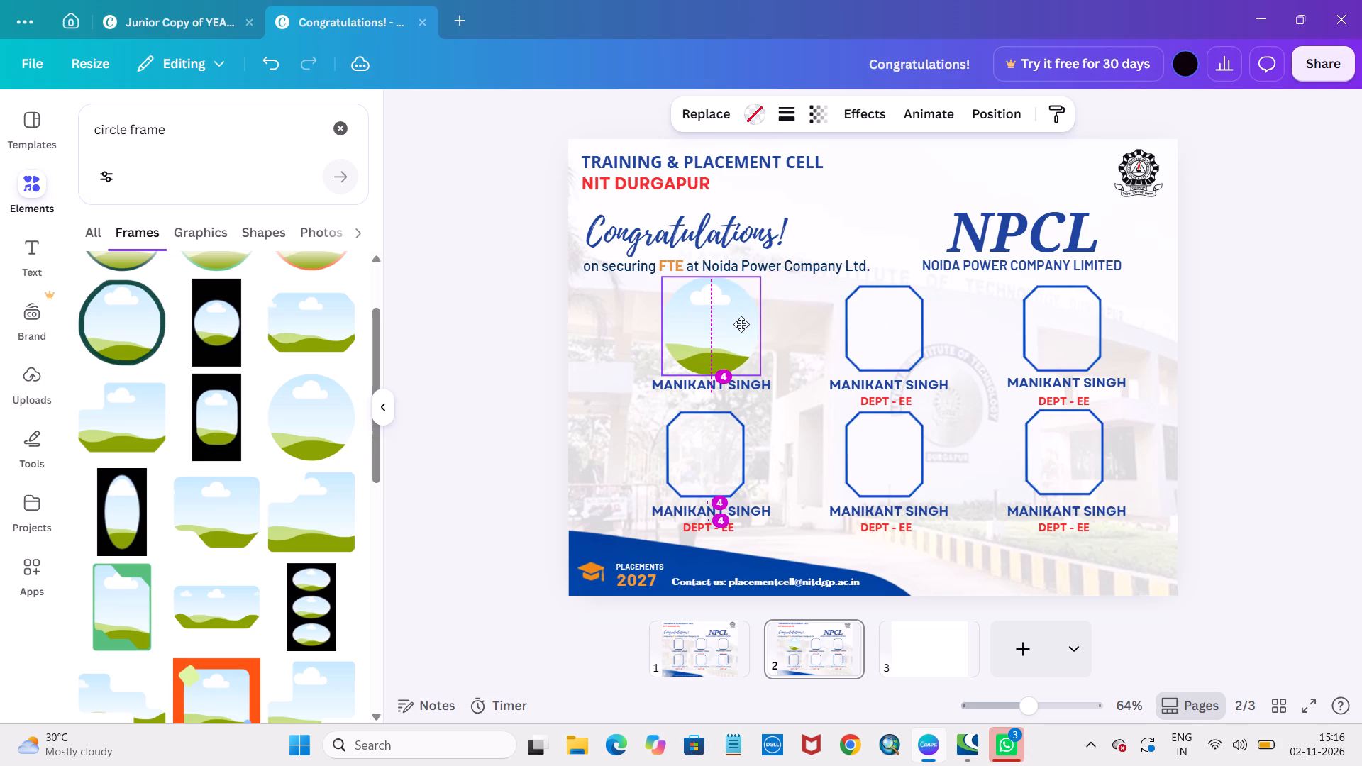
left_click_drag(741, 324, 738, 324)
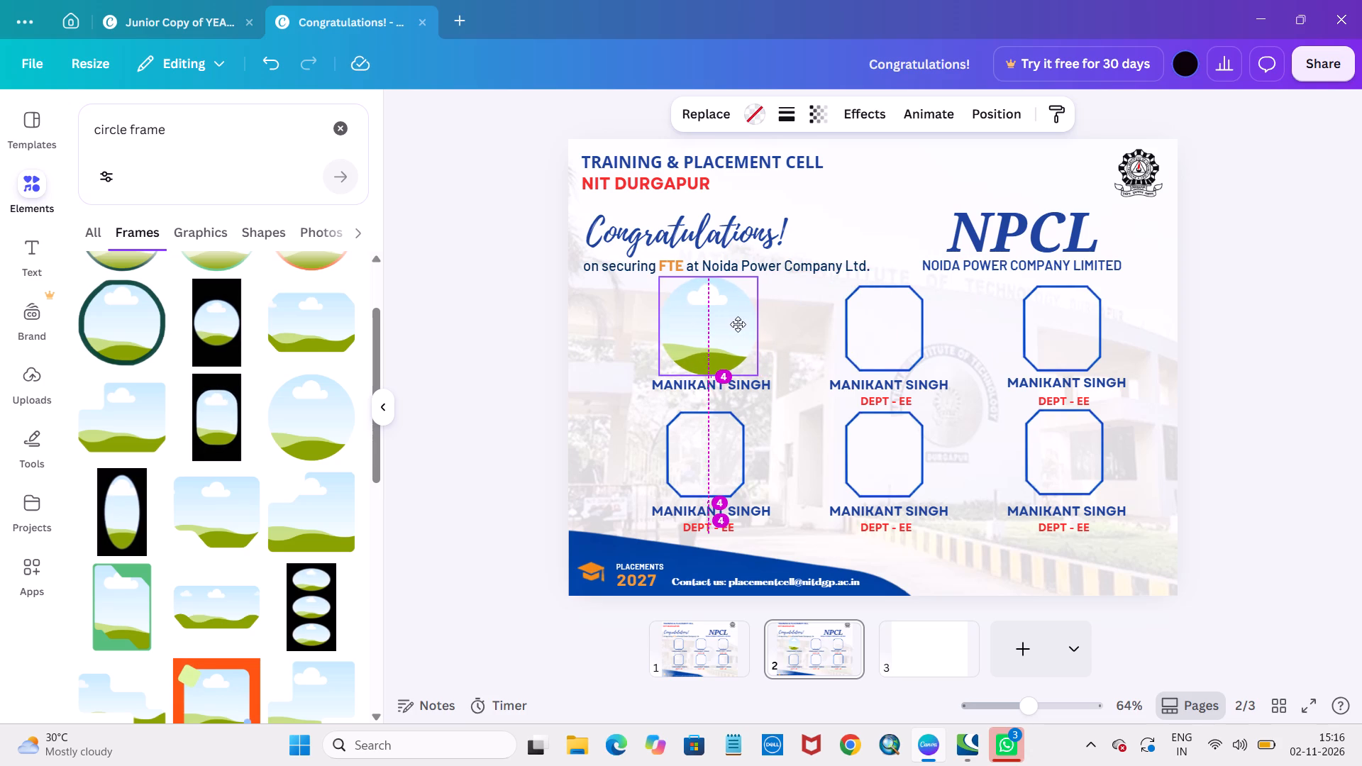
left_click_drag(738, 324, 741, 324)
left_click(741, 324)
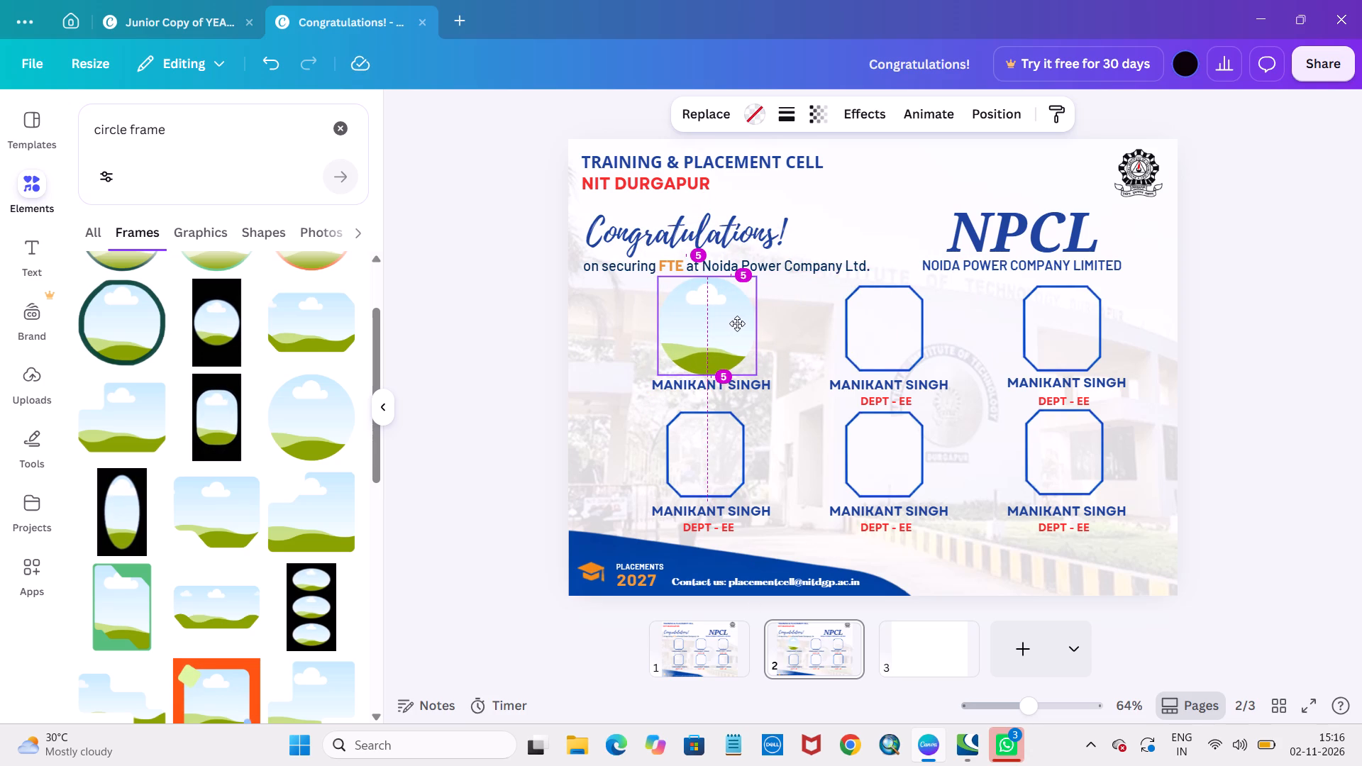
left_click(1265, 314)
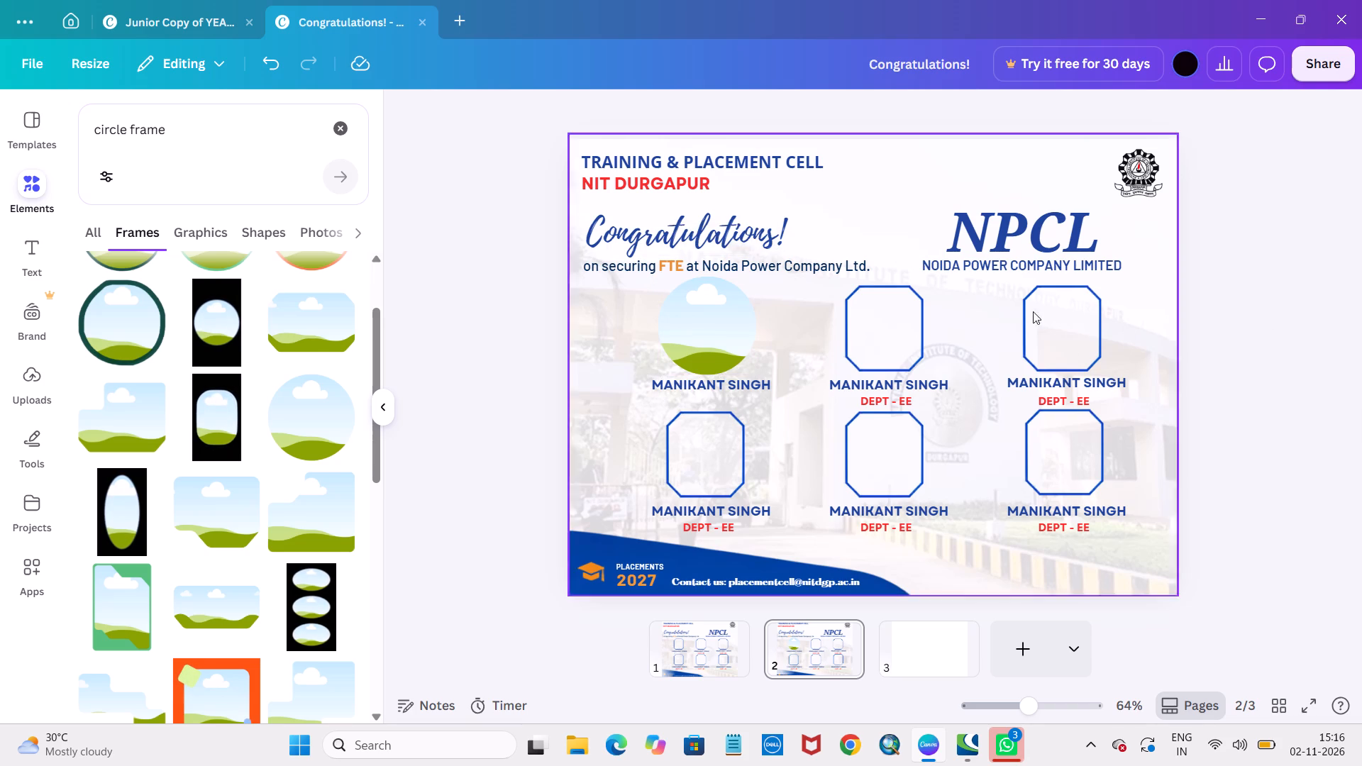
Delete the second and third octagon outlines in the upper row.
left_click(894, 322)
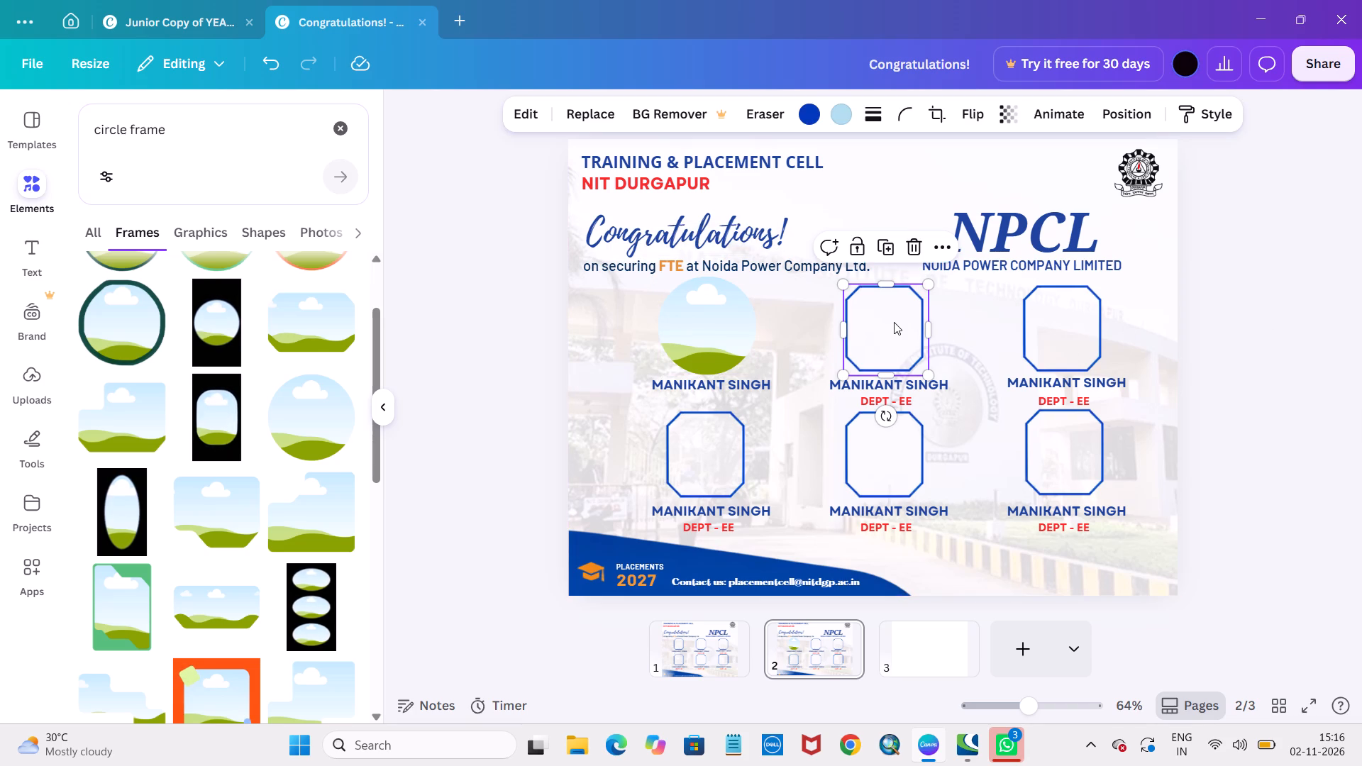
left_click(916, 251)
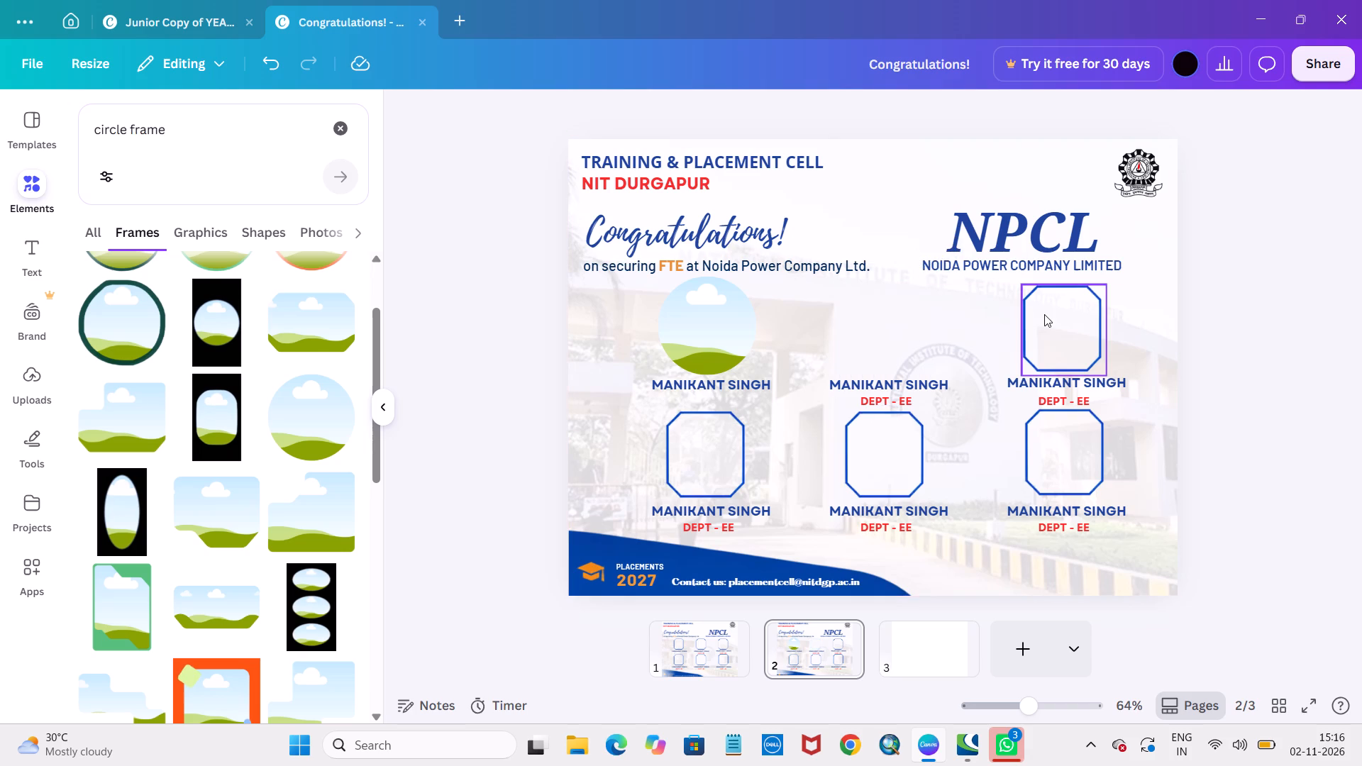
left_click(1047, 315)
left_click(1091, 243)
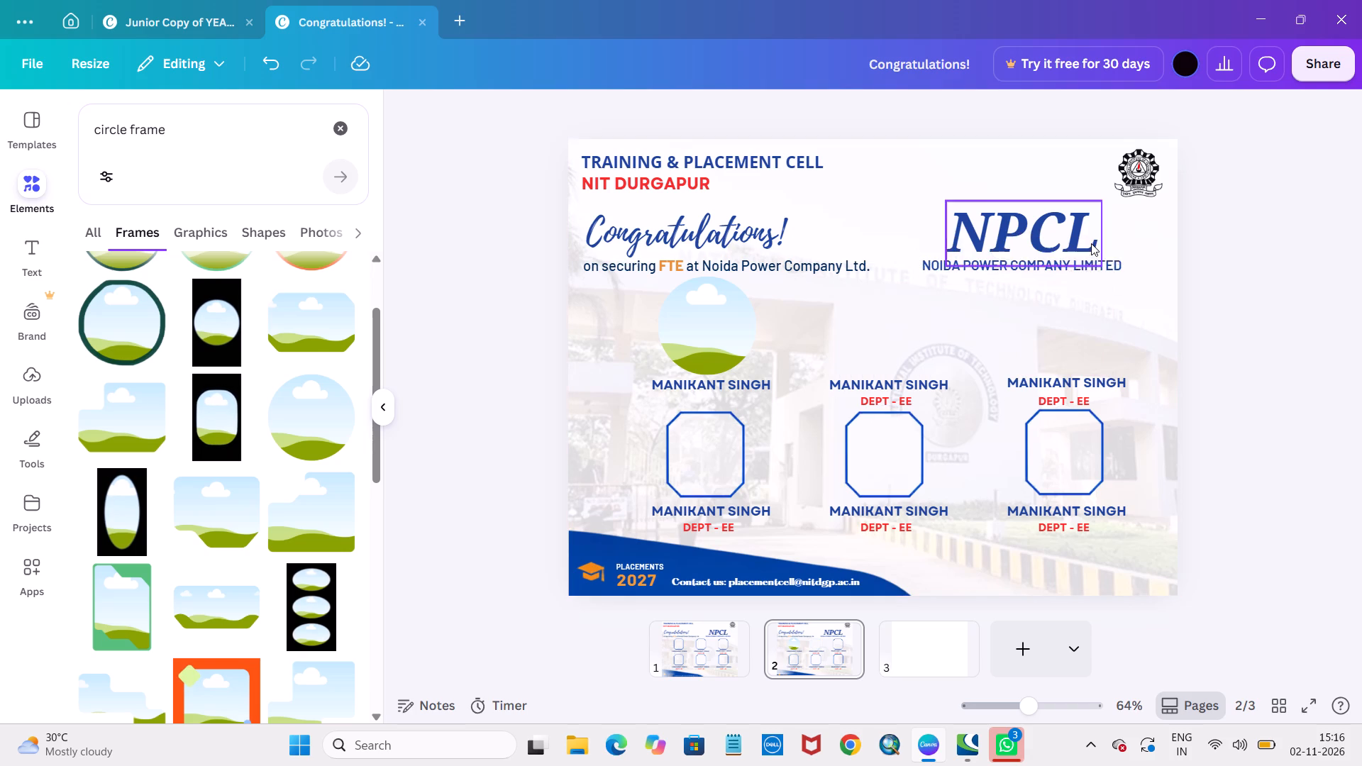
Delete the three octagon outlines in the lower row of page 2.
left_click(1066, 435)
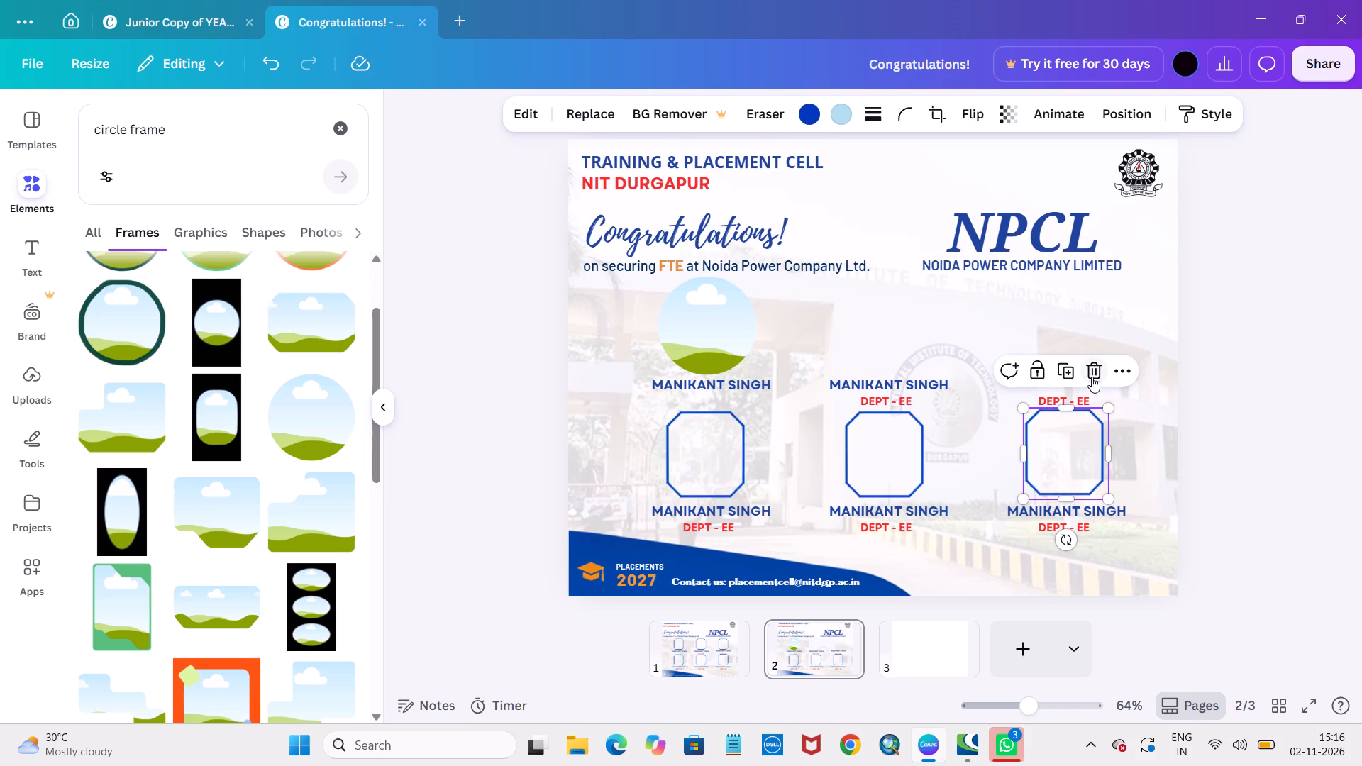
left_click(1094, 375)
left_click(889, 445)
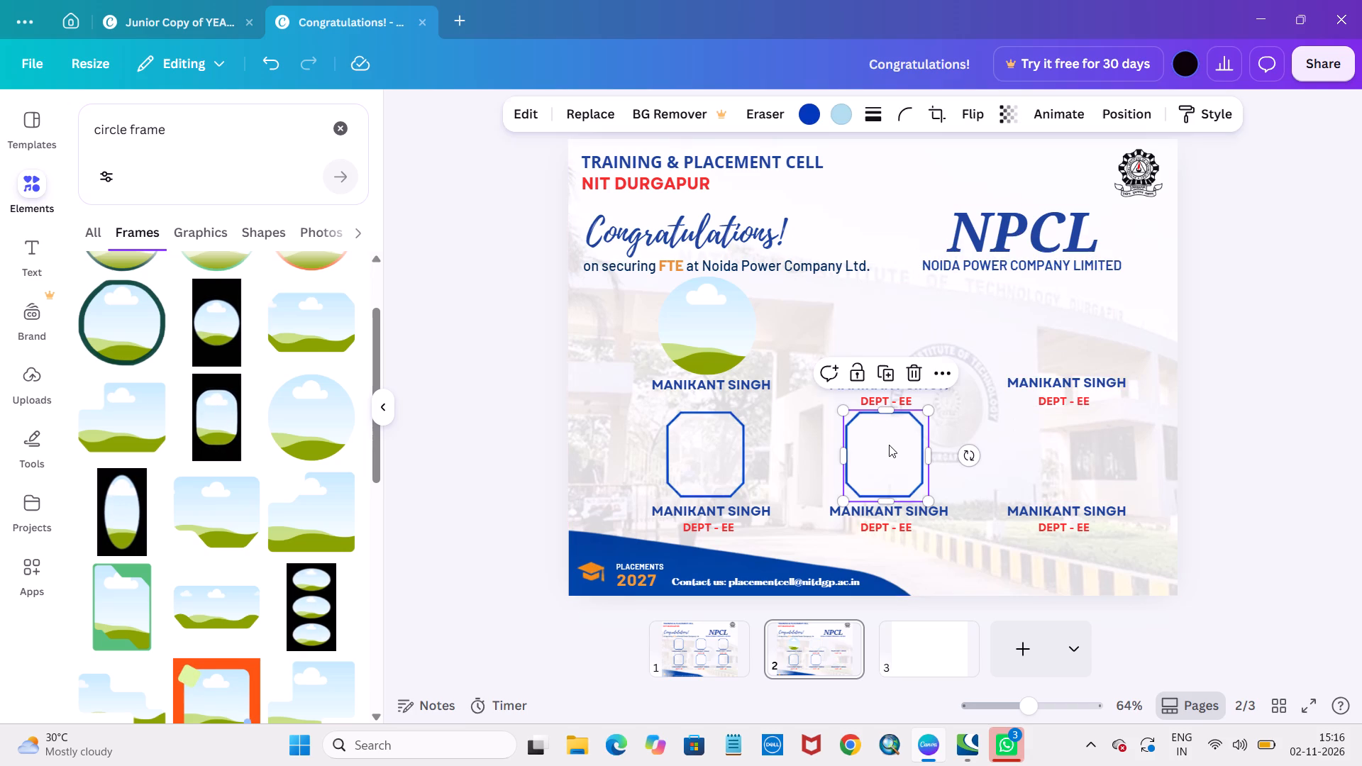
left_click(916, 370)
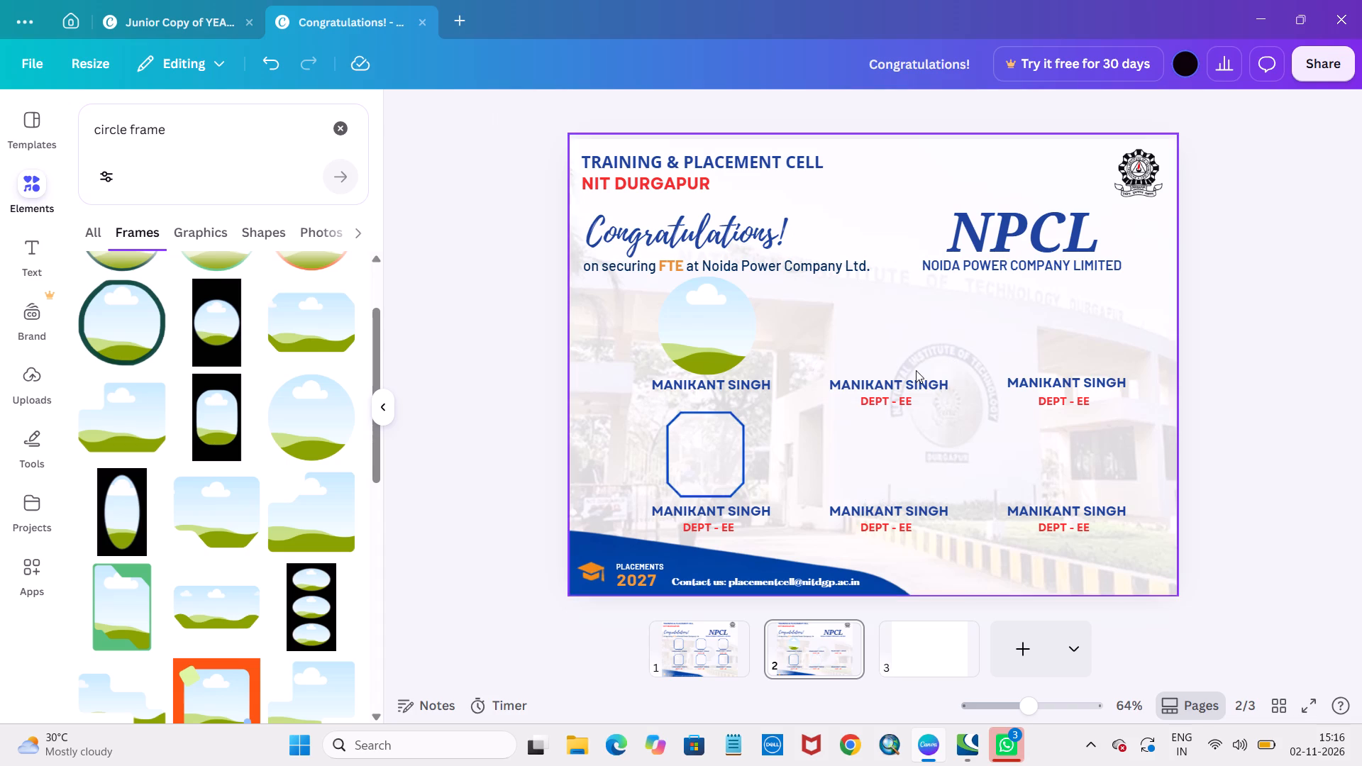
left_click(701, 642)
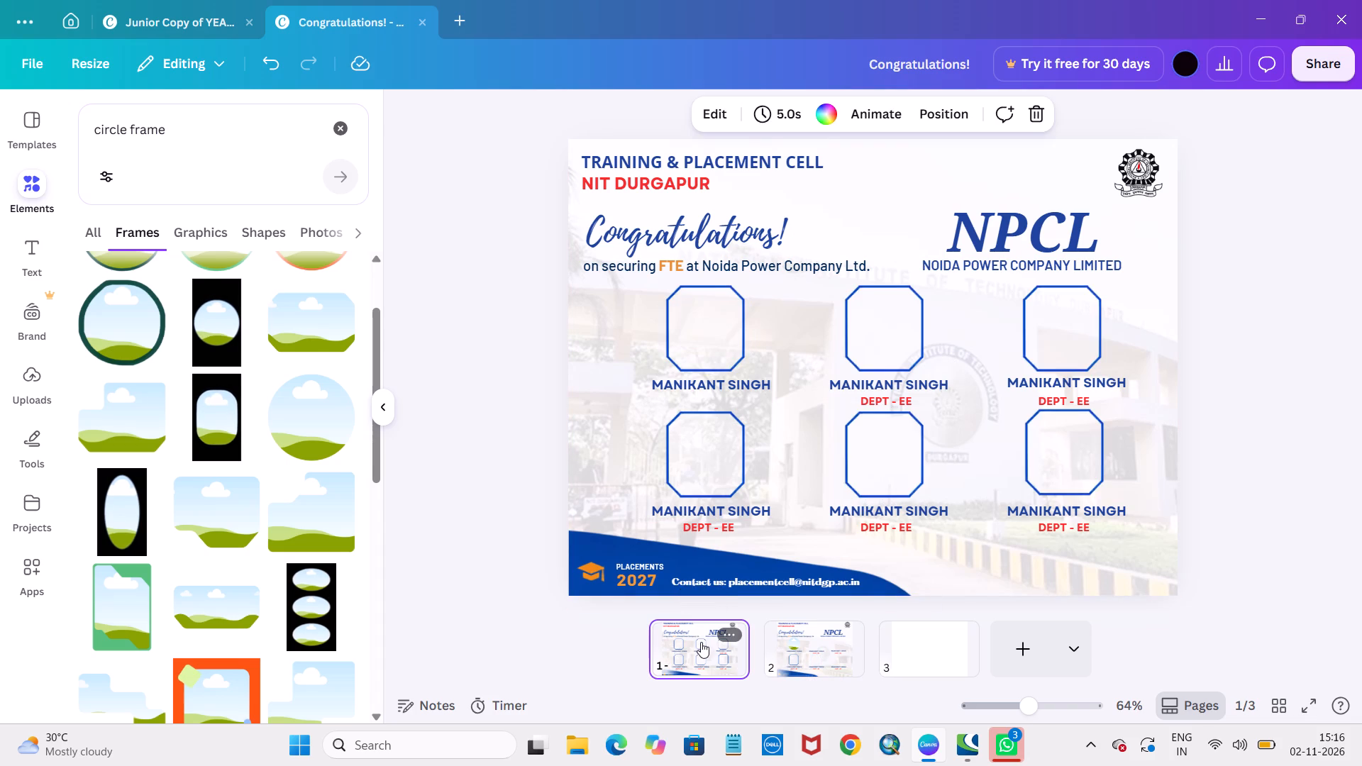
left_click(789, 657)
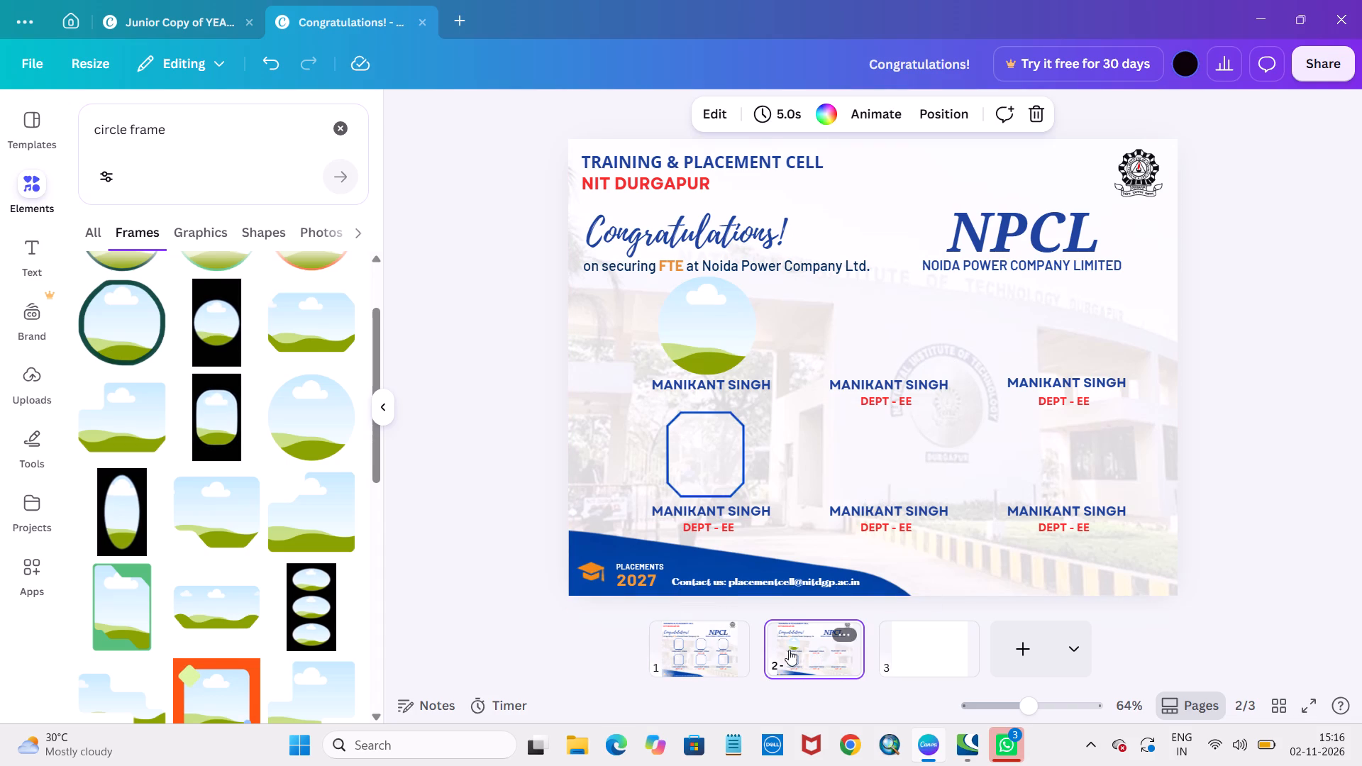
left_click(696, 459)
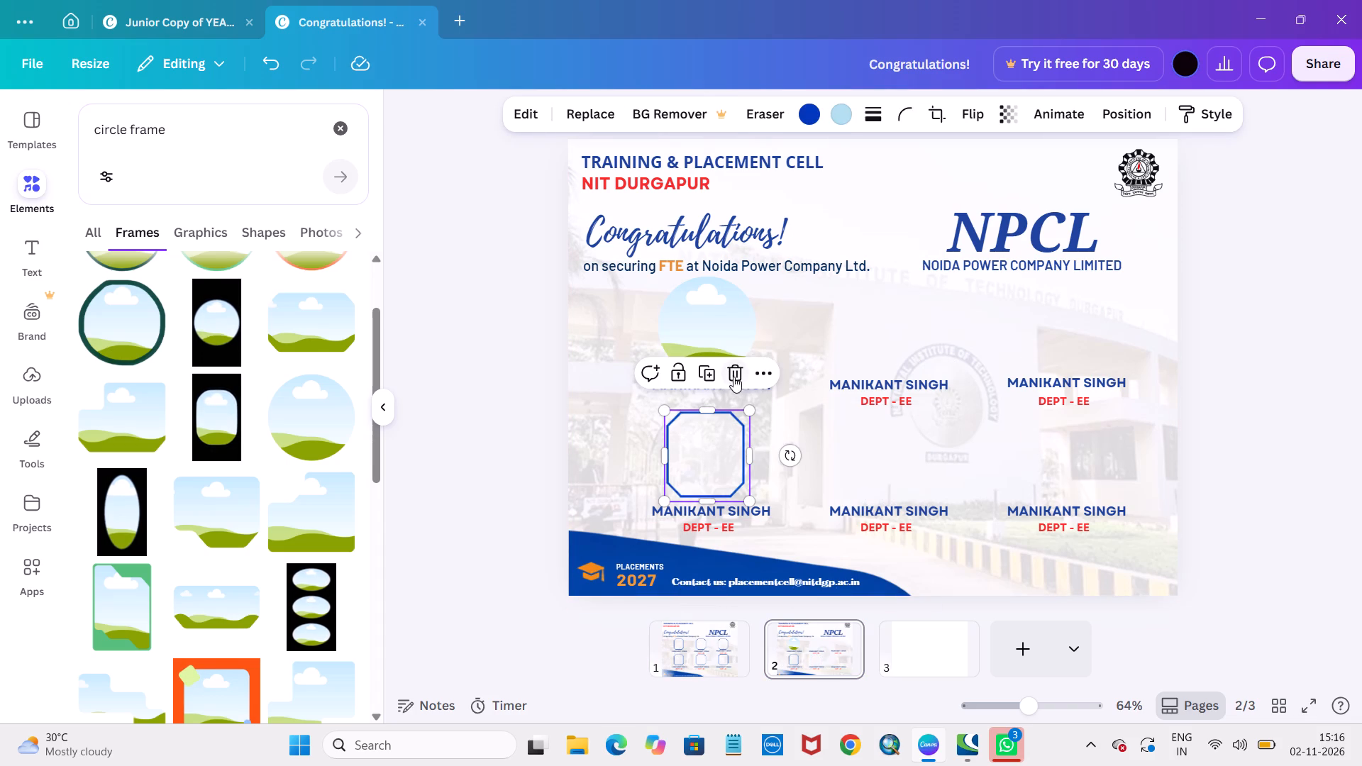
left_click(736, 374)
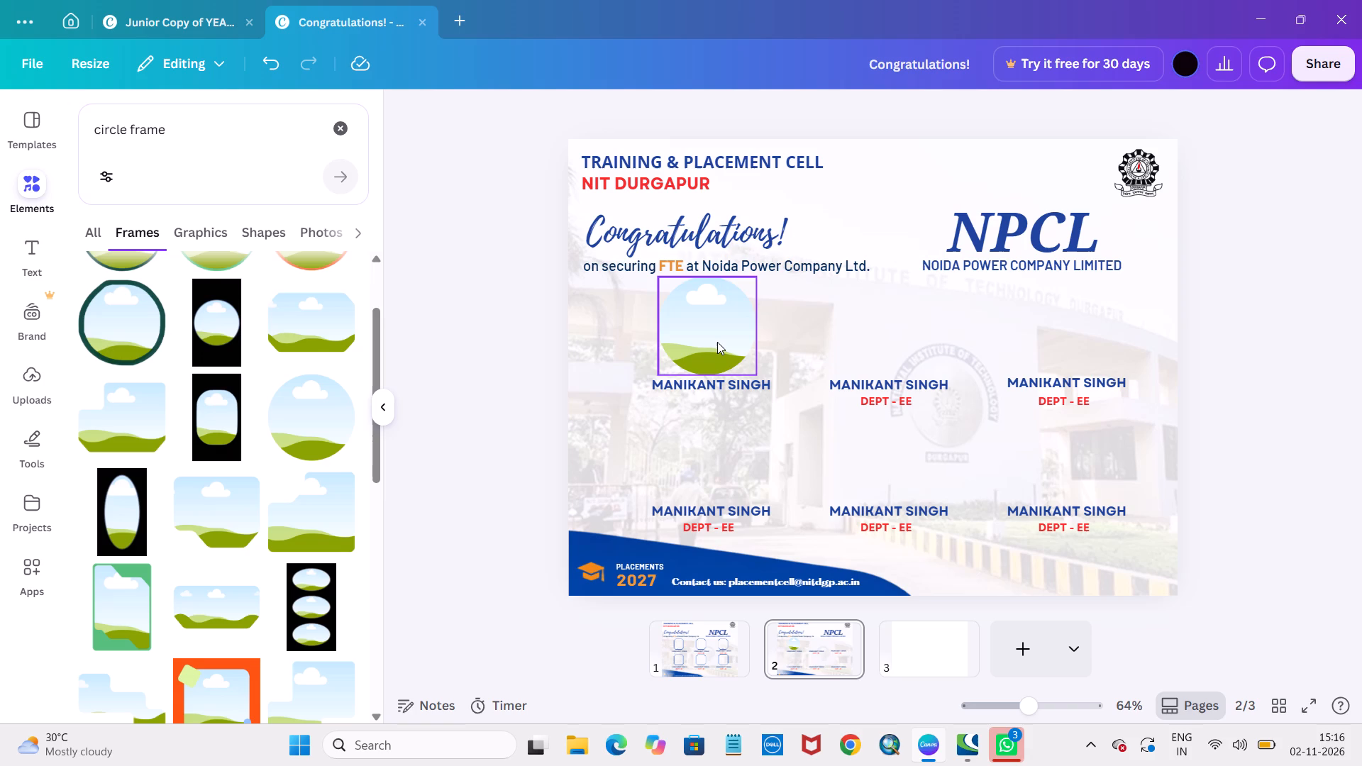
Copy the circle frame above the first upper-row name and paste six copies on page 2.
left_click(717, 342)
key("ctrl+c")
key("ctrl+v")
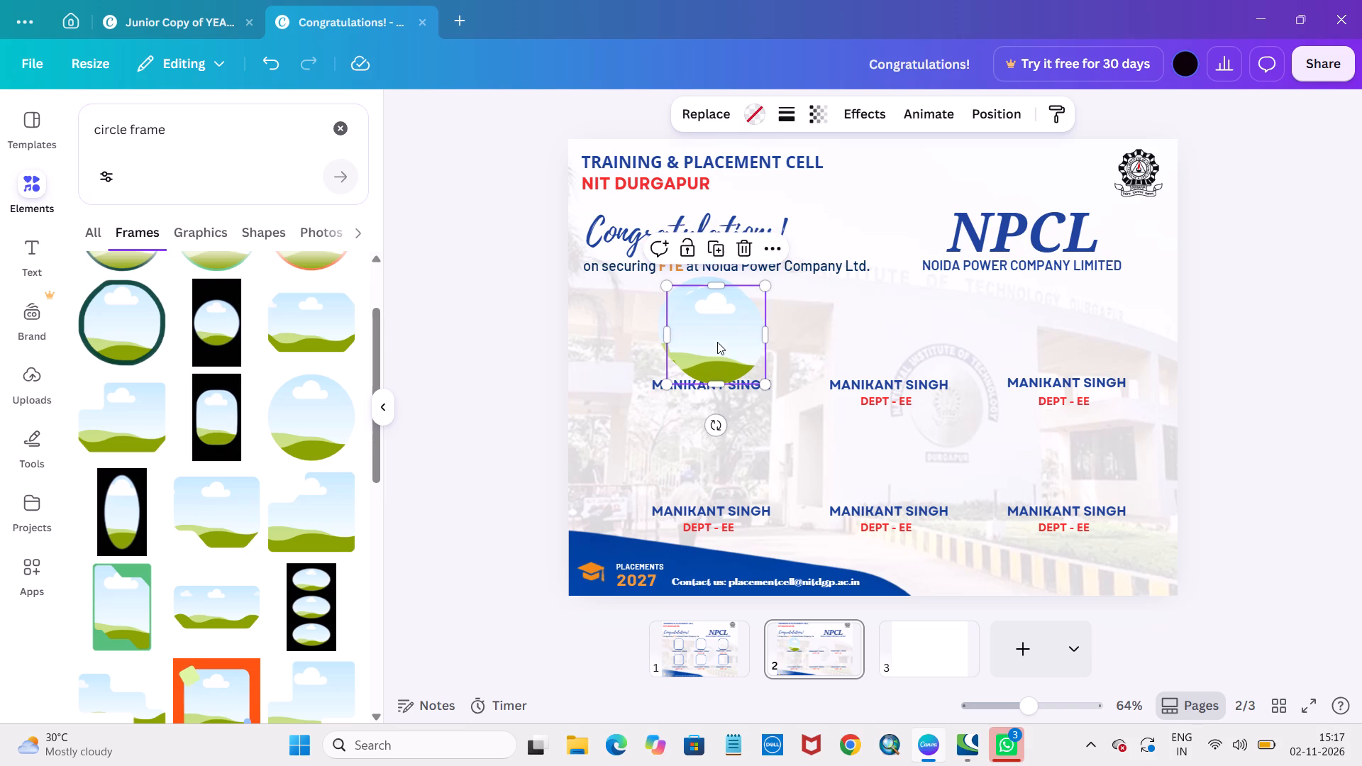
key("ctrl+v")
key("ctrl+v")
key("ctrl+v")
key("ctrl+v")
key("ctrl+v")
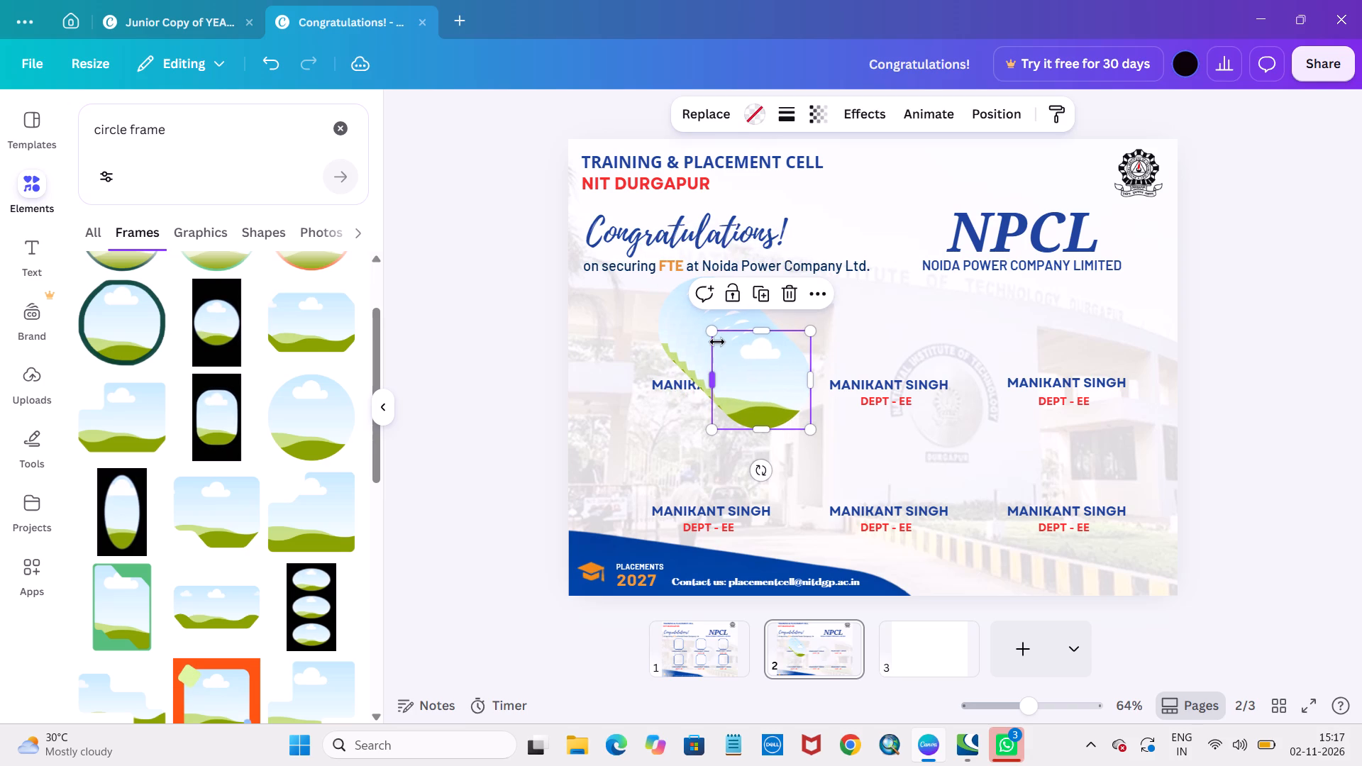
Place one circle frame copy above each of the other five names in the upper and lower rows.
left_click_drag(752, 385, 863, 330)
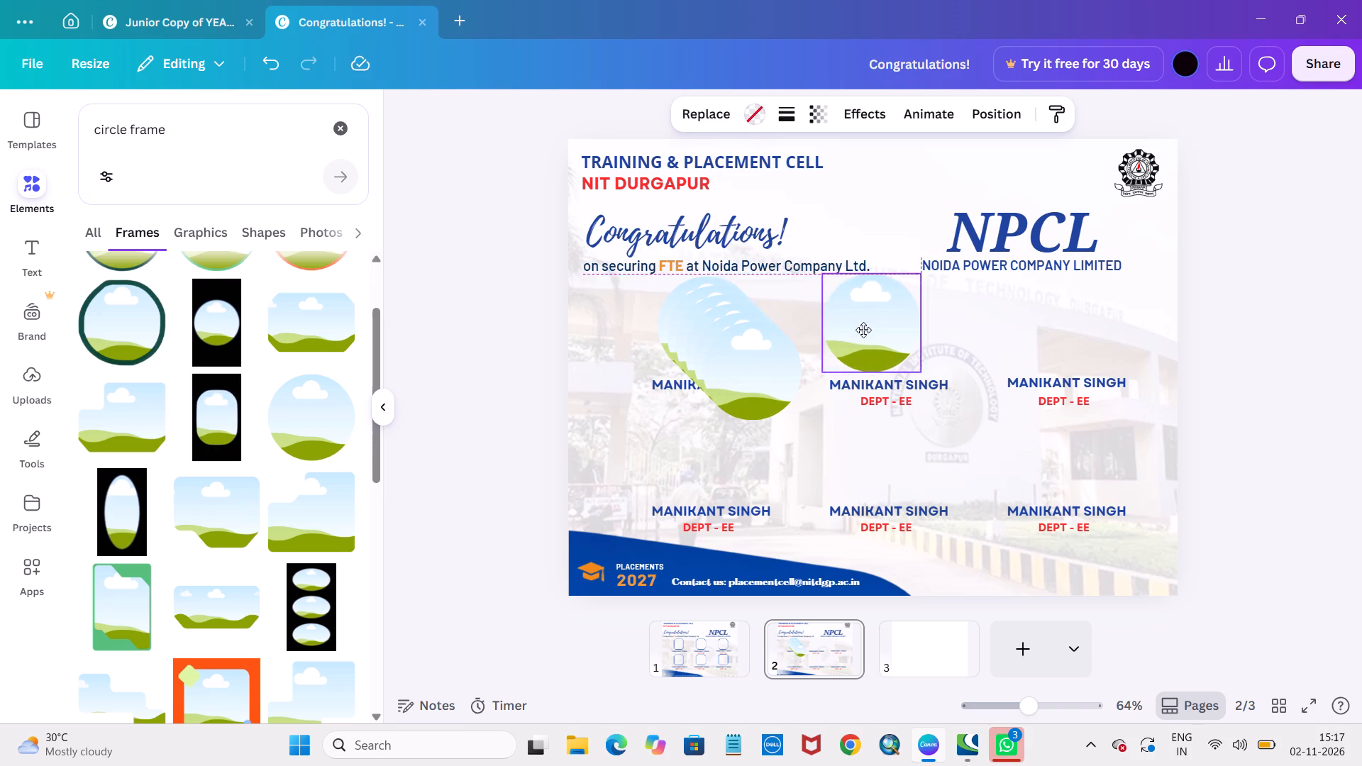
left_click_drag(863, 330, 865, 331)
left_click_drag(768, 370, 711, 453)
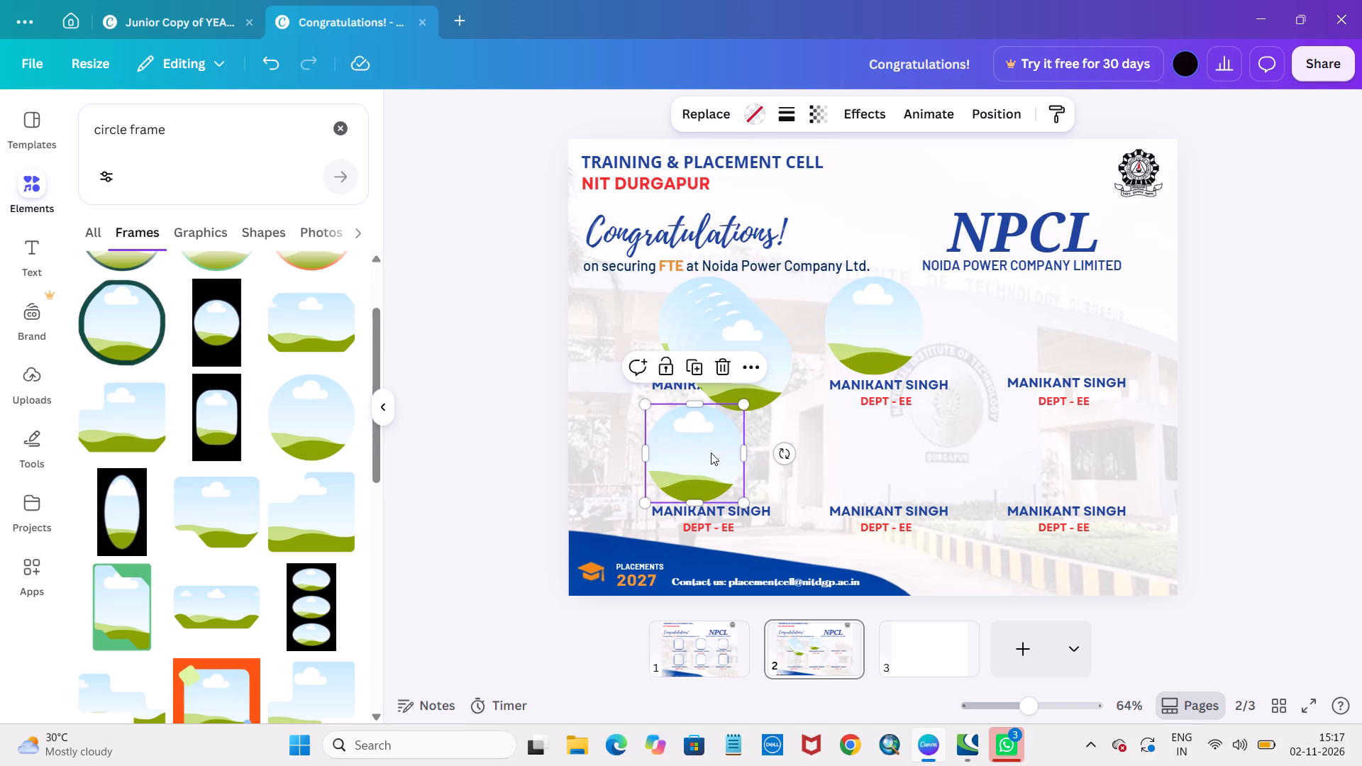
left_click_drag(768, 359, 922, 445)
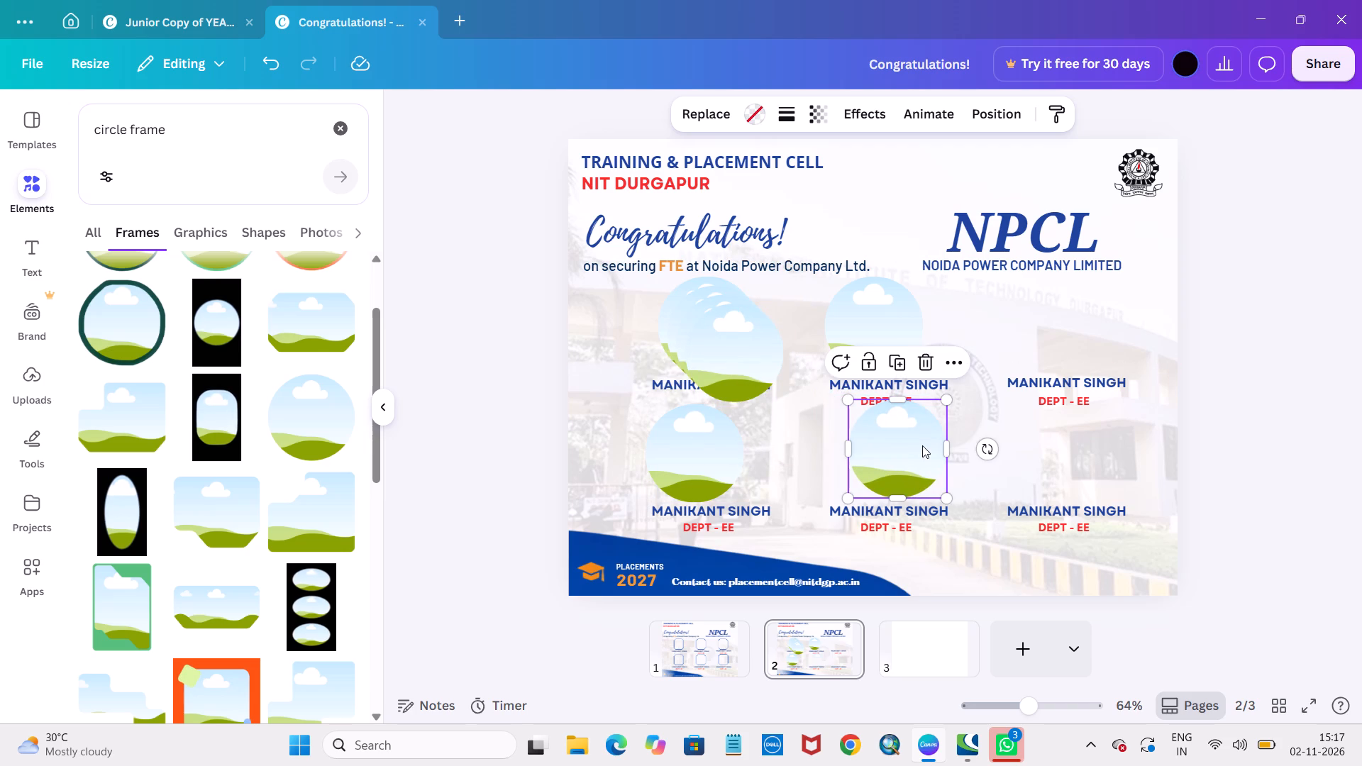
left_click_drag(742, 350, 1061, 319)
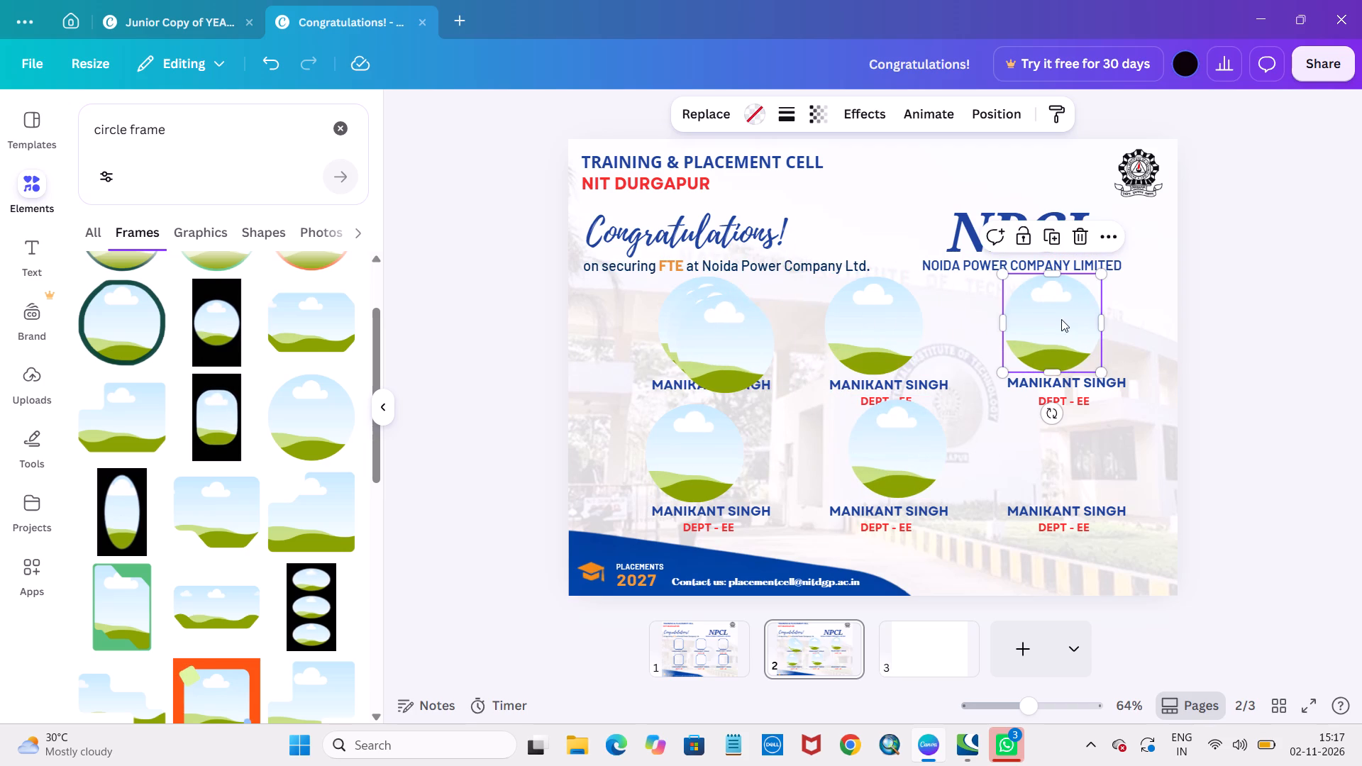
left_click_drag(709, 338, 1073, 450)
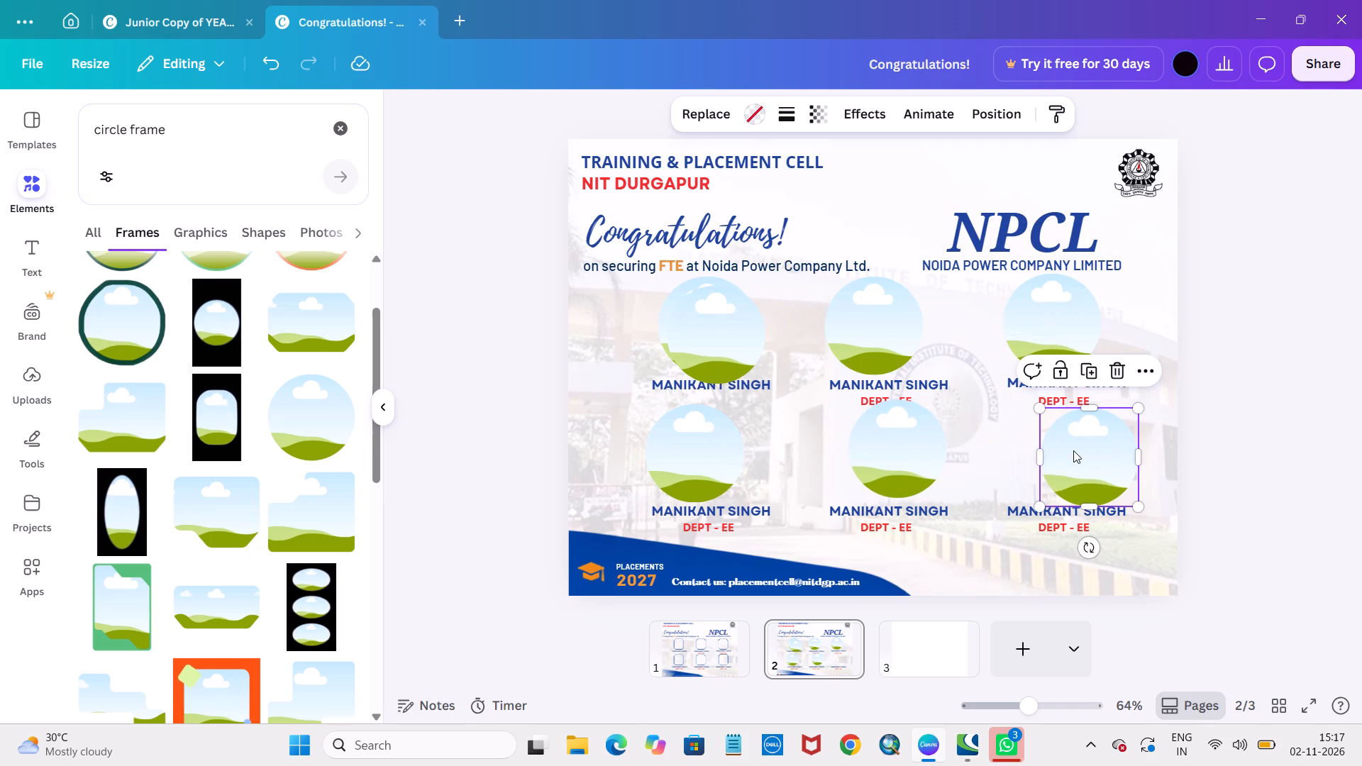
Delete the surplus circle frame overlapping the first frame in the upper row.
left_click(719, 338)
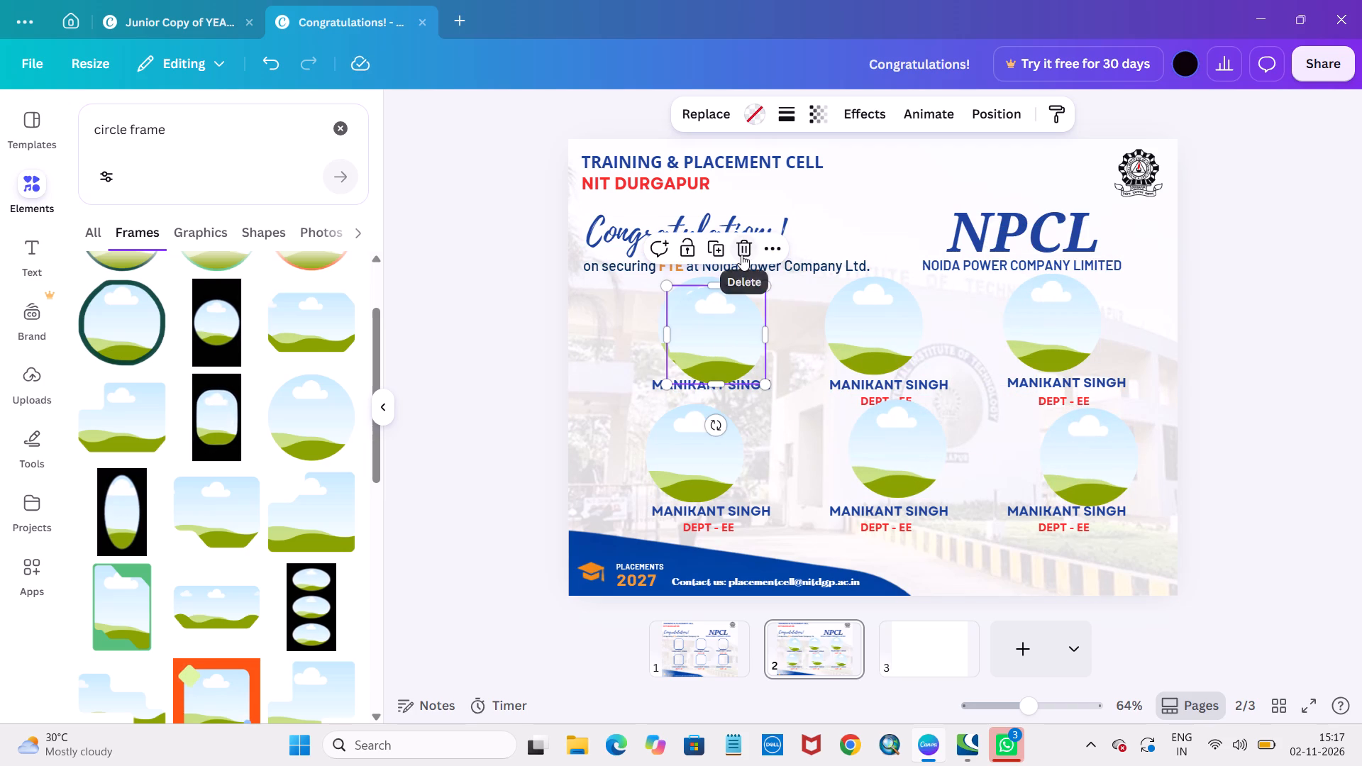
left_click(741, 255)
Reposition the middle upper-row circle frame to sit centred over its name and level with the first frame.
left_click_drag(892, 313, 907, 313)
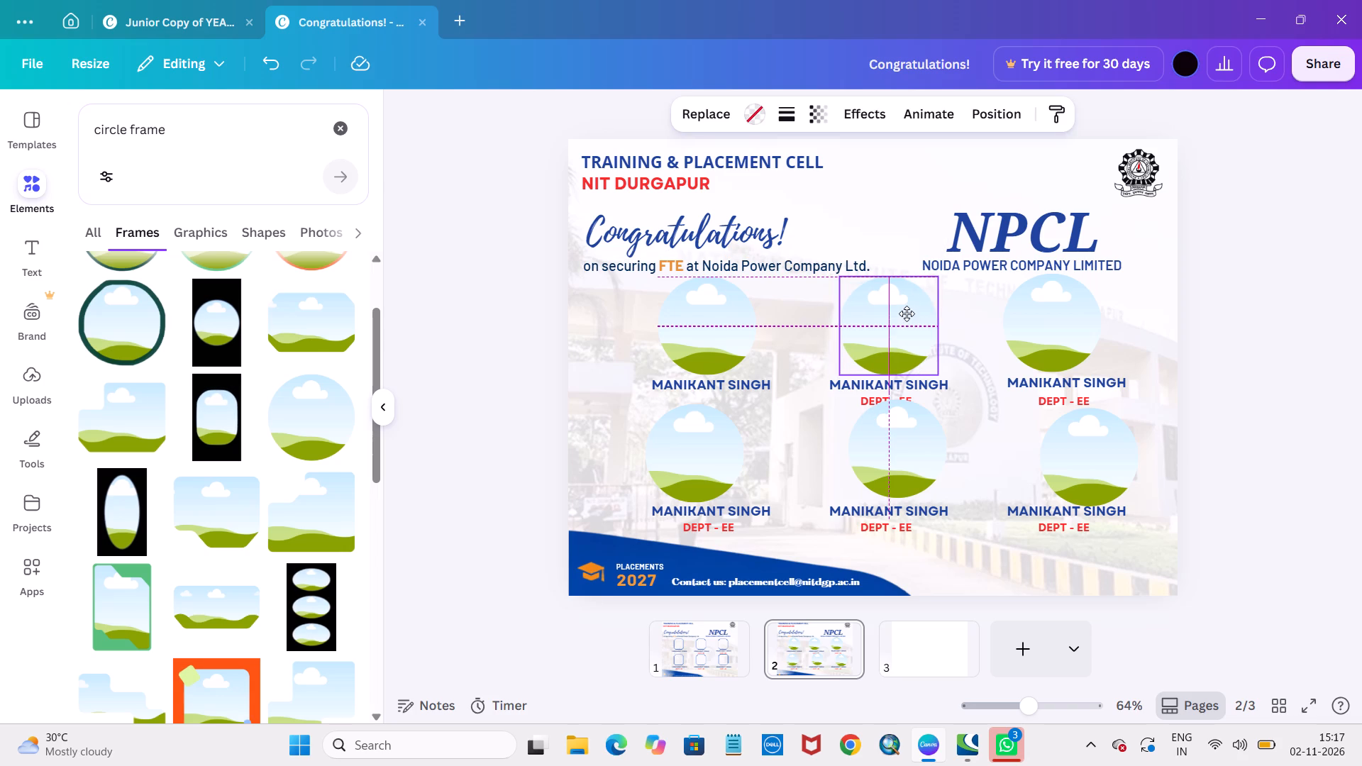
left_click_drag(907, 313, 892, 319)
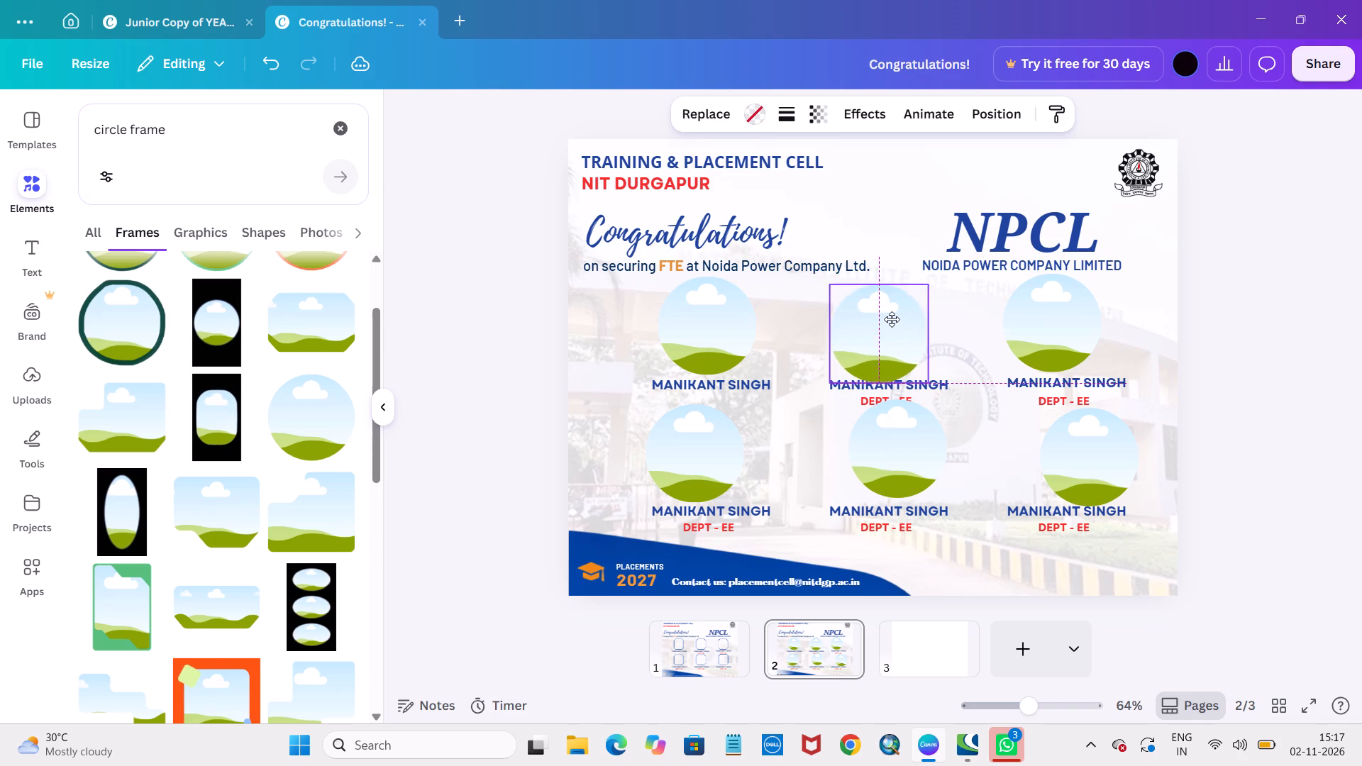
left_click_drag(892, 319, 903, 312)
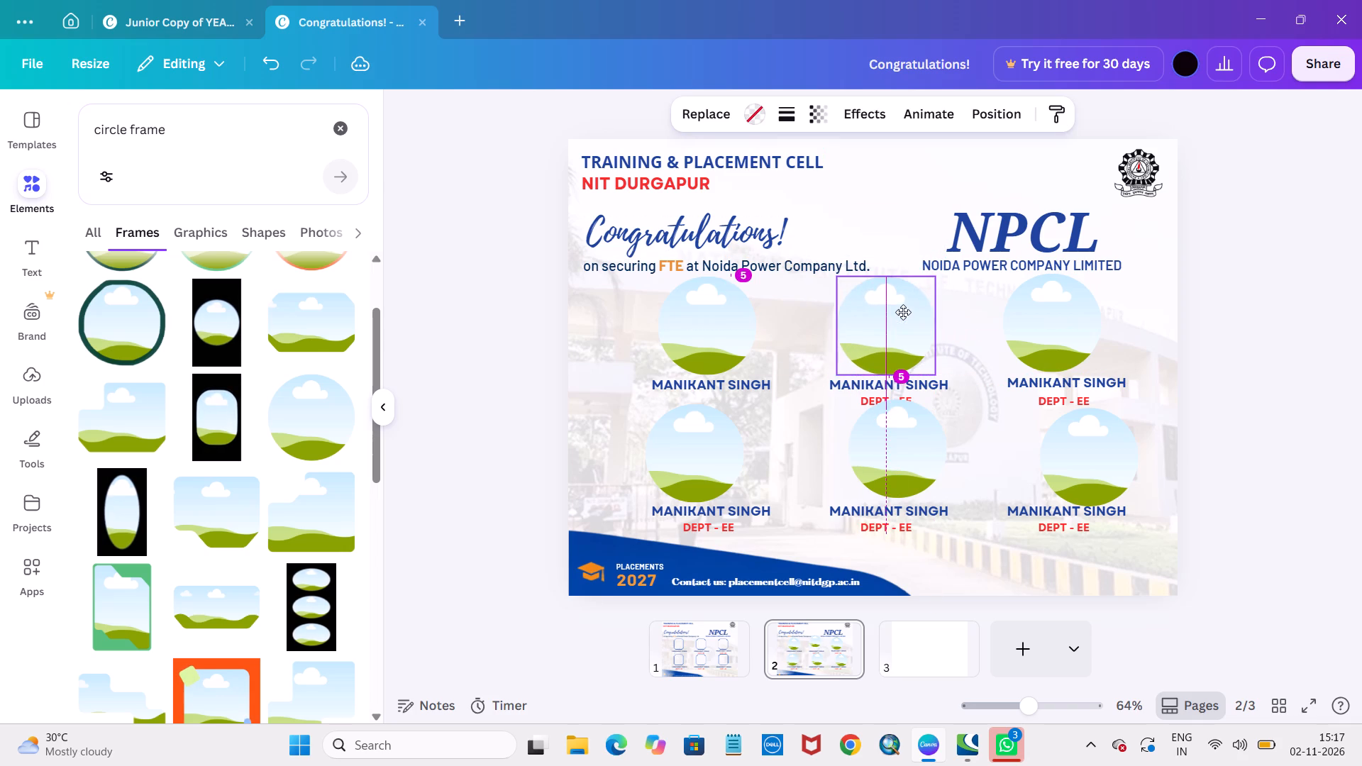
left_click_drag(903, 312, 899, 312)
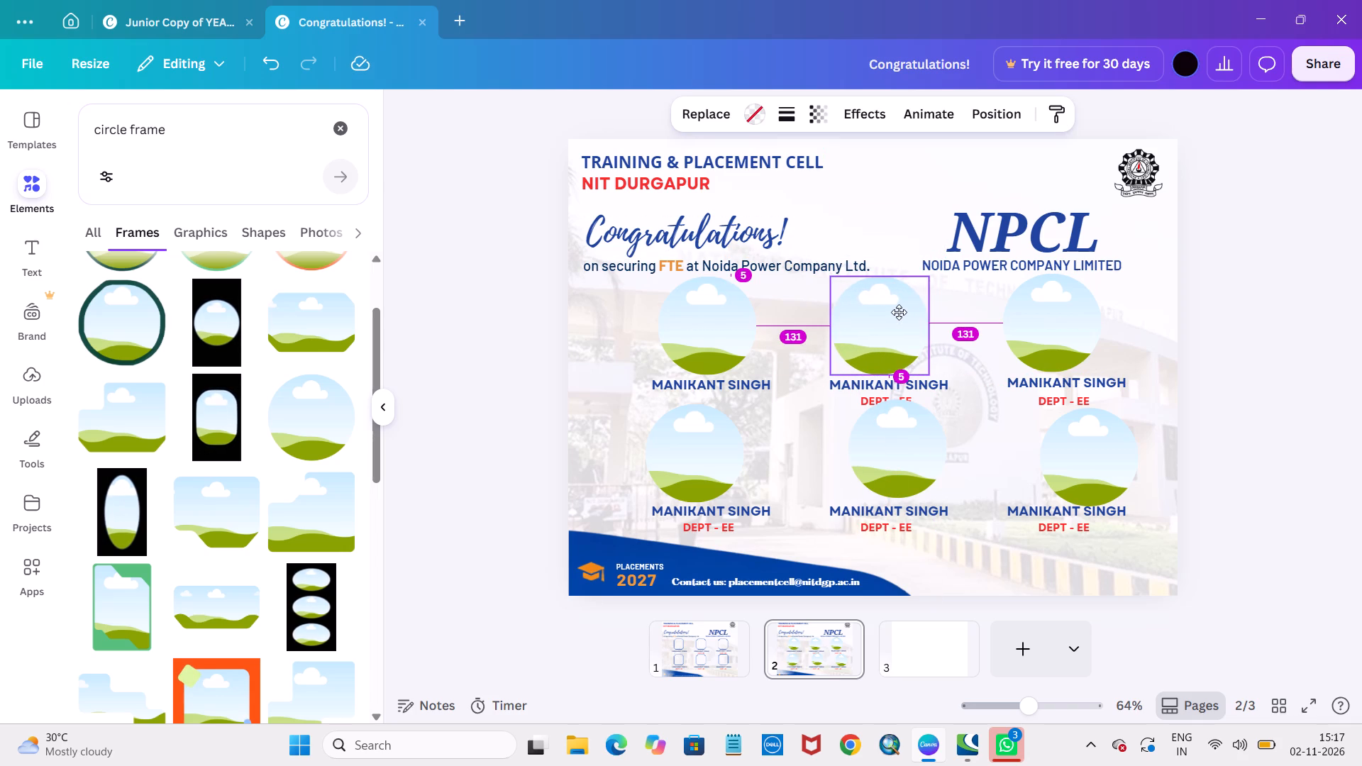
left_click_drag(899, 312, 908, 311)
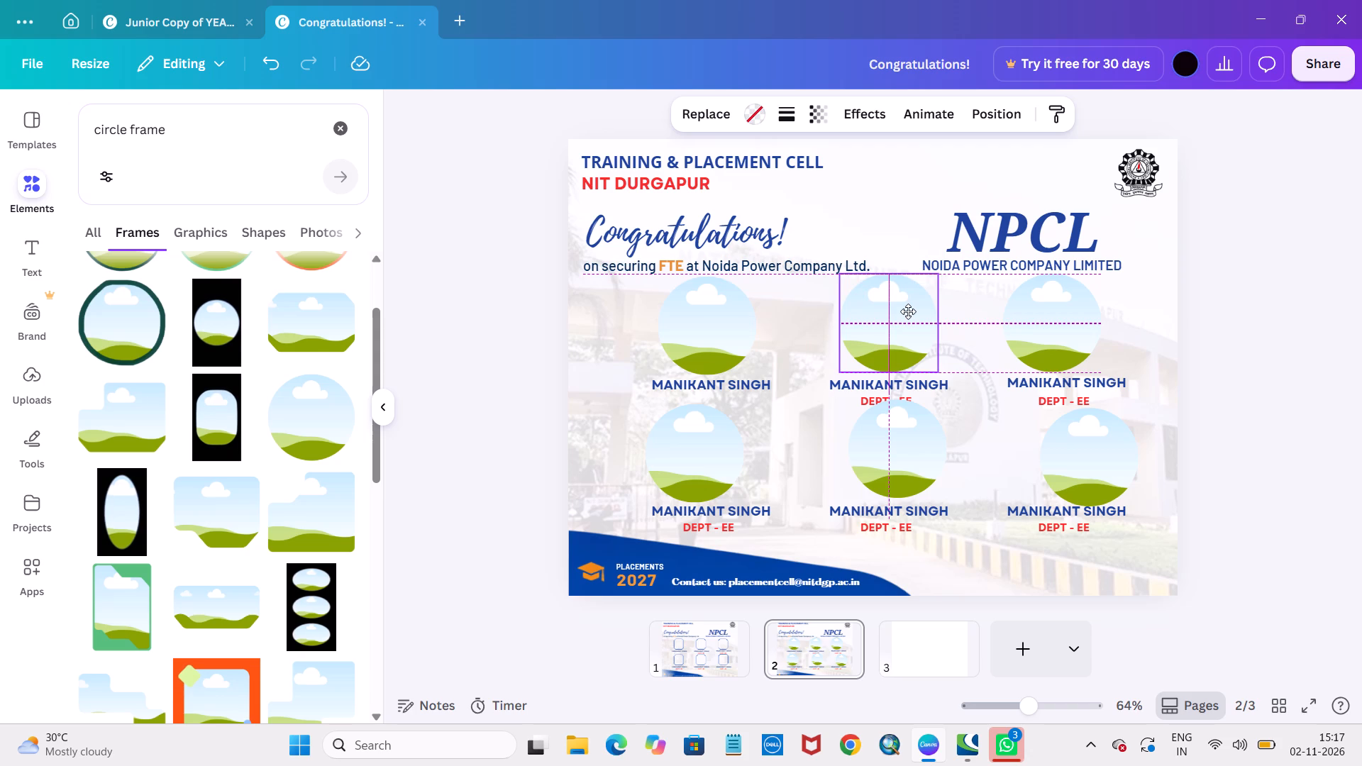
left_click_drag(908, 311, 908, 313)
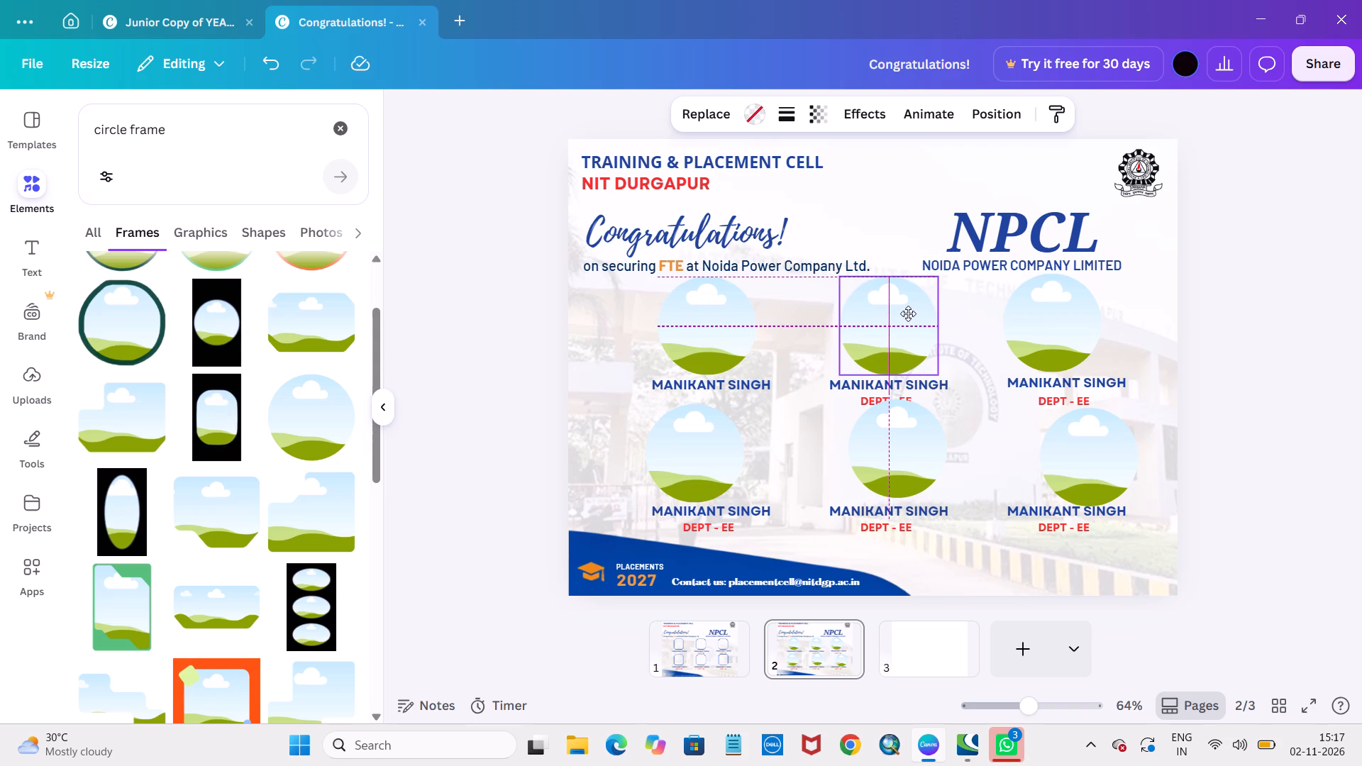
left_click_drag(908, 313, 908, 315)
left_click(908, 315)
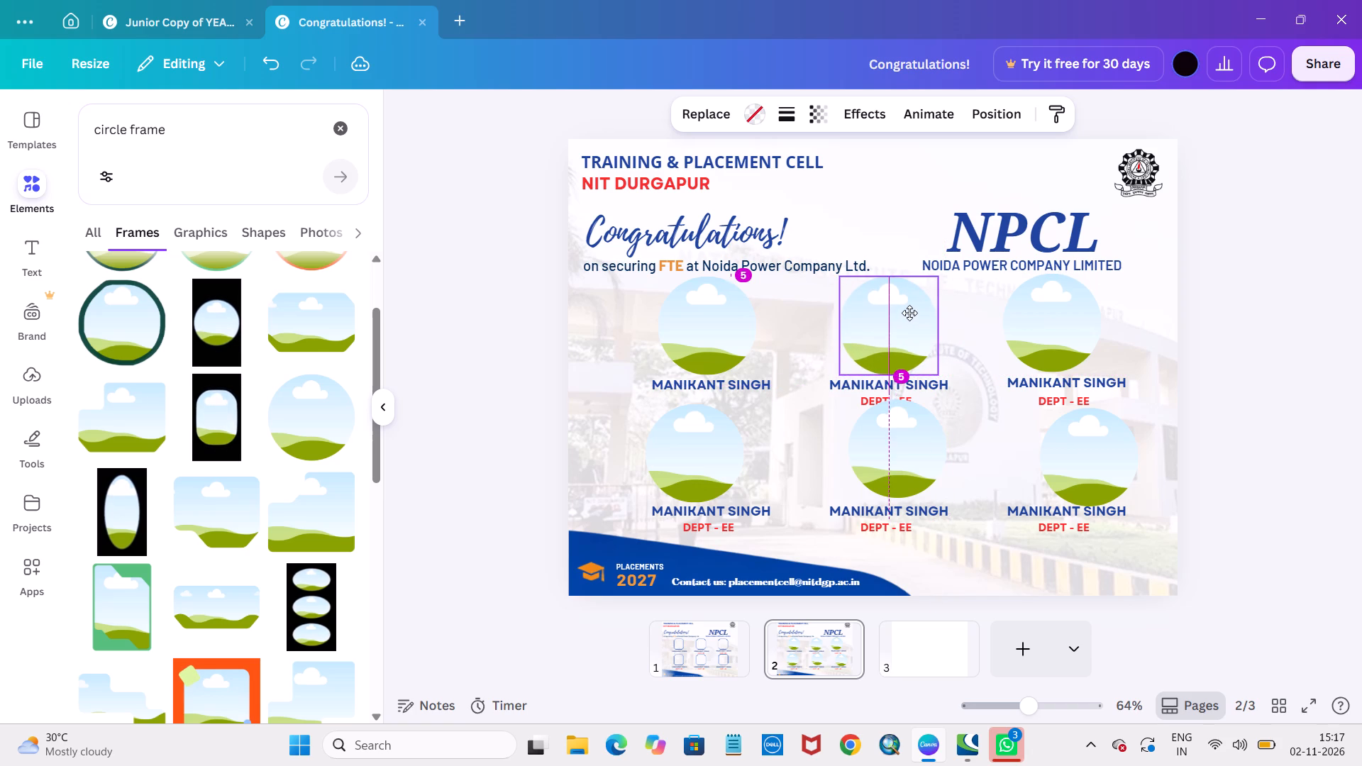
Reposition the middle lower-row circle frame between the department line above and its own name below.
left_click_drag(922, 440, 919, 448)
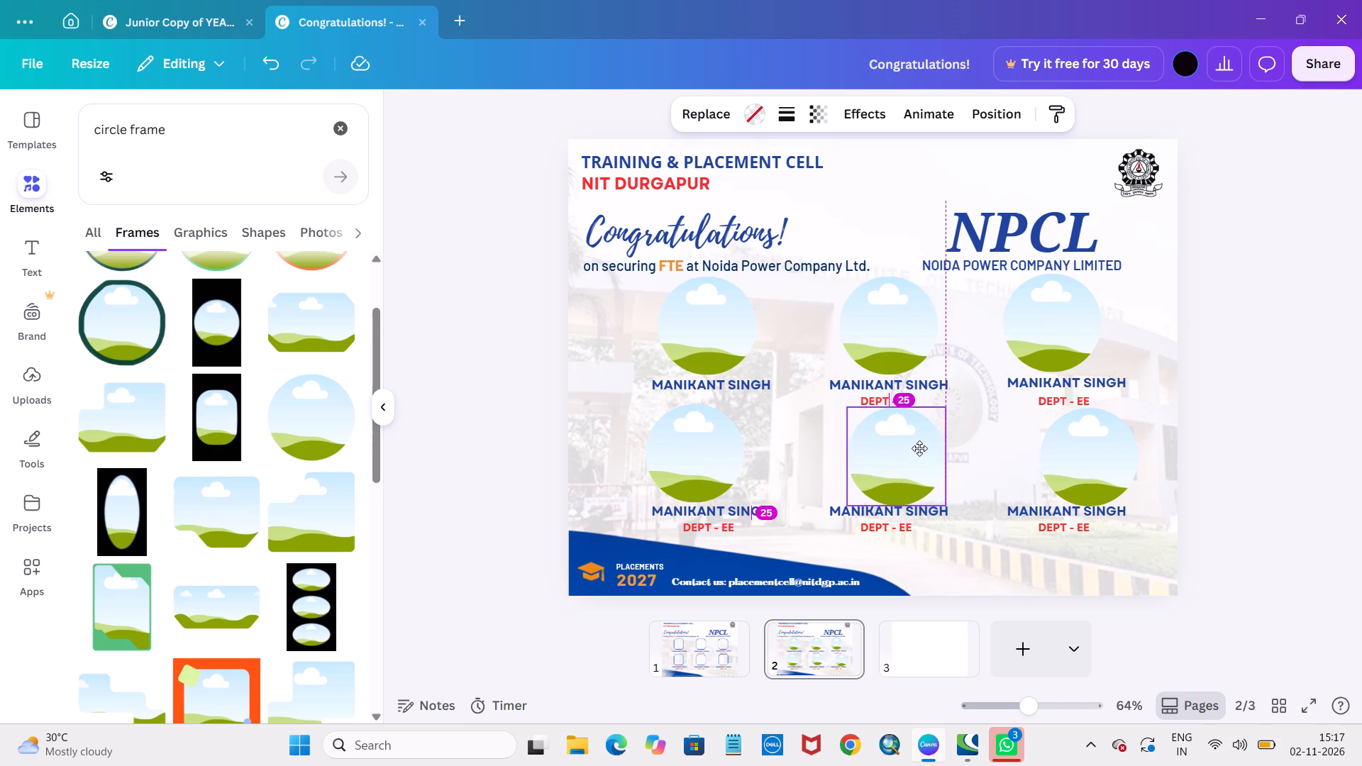
left_click_drag(919, 448, 909, 446)
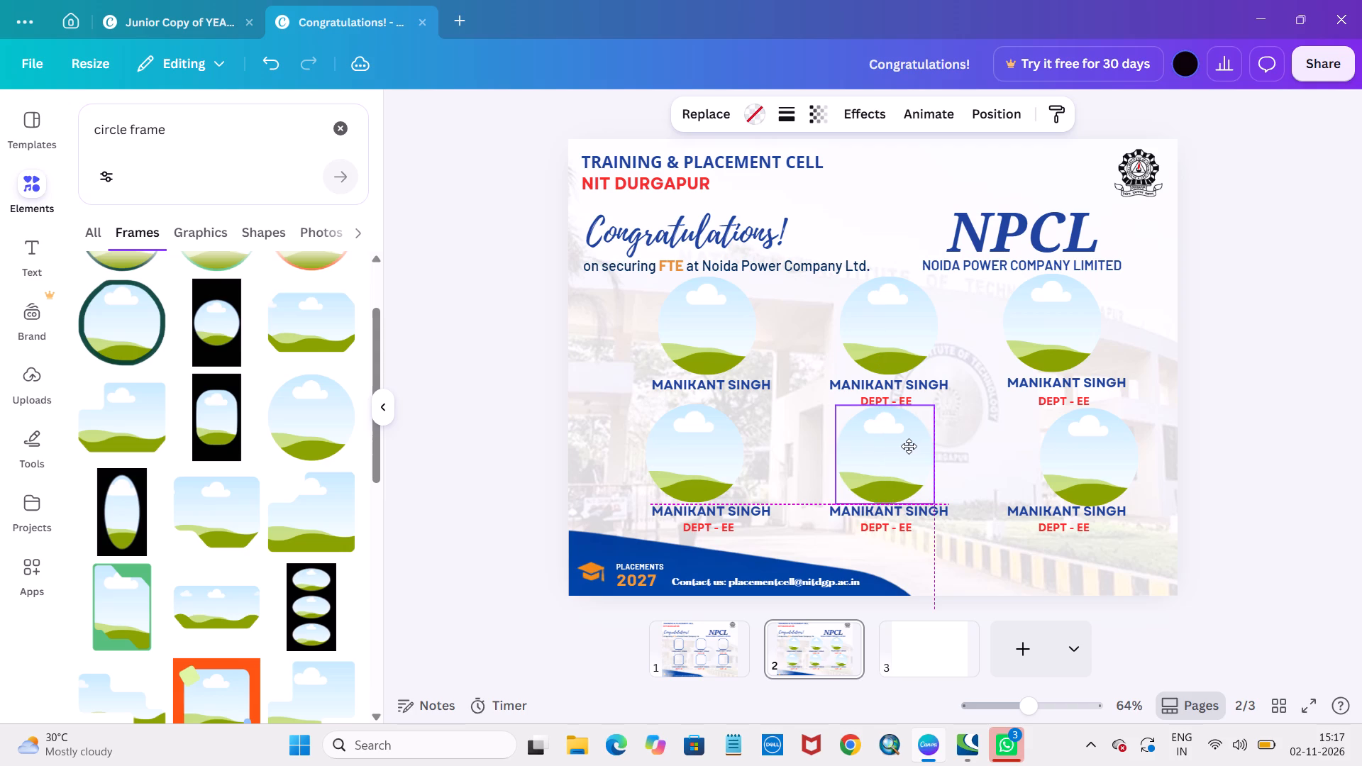
left_click_drag(909, 446, 909, 451)
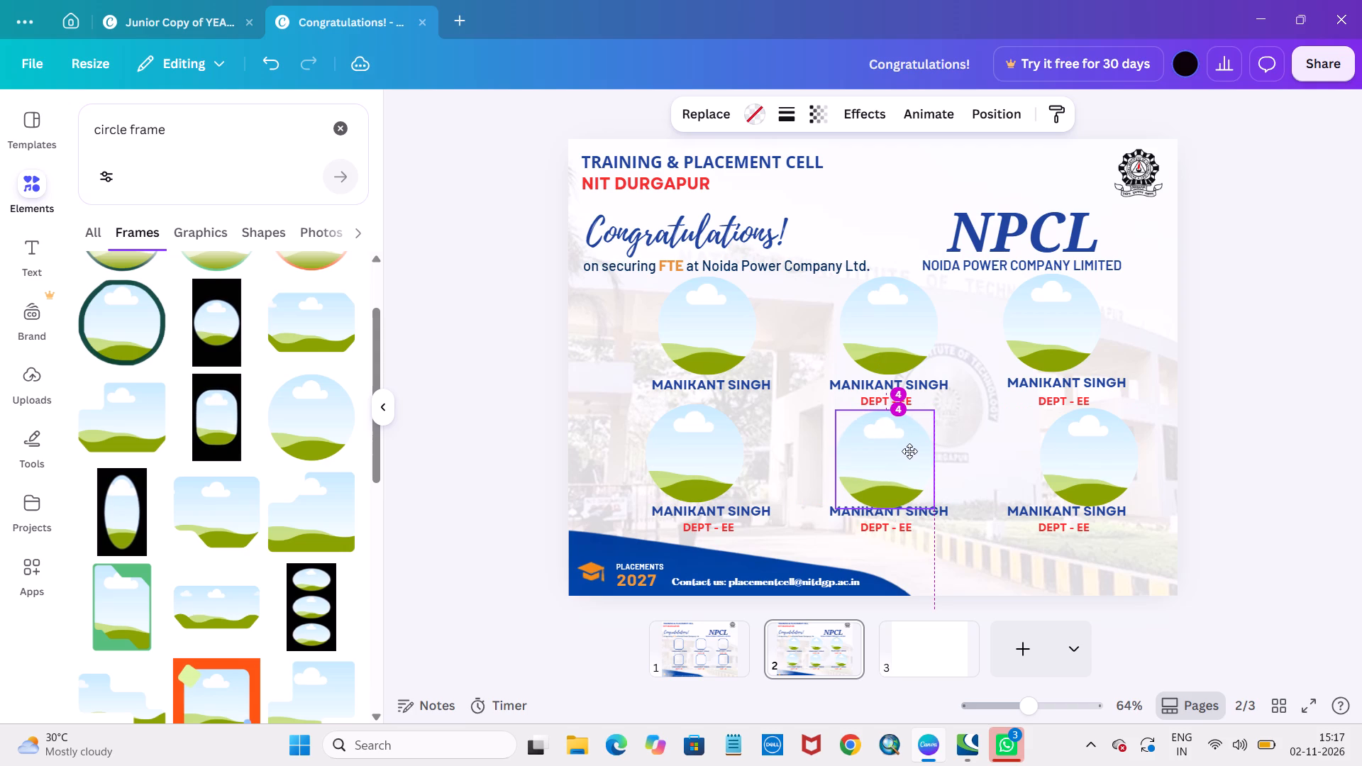
left_click_drag(909, 451, 909, 437)
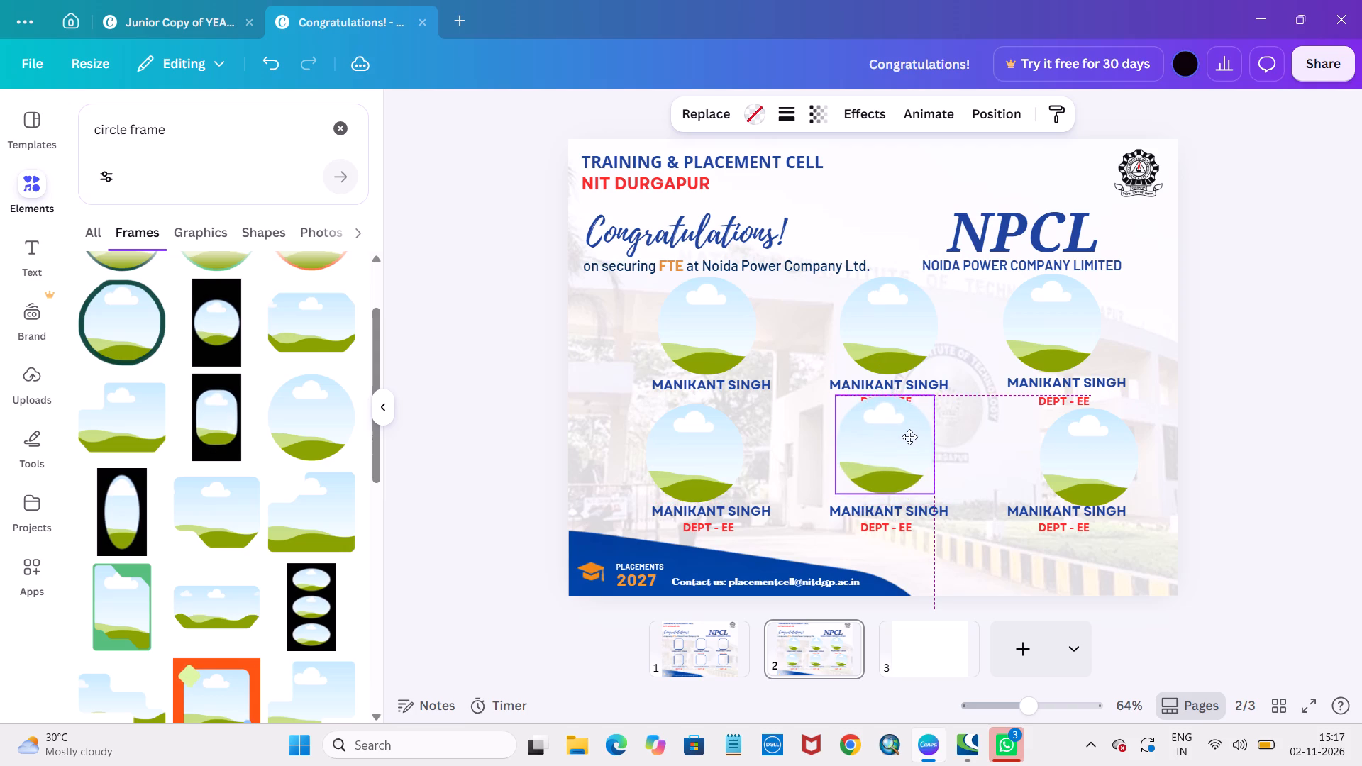
left_click_drag(909, 437, 909, 446)
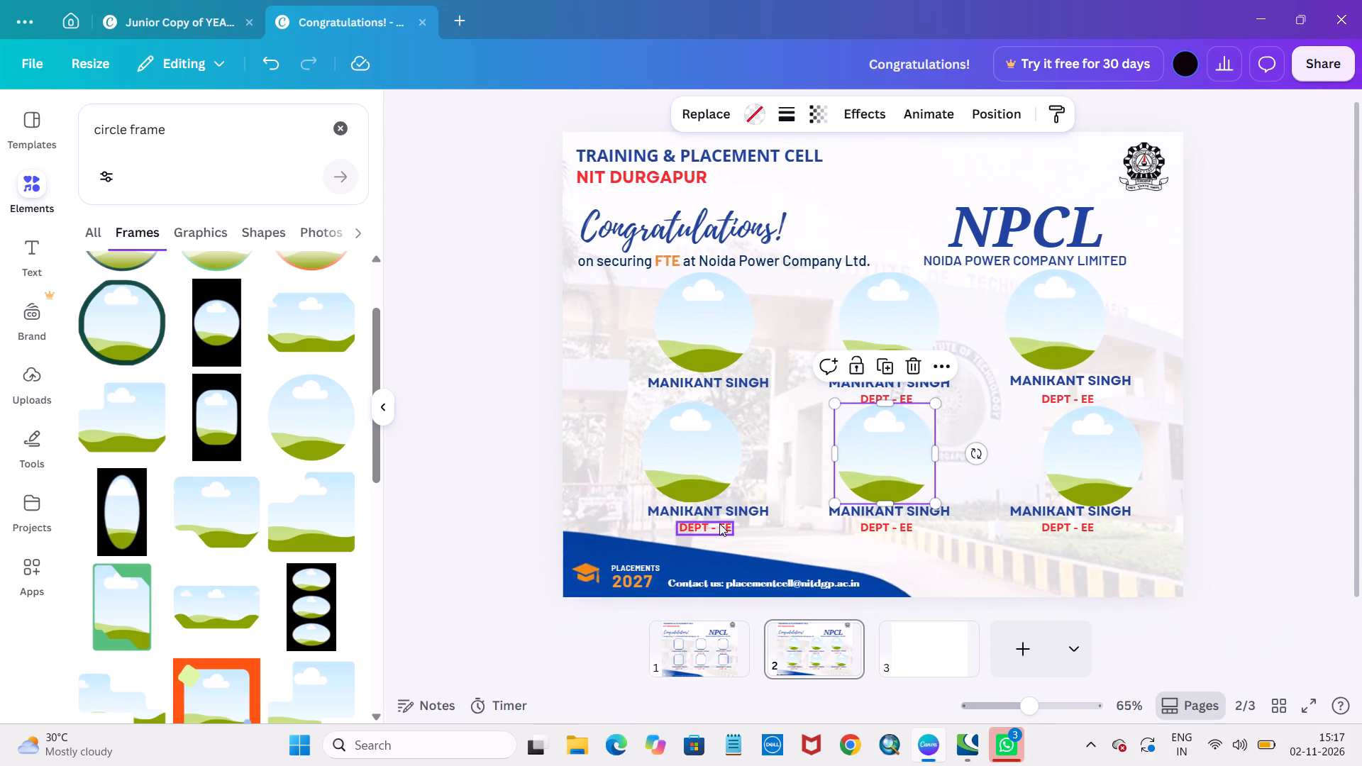
Shift the third upper-row circle frame over its name so the three upper frames are evenly spaced.
left_click(377, 409)
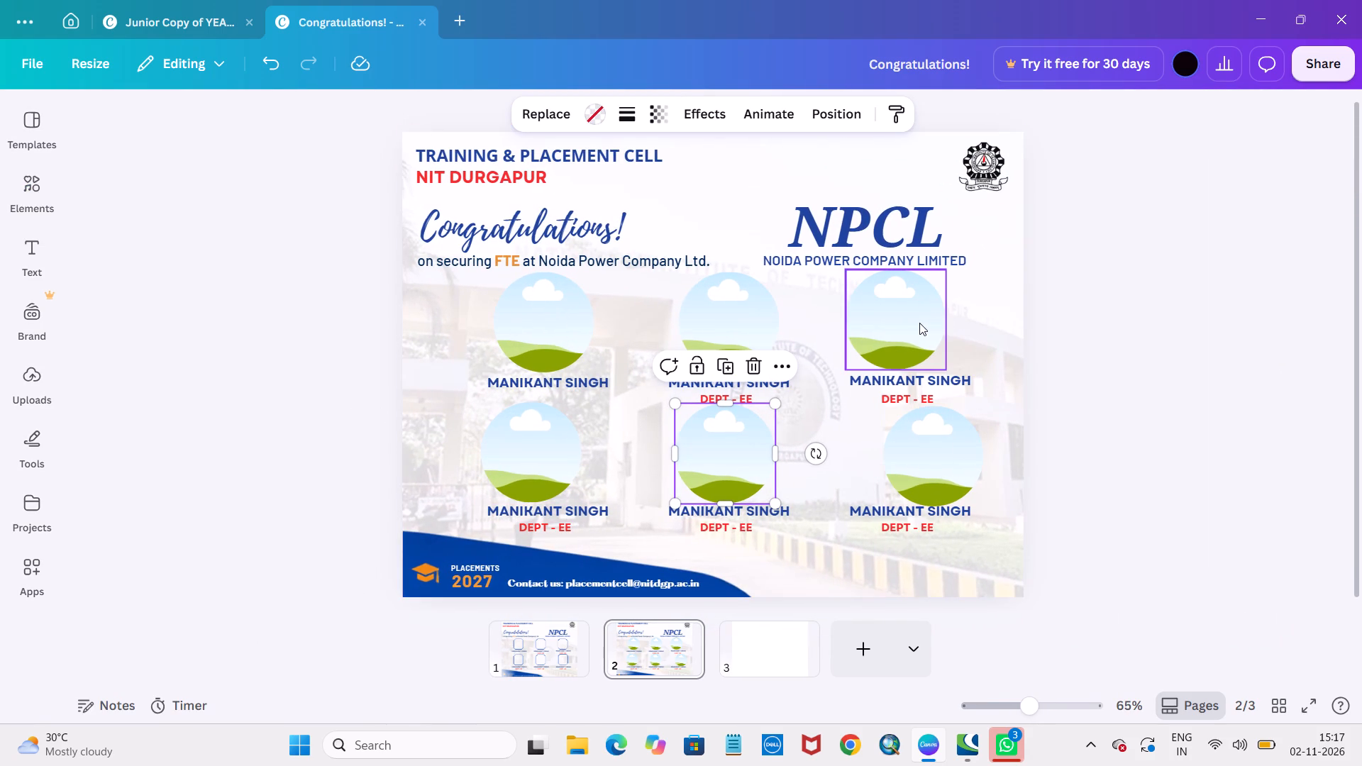
left_click_drag(919, 323, 938, 325)
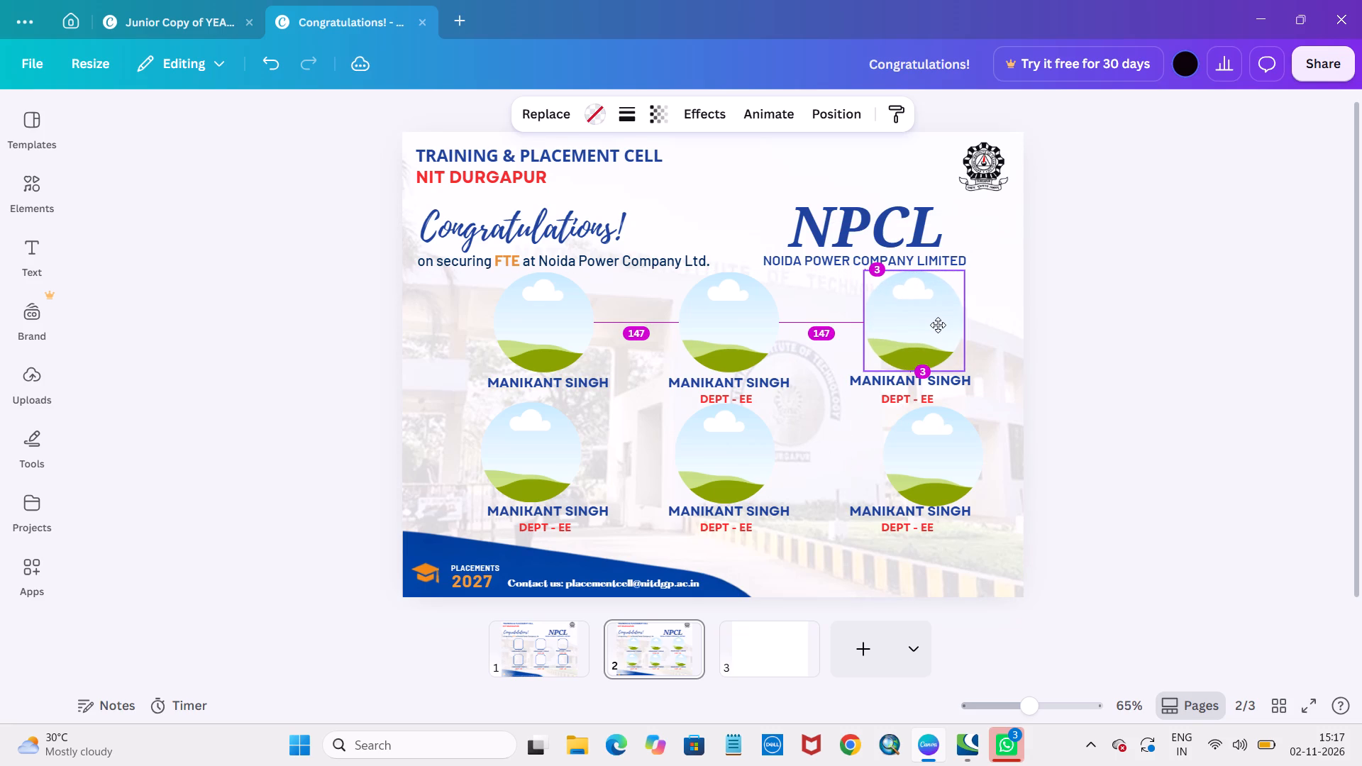
left_click_drag(938, 325, 937, 323)
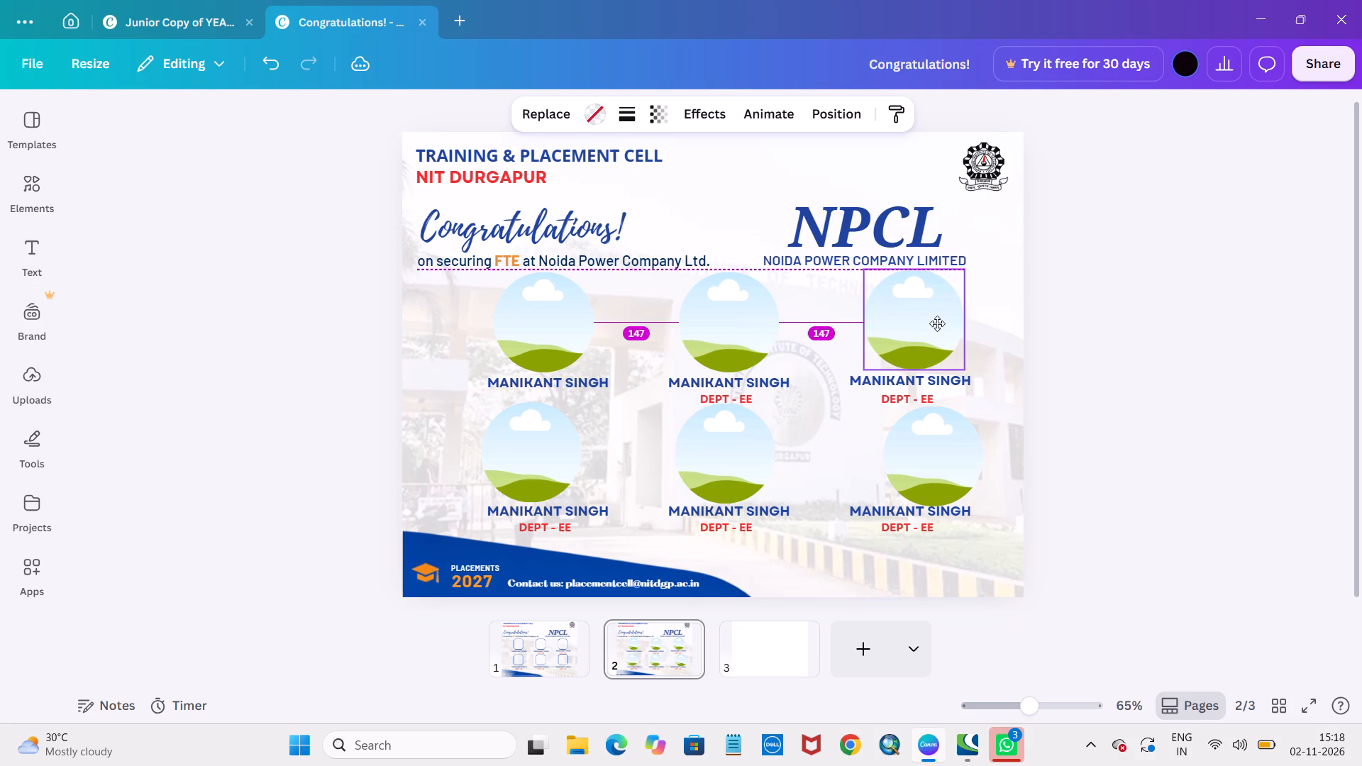
left_click_drag(937, 323, 937, 324)
Align the middle circle frames of the upper and lower rows to the horizontal centre of the page.
left_click(738, 304)
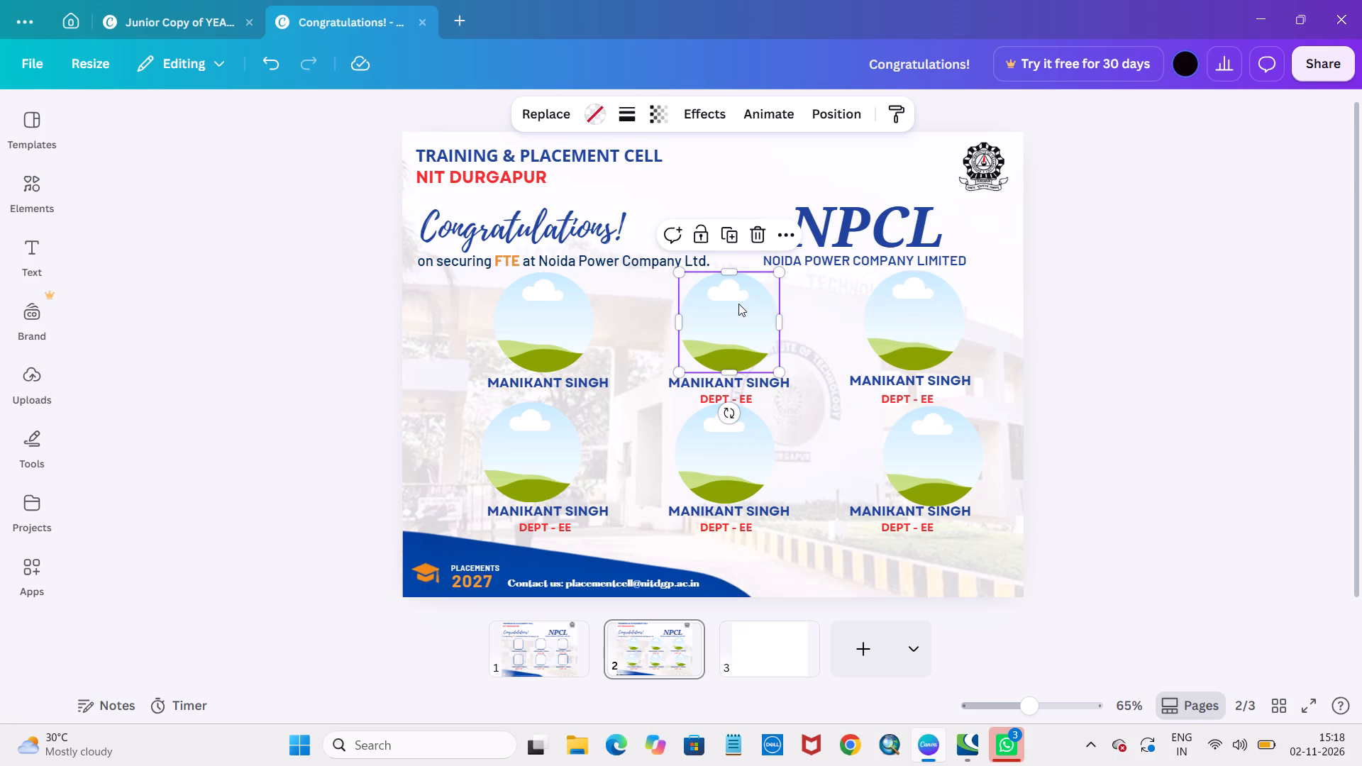
left_click(848, 106)
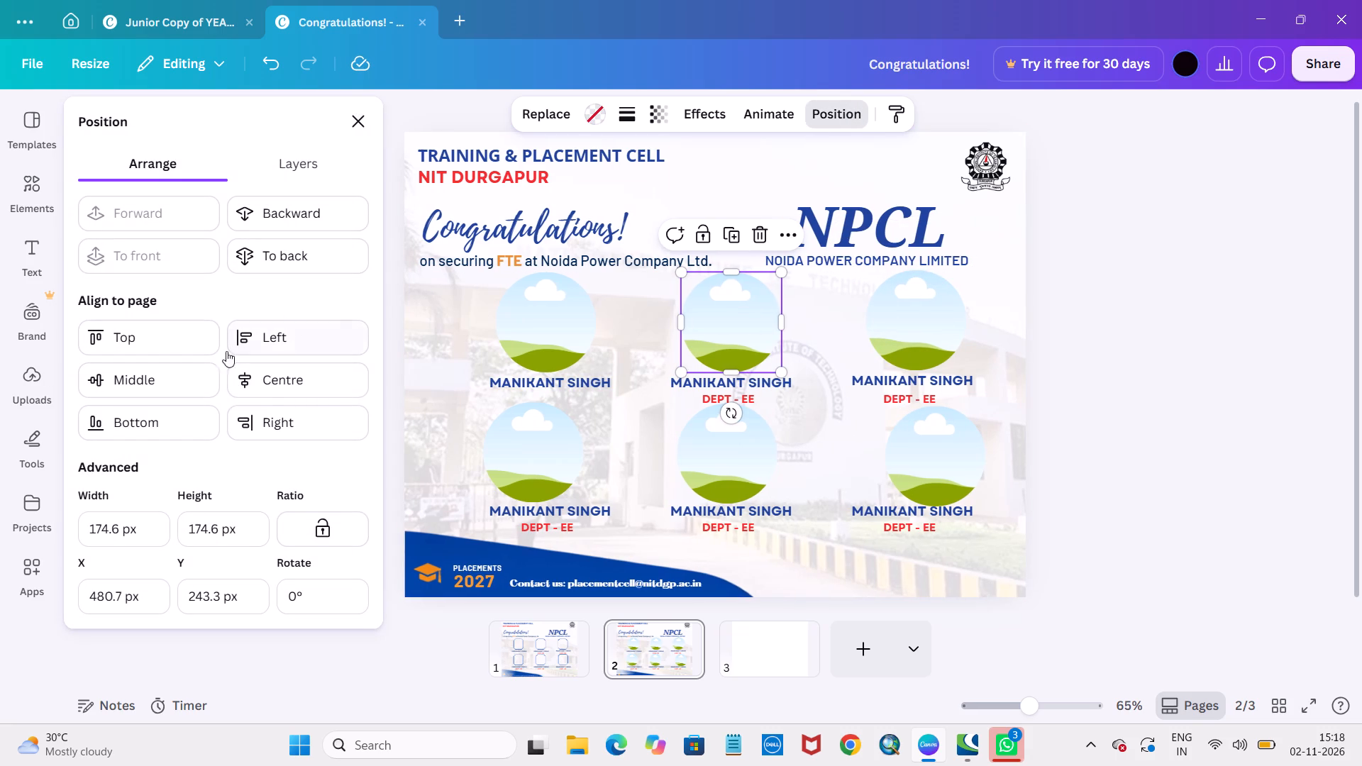
left_click(266, 383)
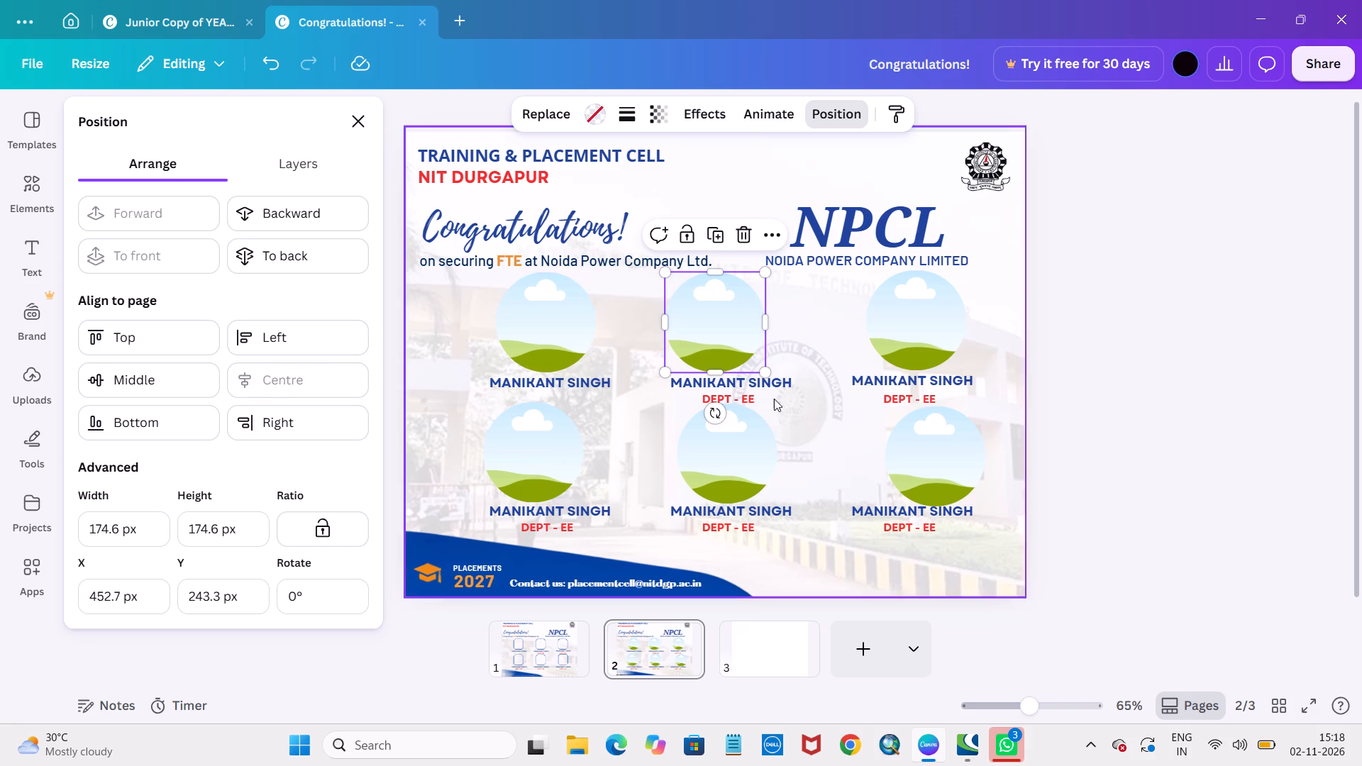
left_click(723, 449)
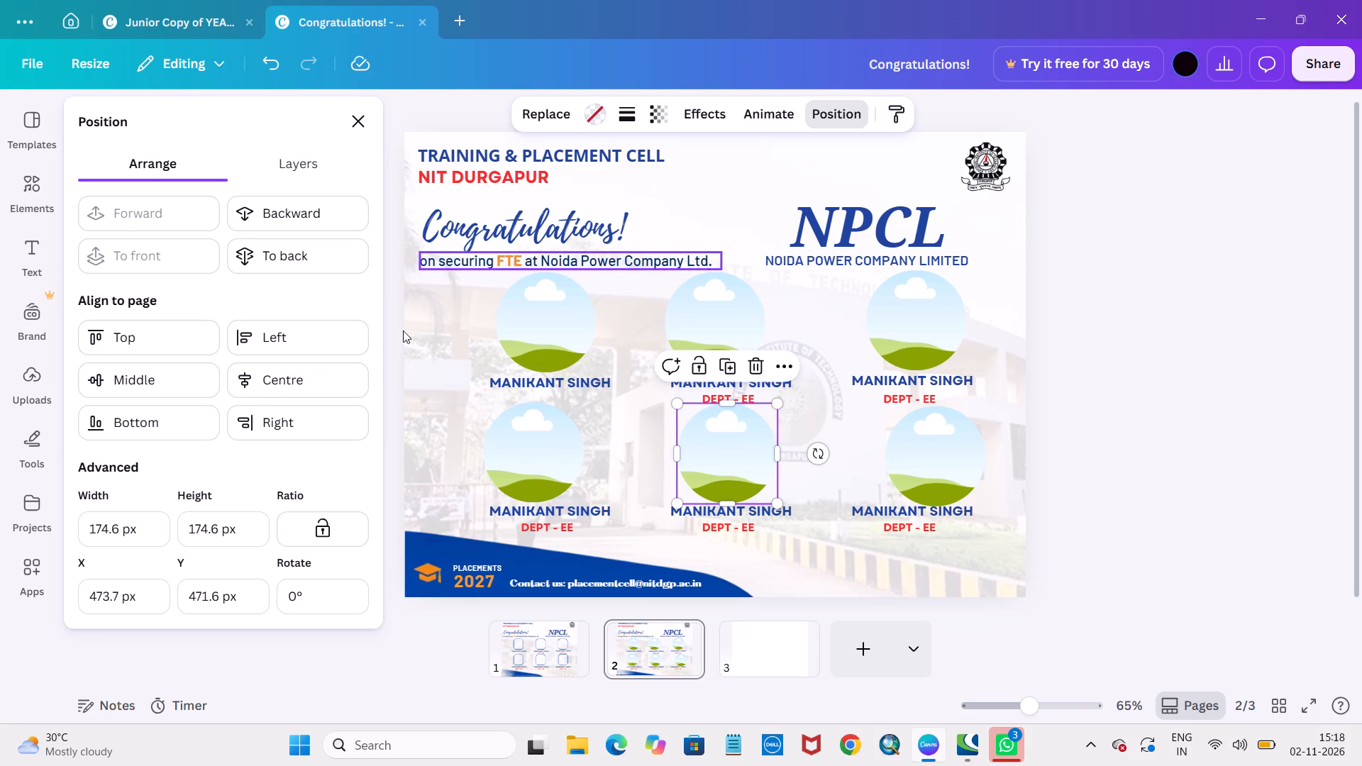
left_click(333, 378)
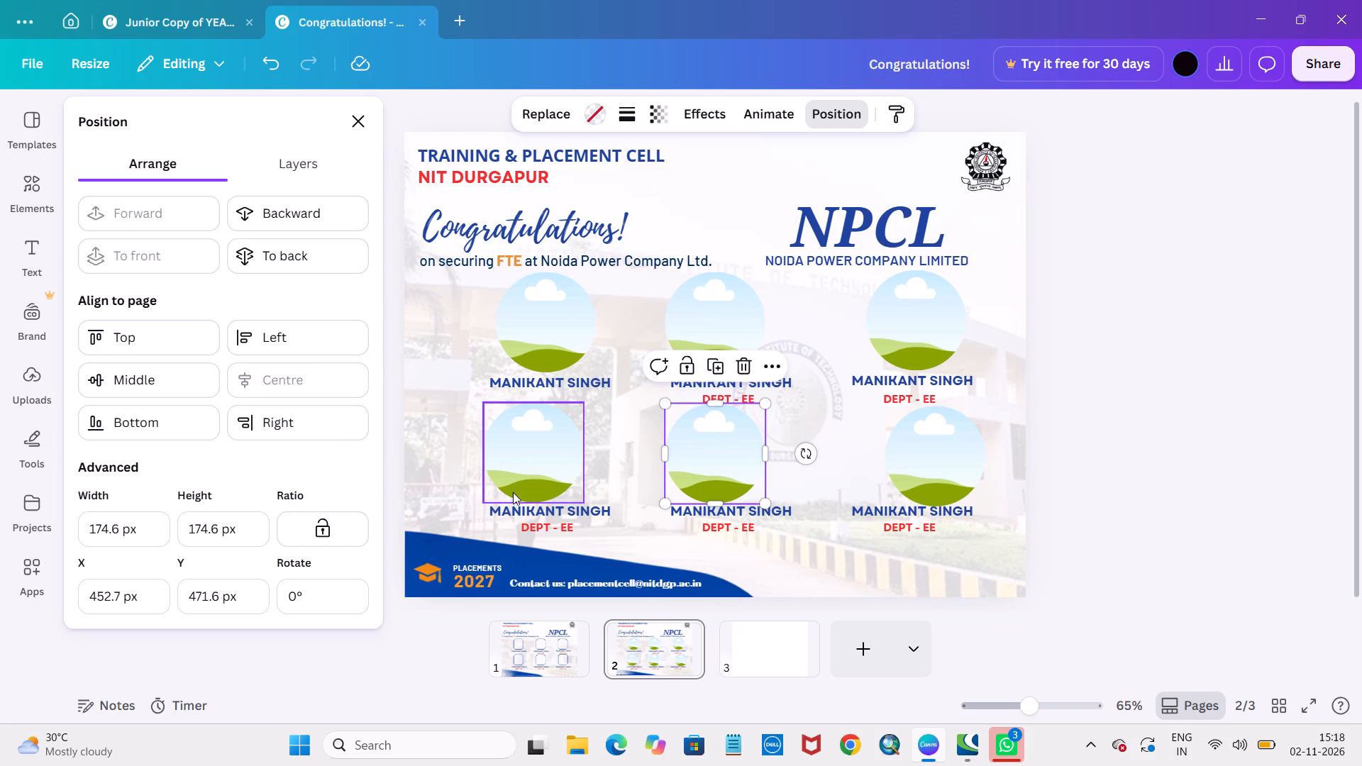
Align the middle column's name and department lines in both rows to the horizontal centre of the page.
left_click(522, 465)
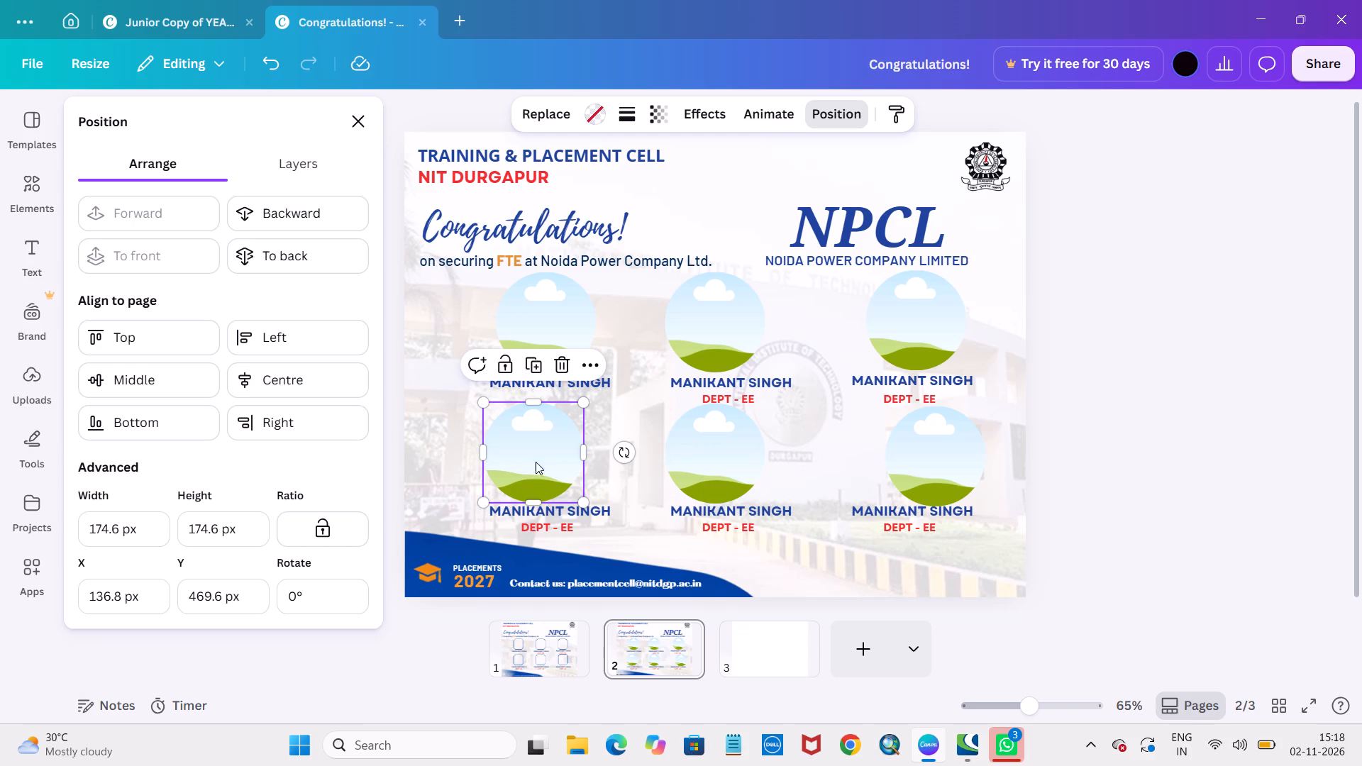
left_click(1166, 414)
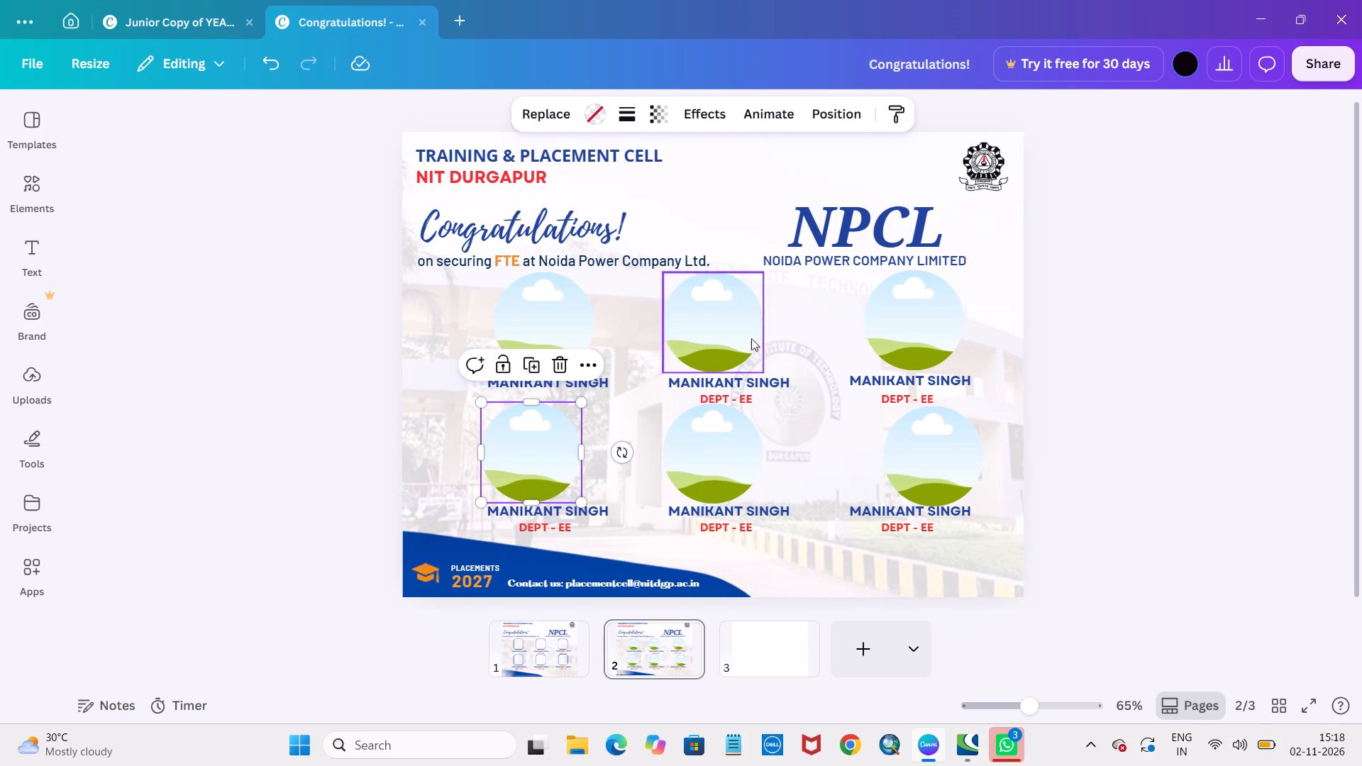
left_click(738, 378)
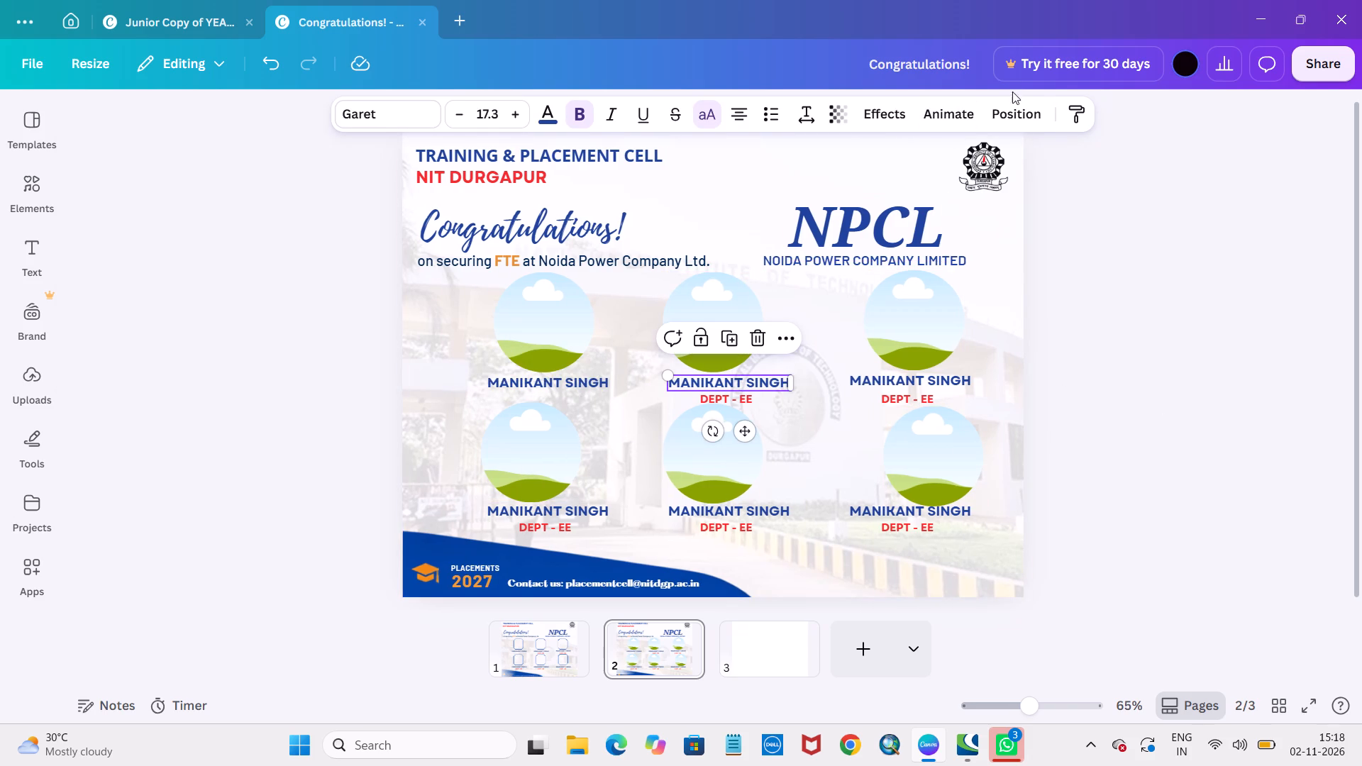
left_click(1016, 109)
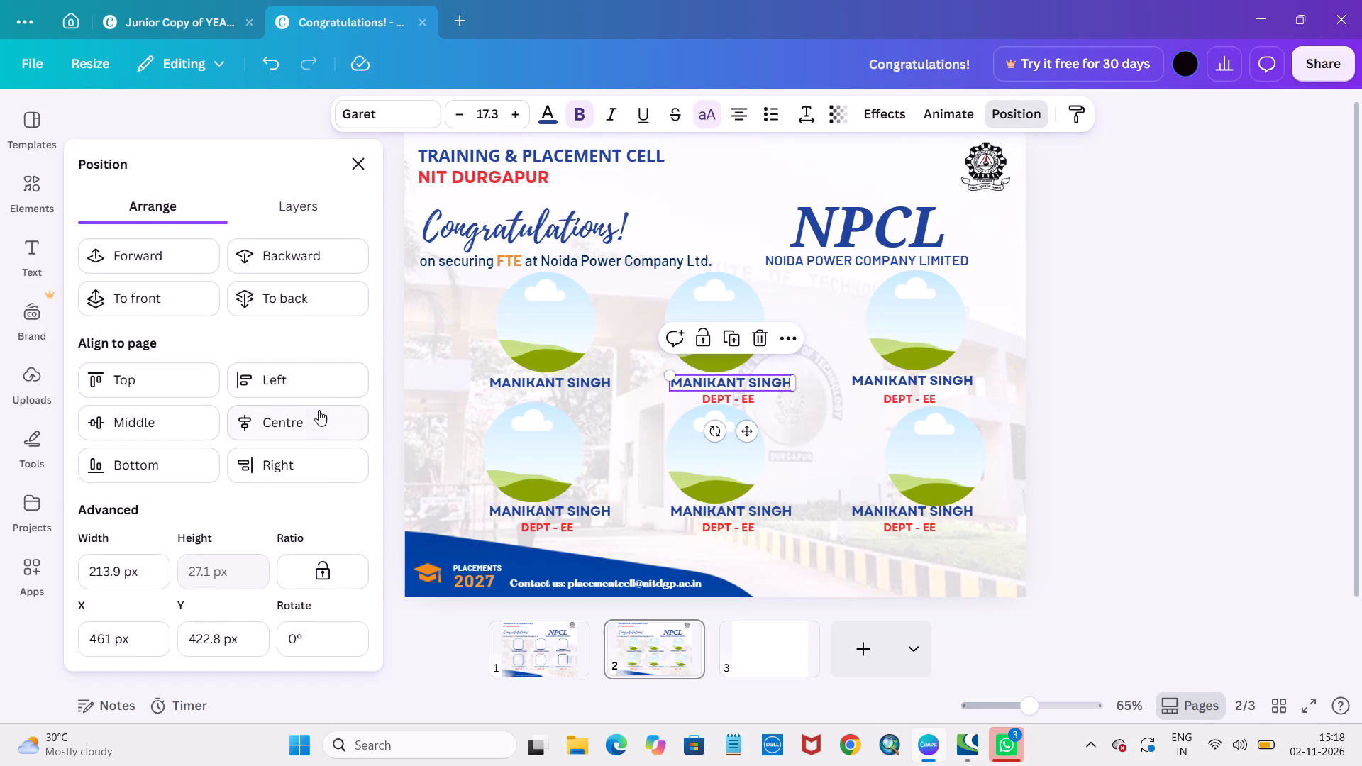
left_click(319, 416)
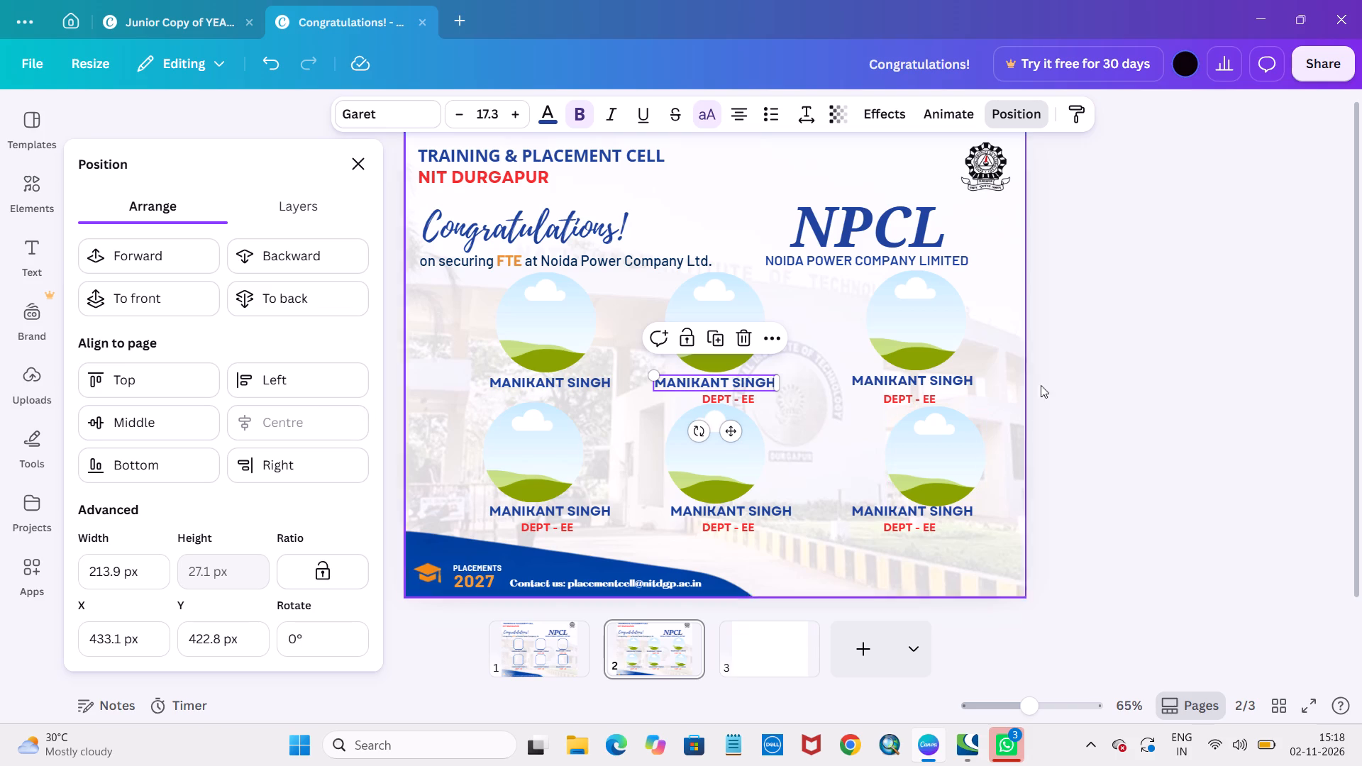
left_click(743, 514)
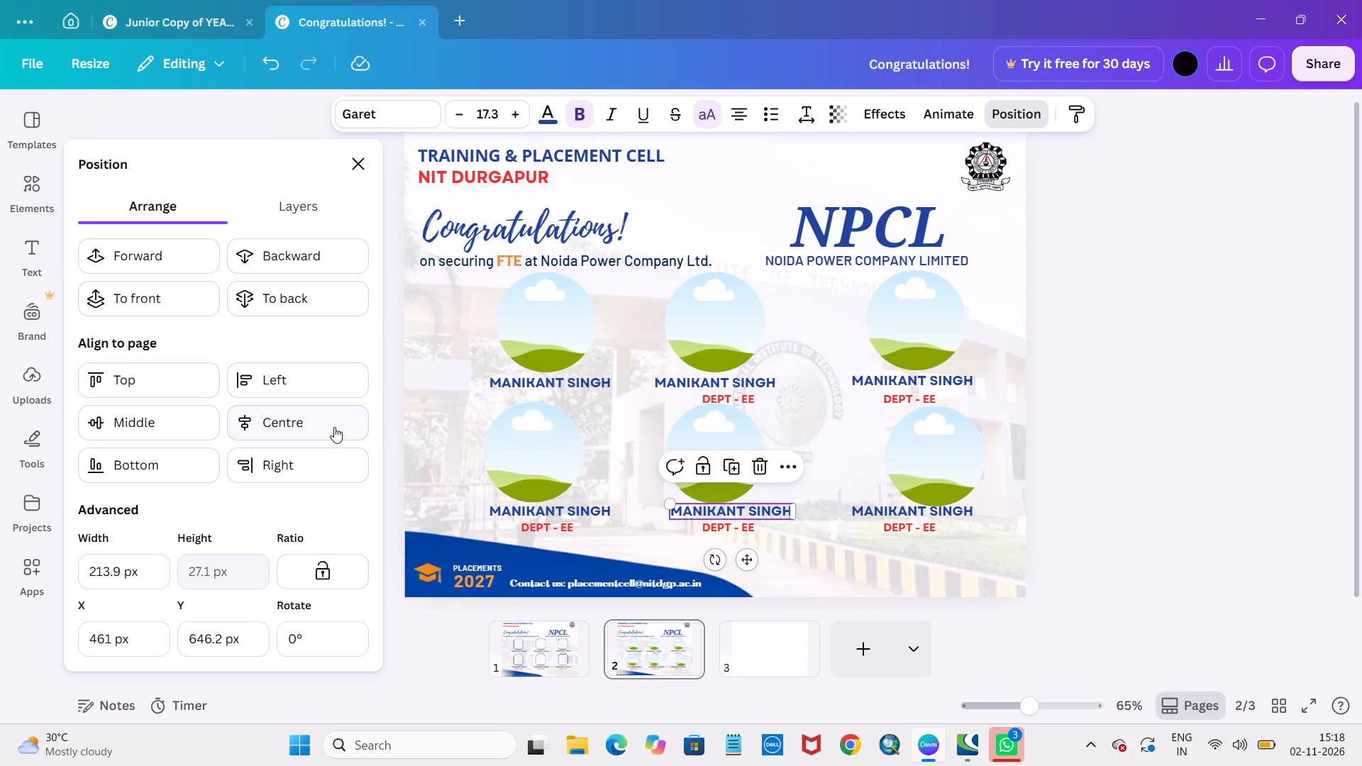
left_click(334, 427)
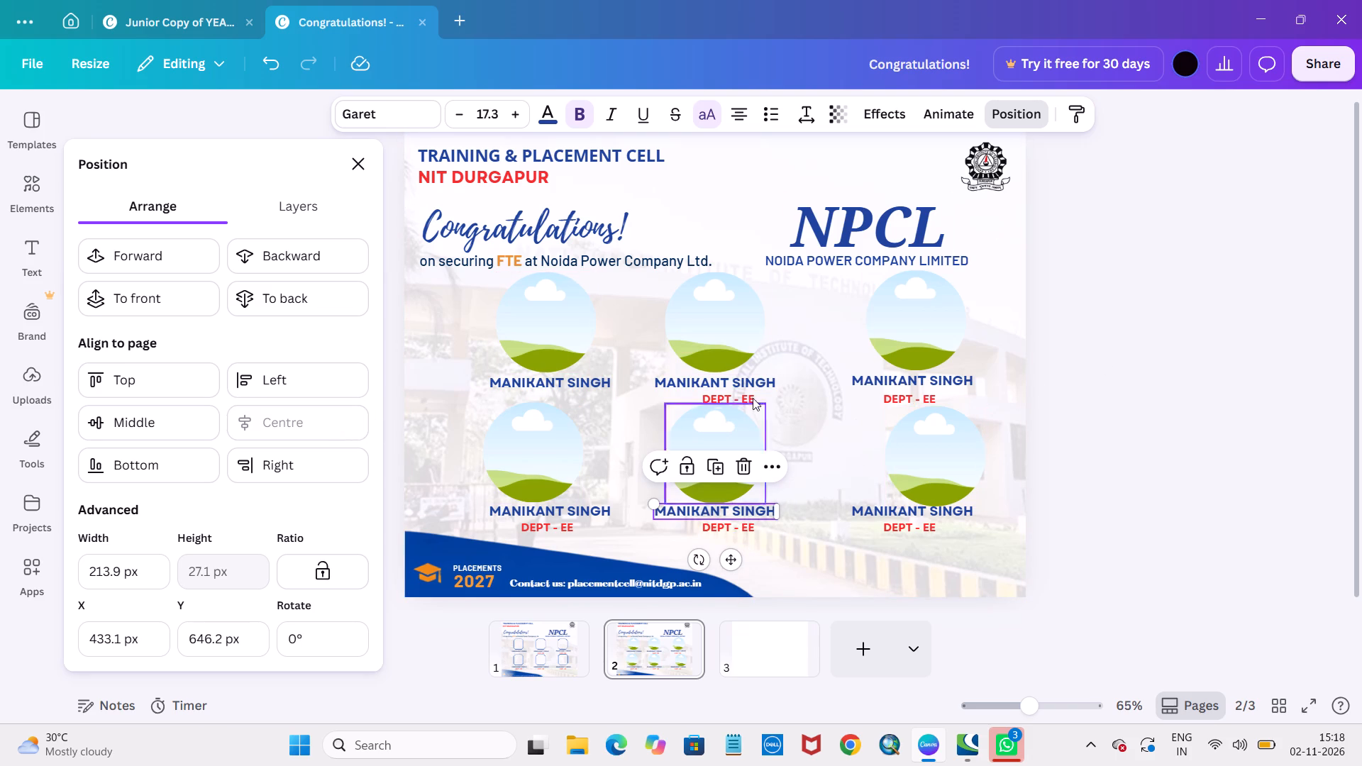
left_click(743, 394)
left_click(331, 421)
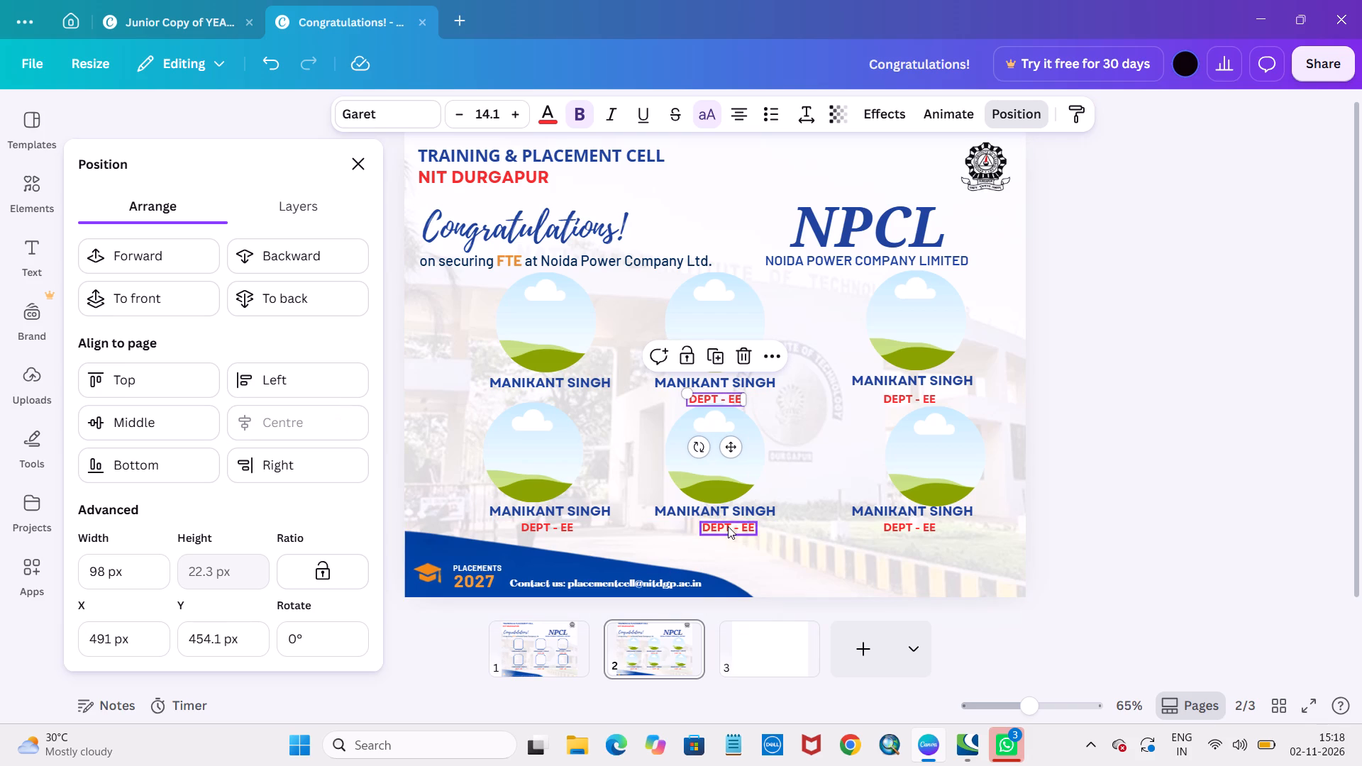
left_click(728, 526)
left_click(303, 423)
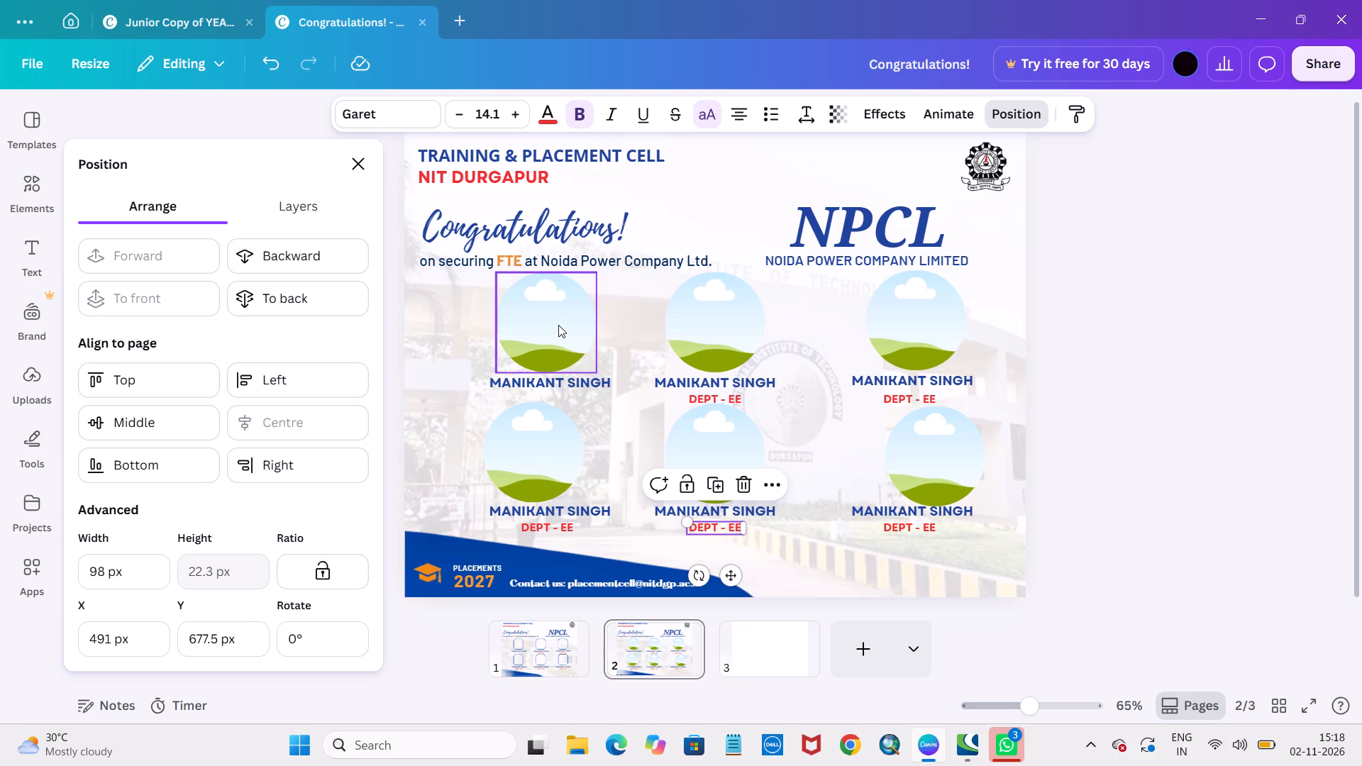
left_click(1101, 372)
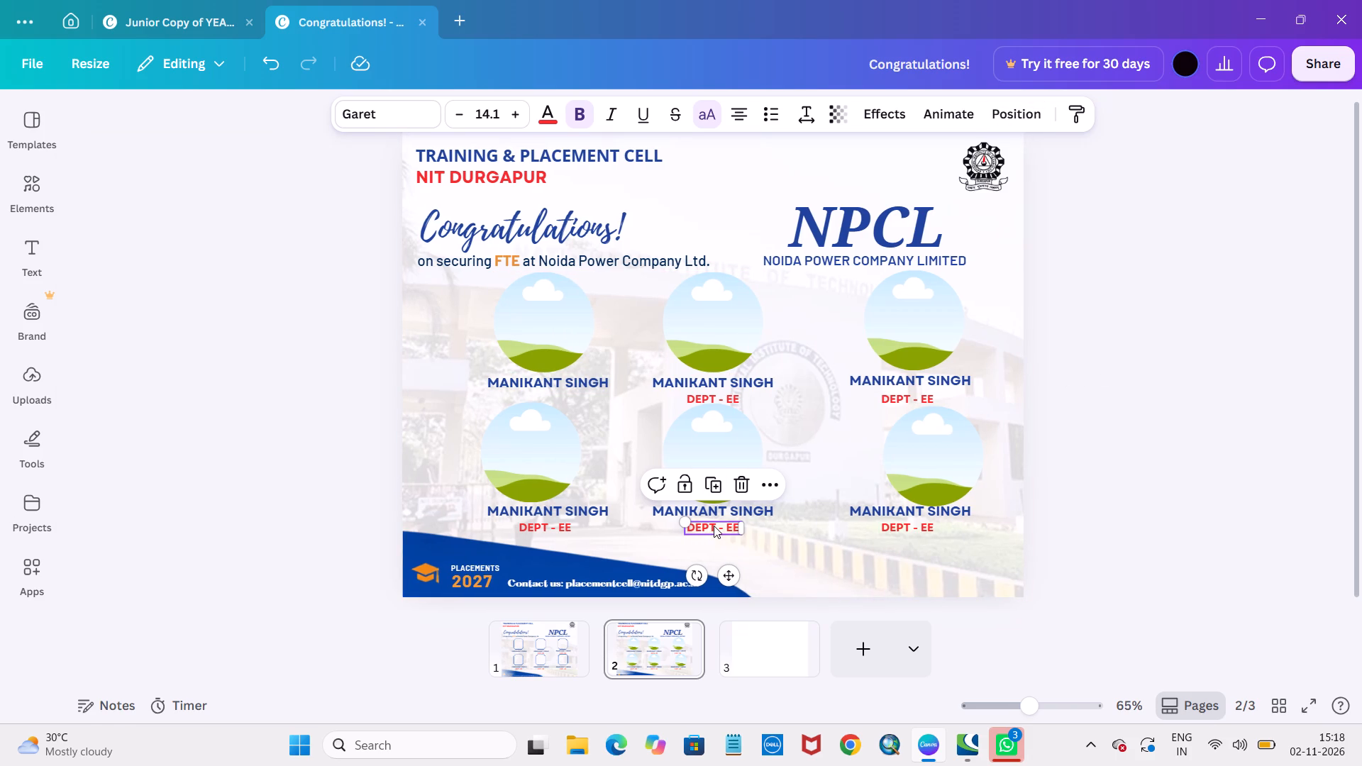
Shift the middle lower-row department line, name and circle frame slightly down, keeping them on the page's vertical centre line.
left_click_drag(714, 525, 714, 531)
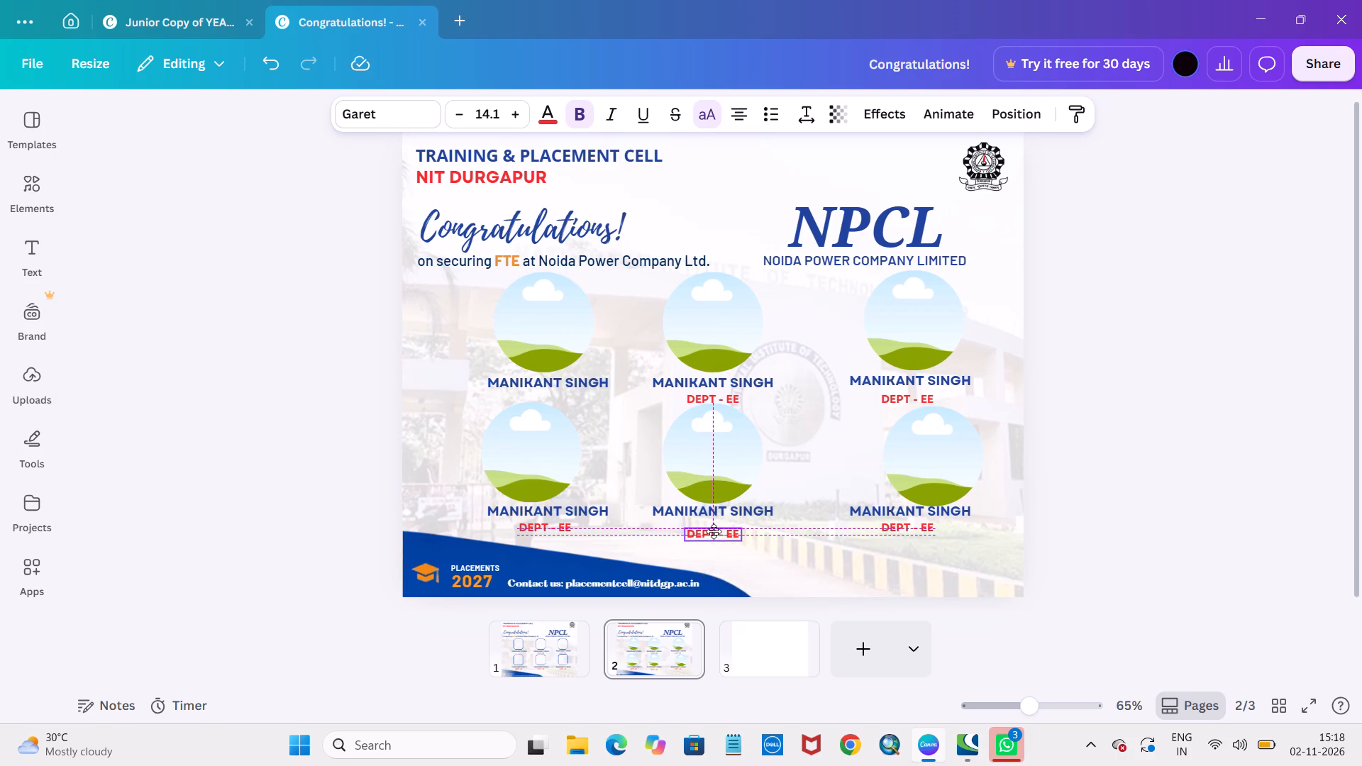
left_click_drag(714, 531, 712, 534)
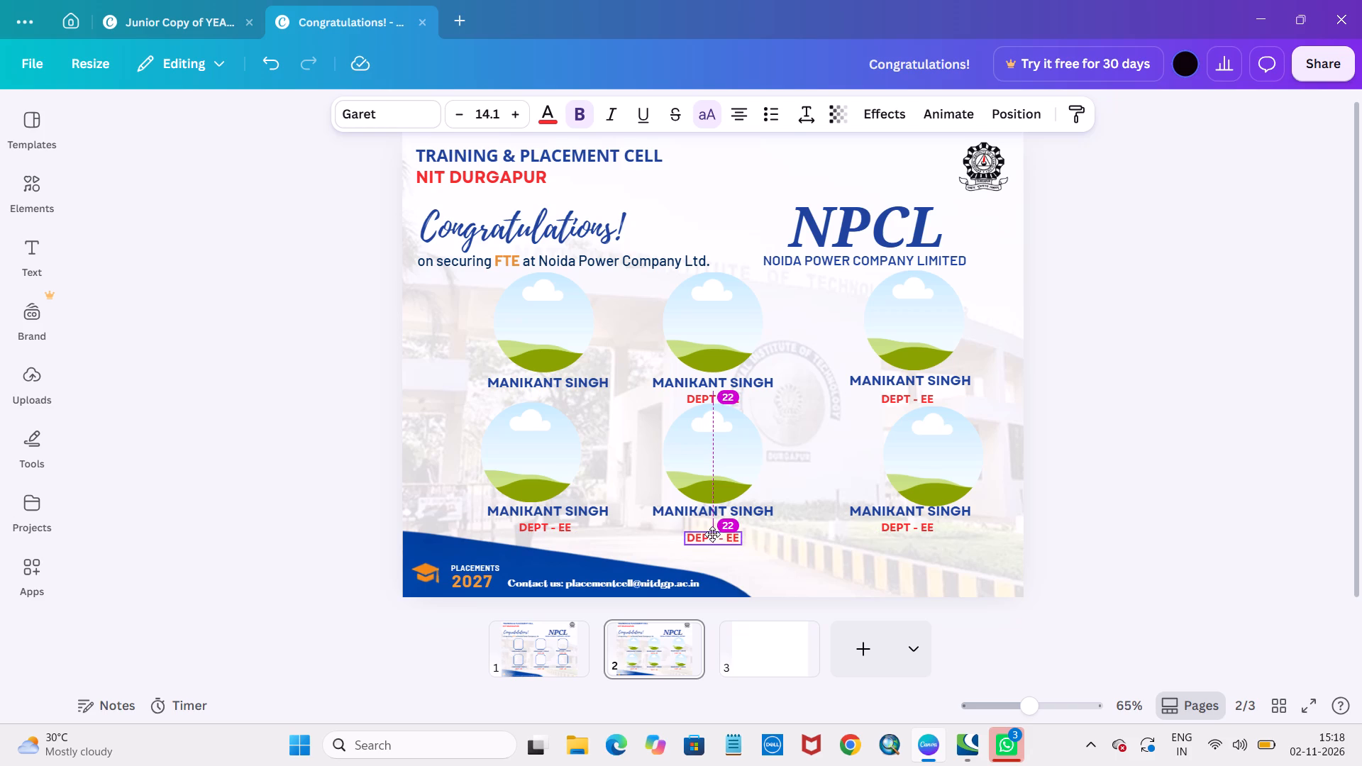
left_click_drag(712, 534, 712, 537)
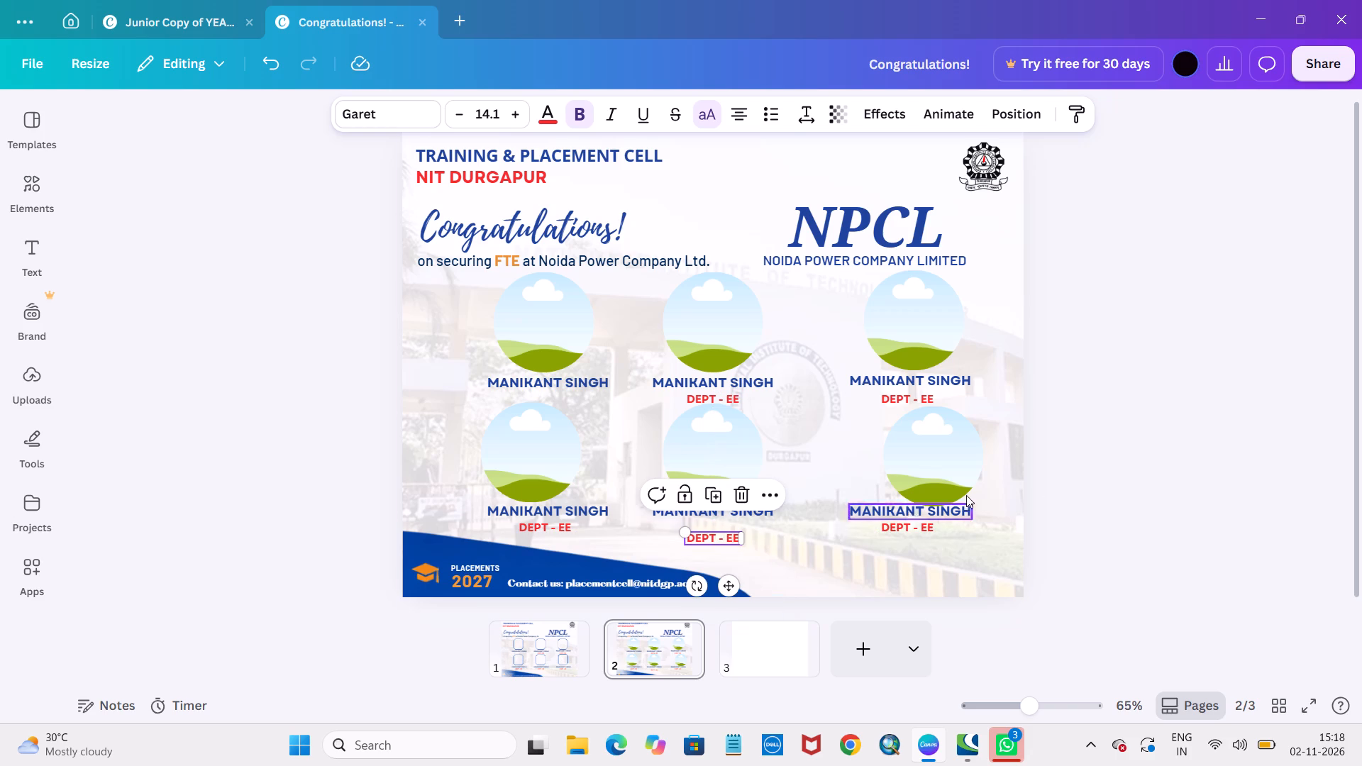
left_click(1104, 477)
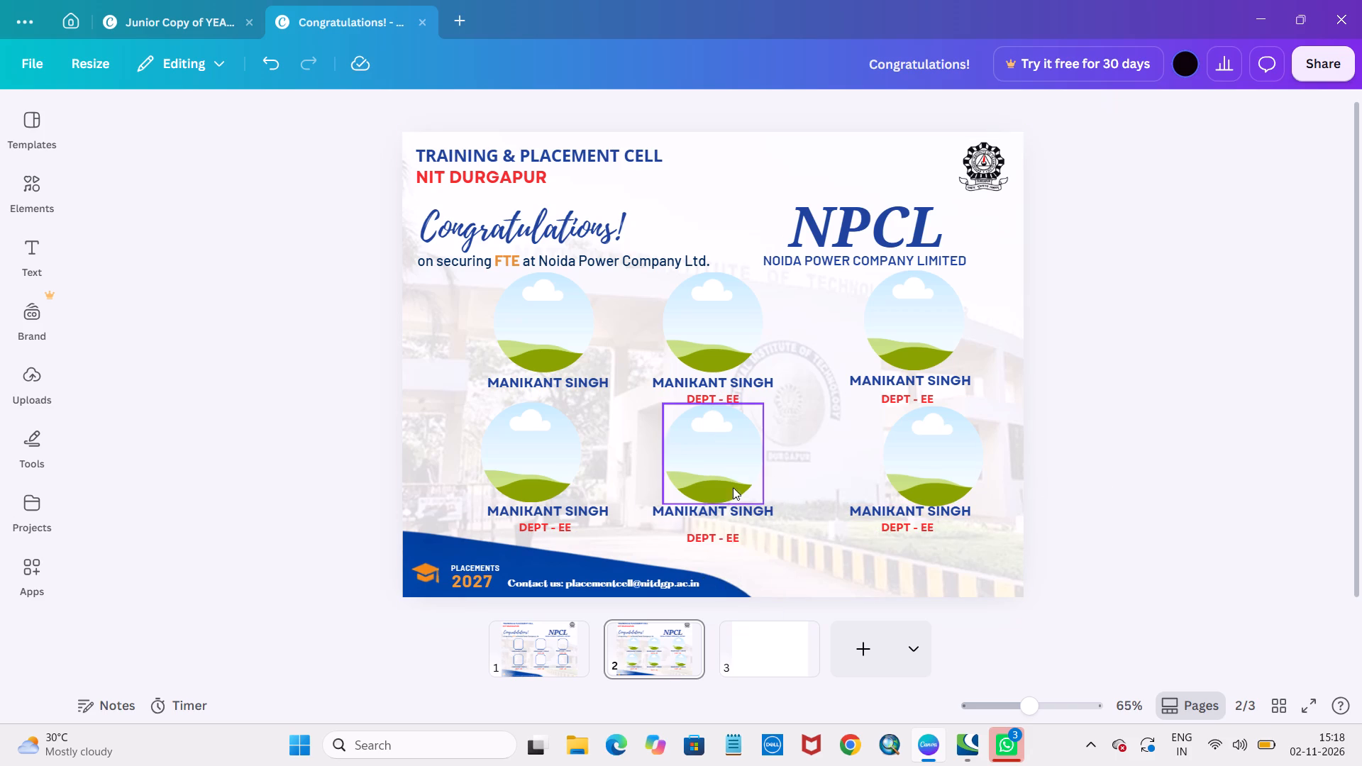
left_click_drag(710, 511, 709, 520)
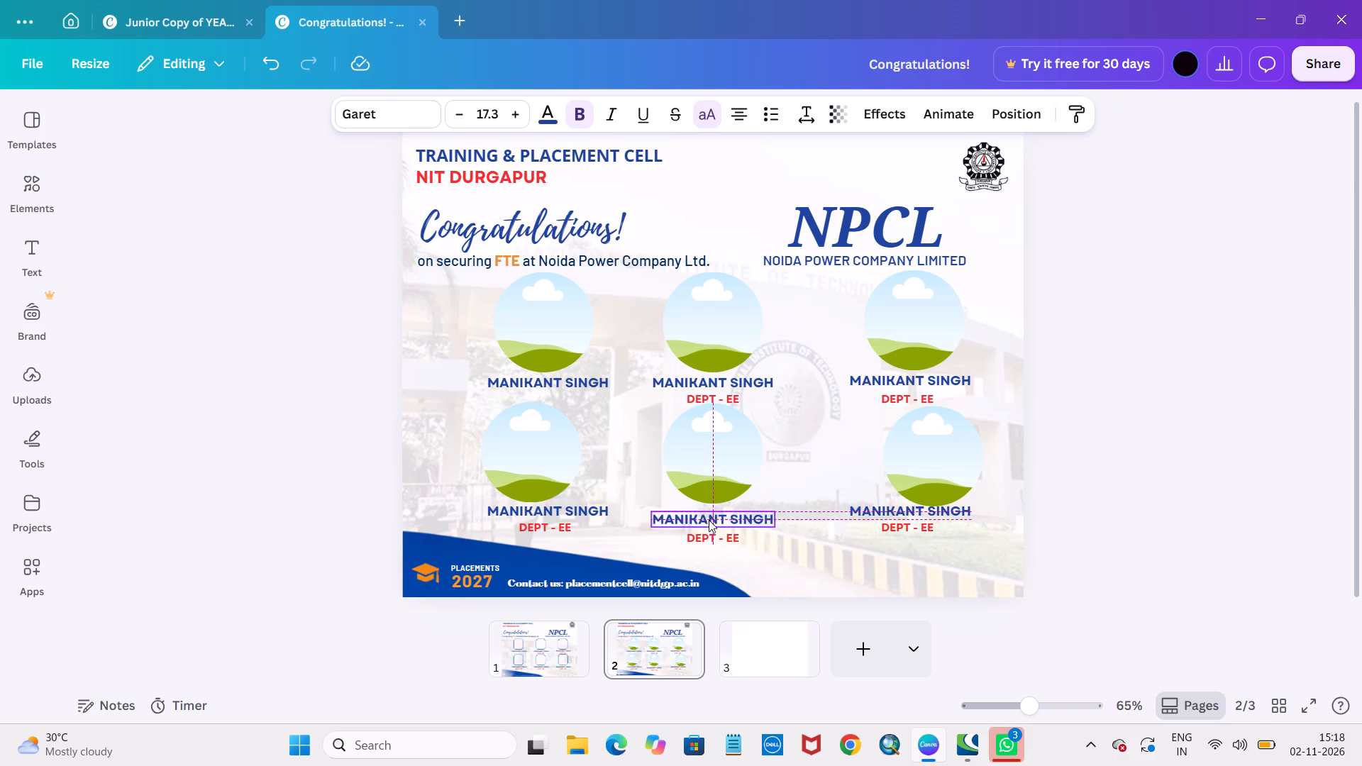
left_click_drag(709, 520, 709, 521)
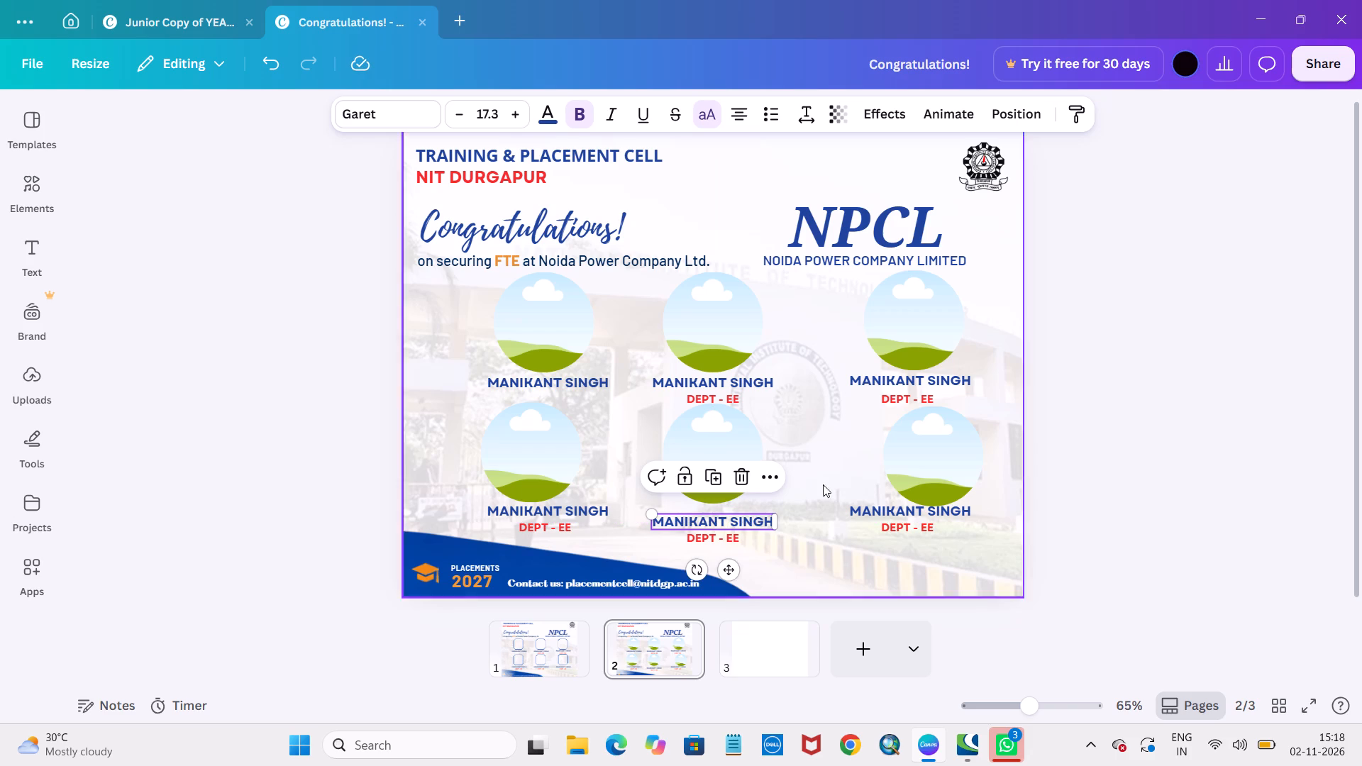
left_click(1200, 442)
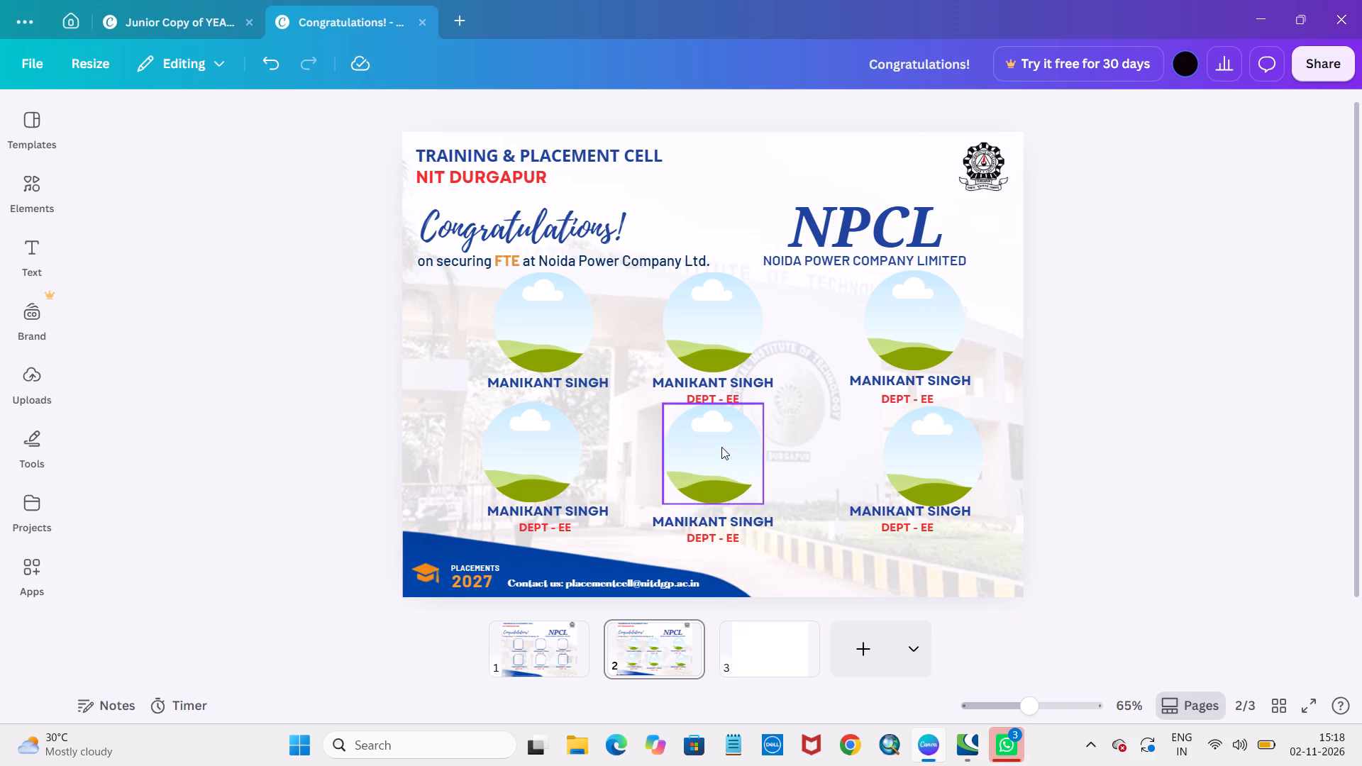
left_click_drag(721, 447, 721, 455)
left_click(1205, 442)
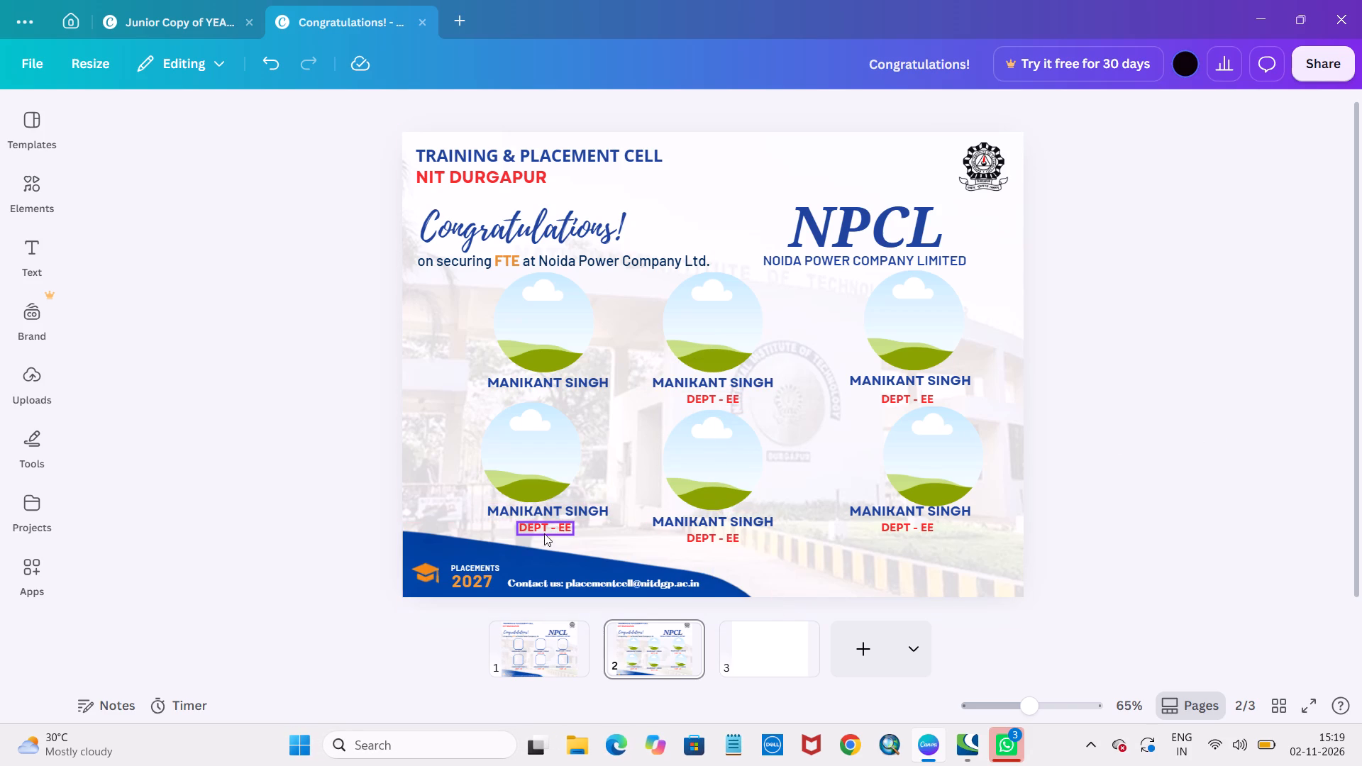
Move the first lower-row department line down and slightly left, level with the middle lower-row department line.
left_click_drag(544, 529, 534, 538)
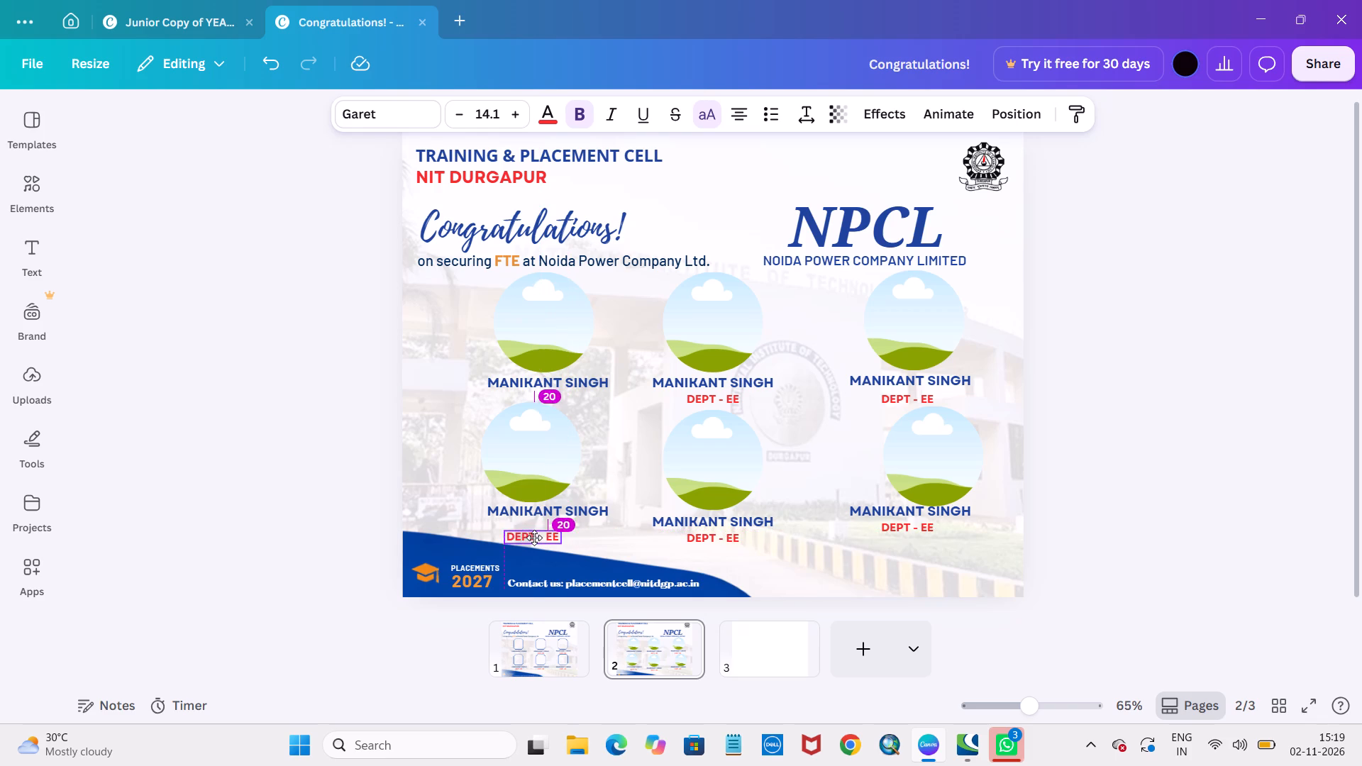
left_click_drag(534, 538, 536, 539)
Move the first upper-row circle frame directly above the first lower-row frame and level with the third upper-row frame.
left_click_drag(543, 327, 533, 327)
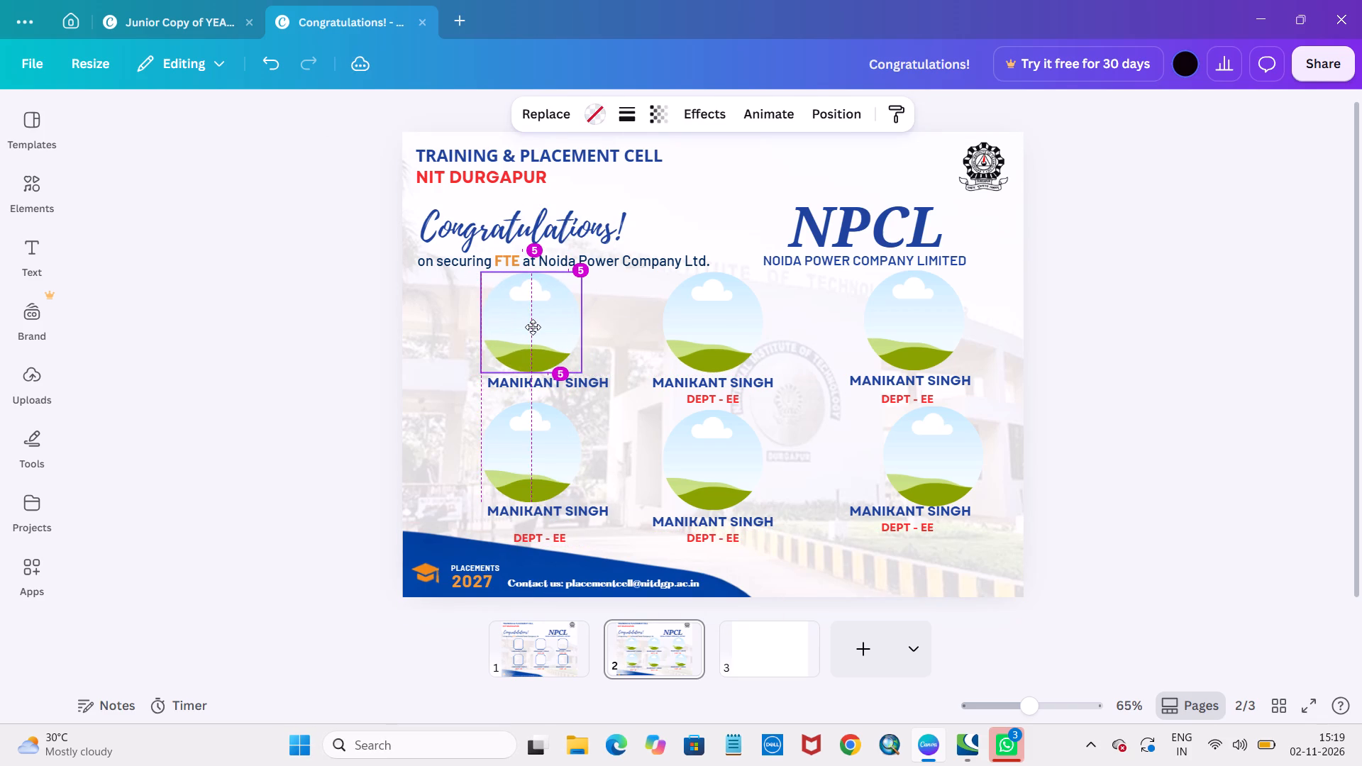
left_click_drag(533, 327, 597, 328)
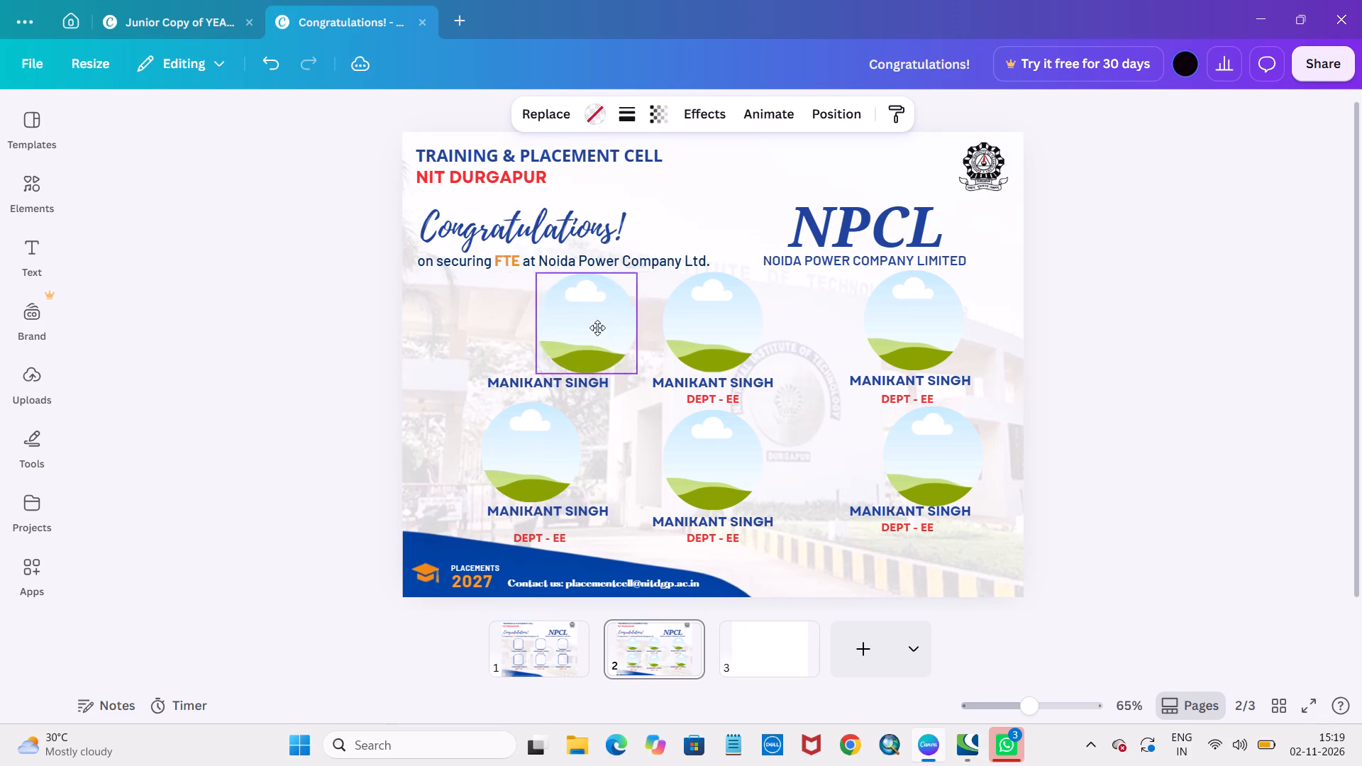
left_click_drag(597, 328, 531, 325)
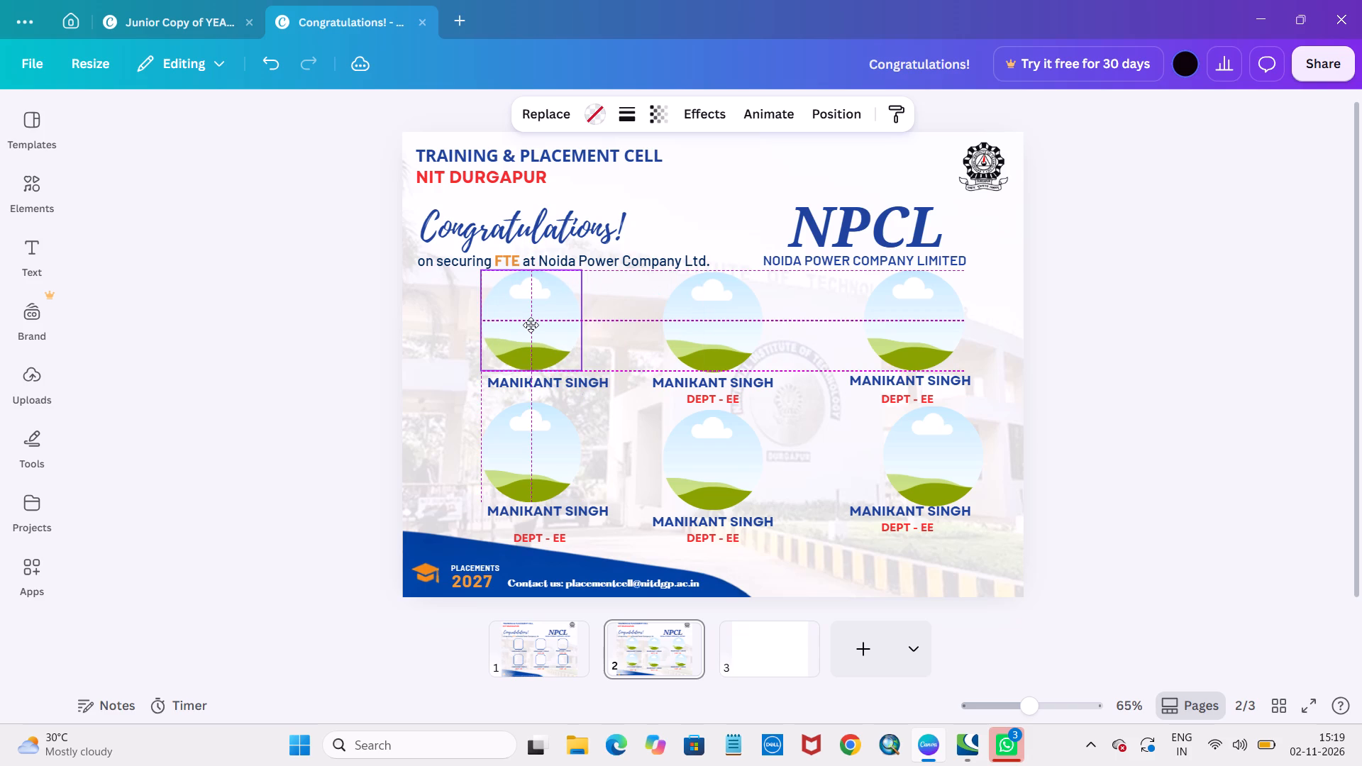
left_click_drag(531, 325, 531, 324)
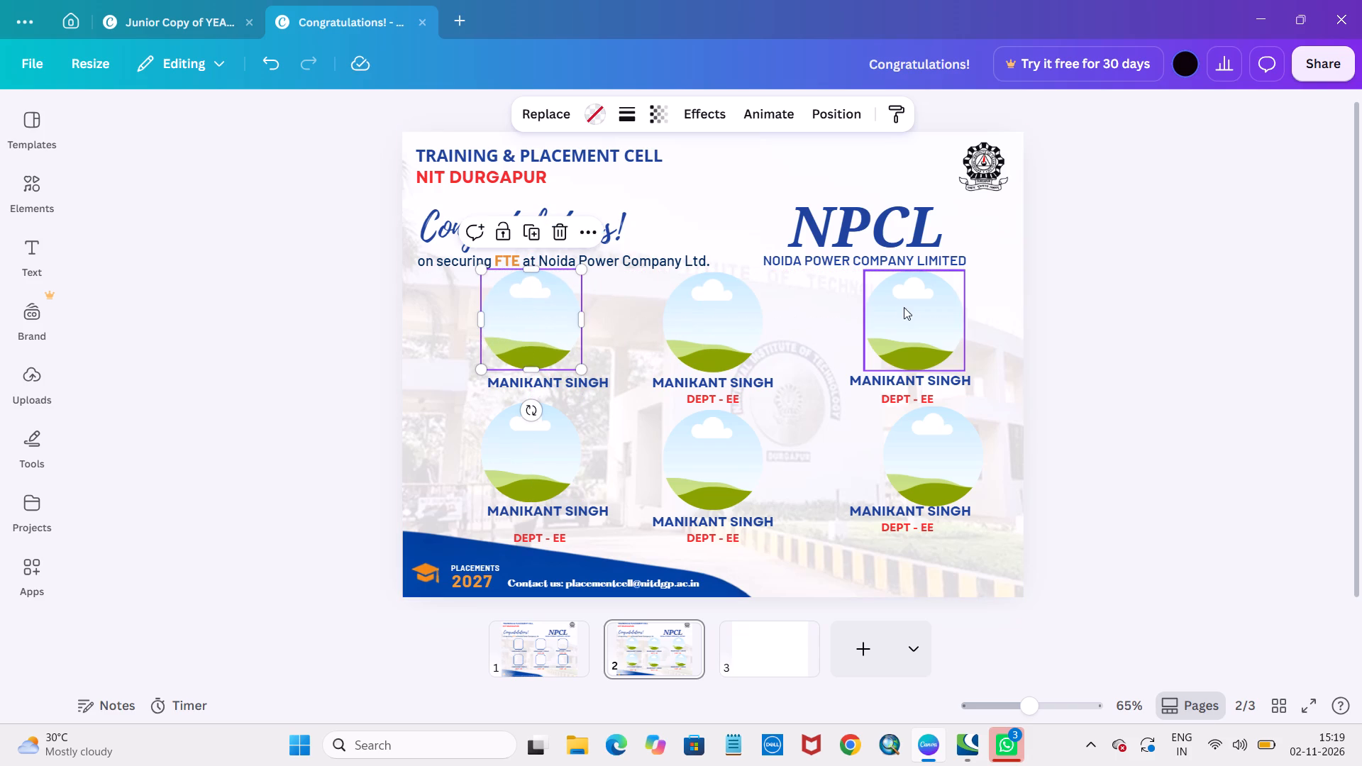
Shift the third upper-row circle frame inward so the gaps between the three upper frames are about equal.
left_click_drag(912, 308, 896, 309)
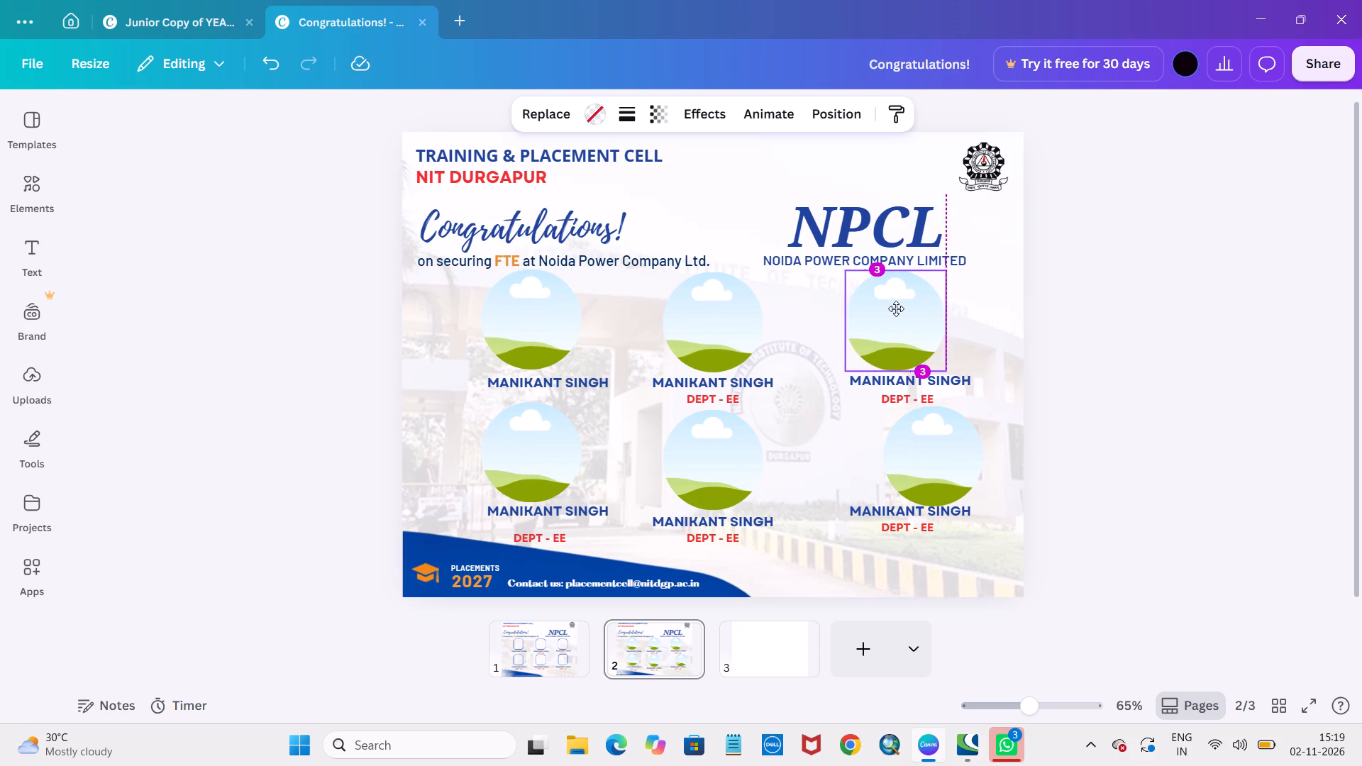
left_click_drag(896, 309, 890, 309)
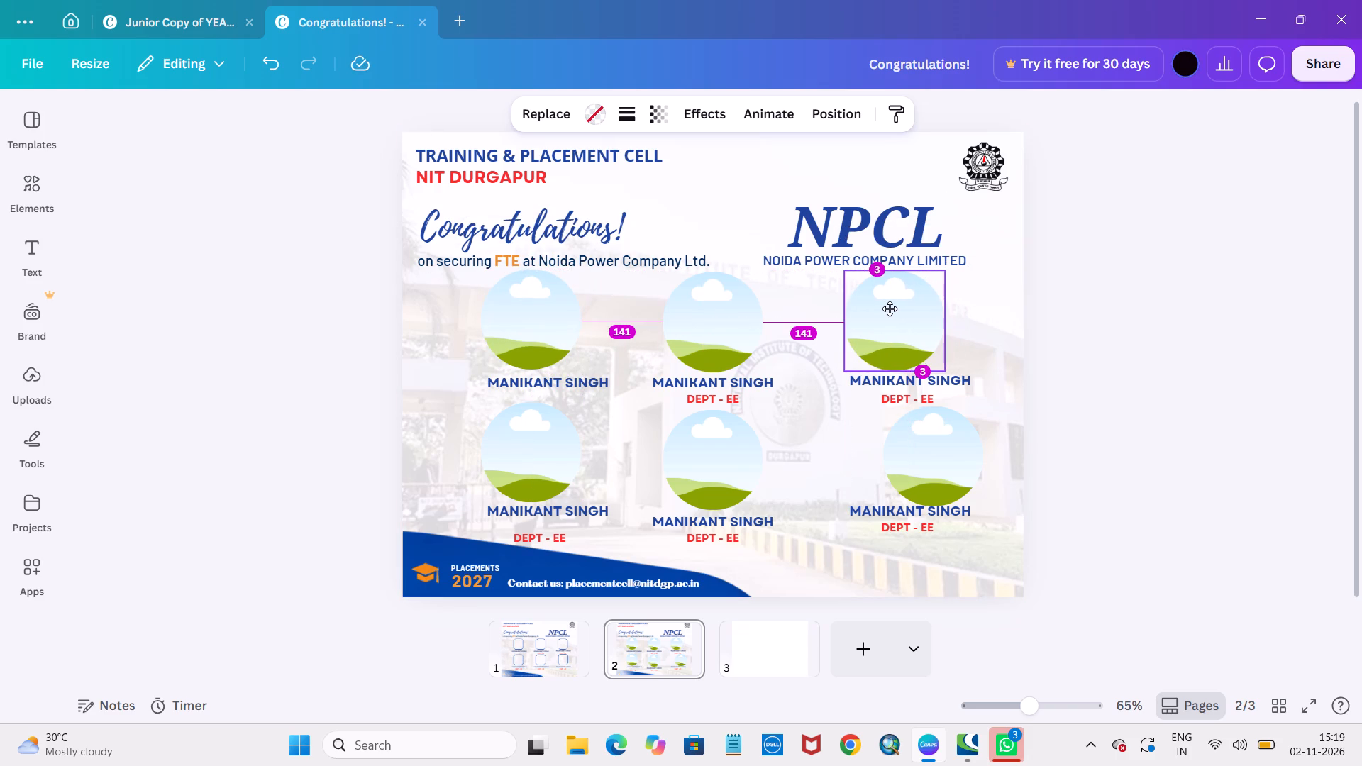
left_click_drag(890, 309, 893, 309)
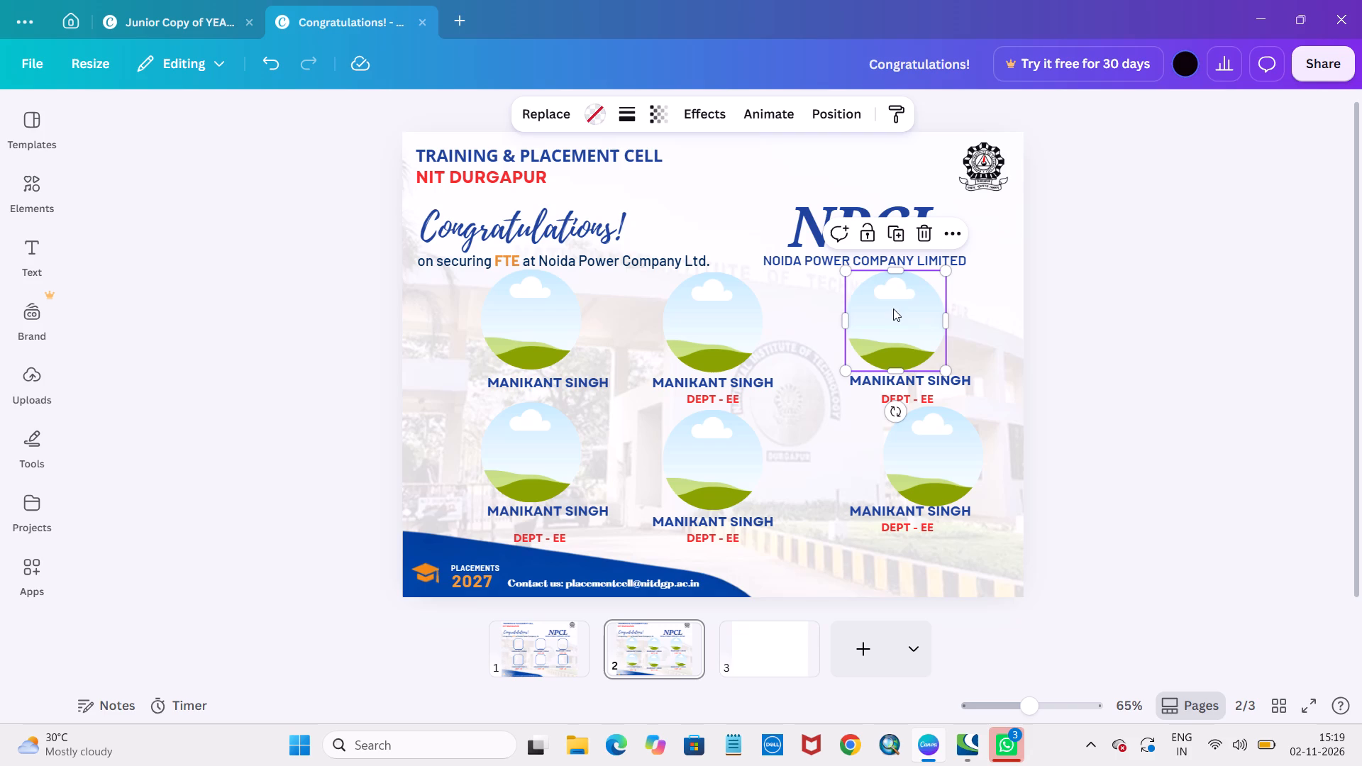
Move the first lower-row name down and slightly left, close above its department line.
left_click(514, 460)
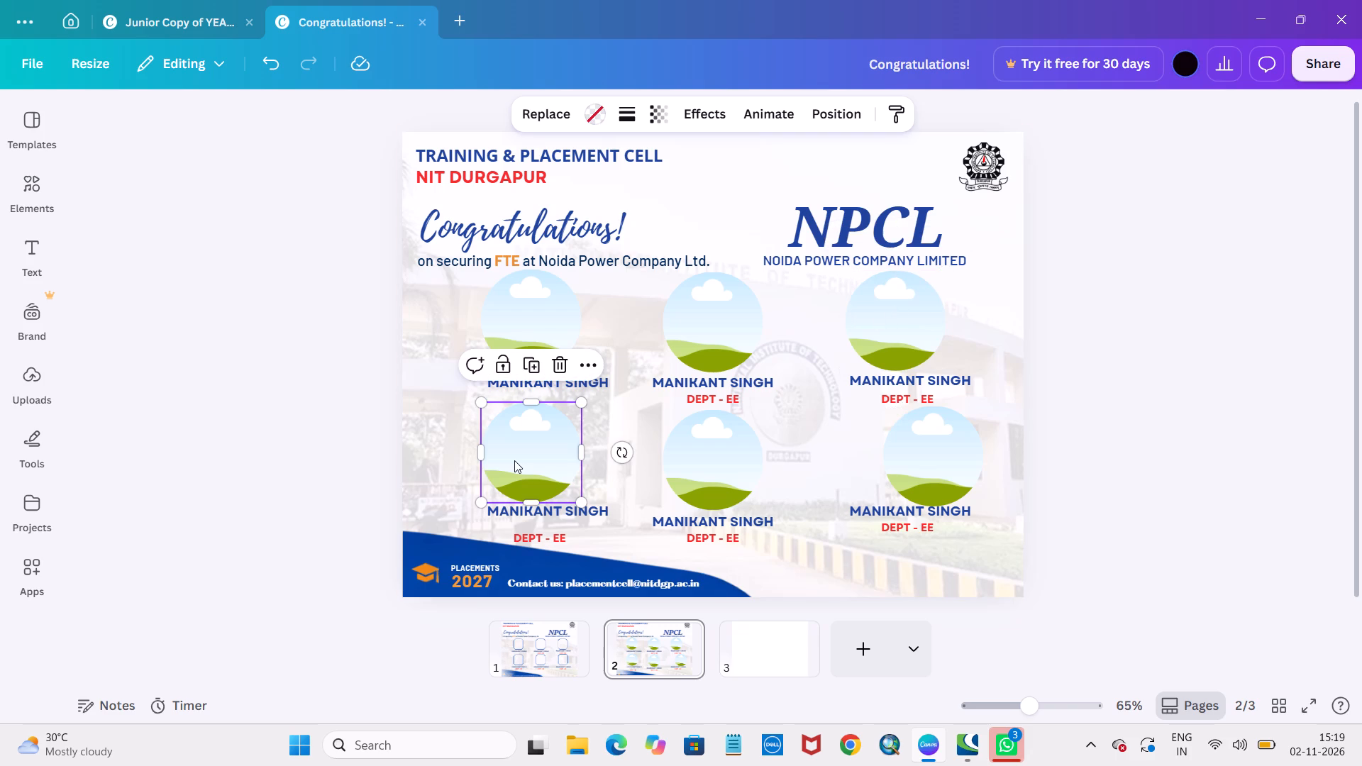
left_click_drag(535, 511, 535, 516)
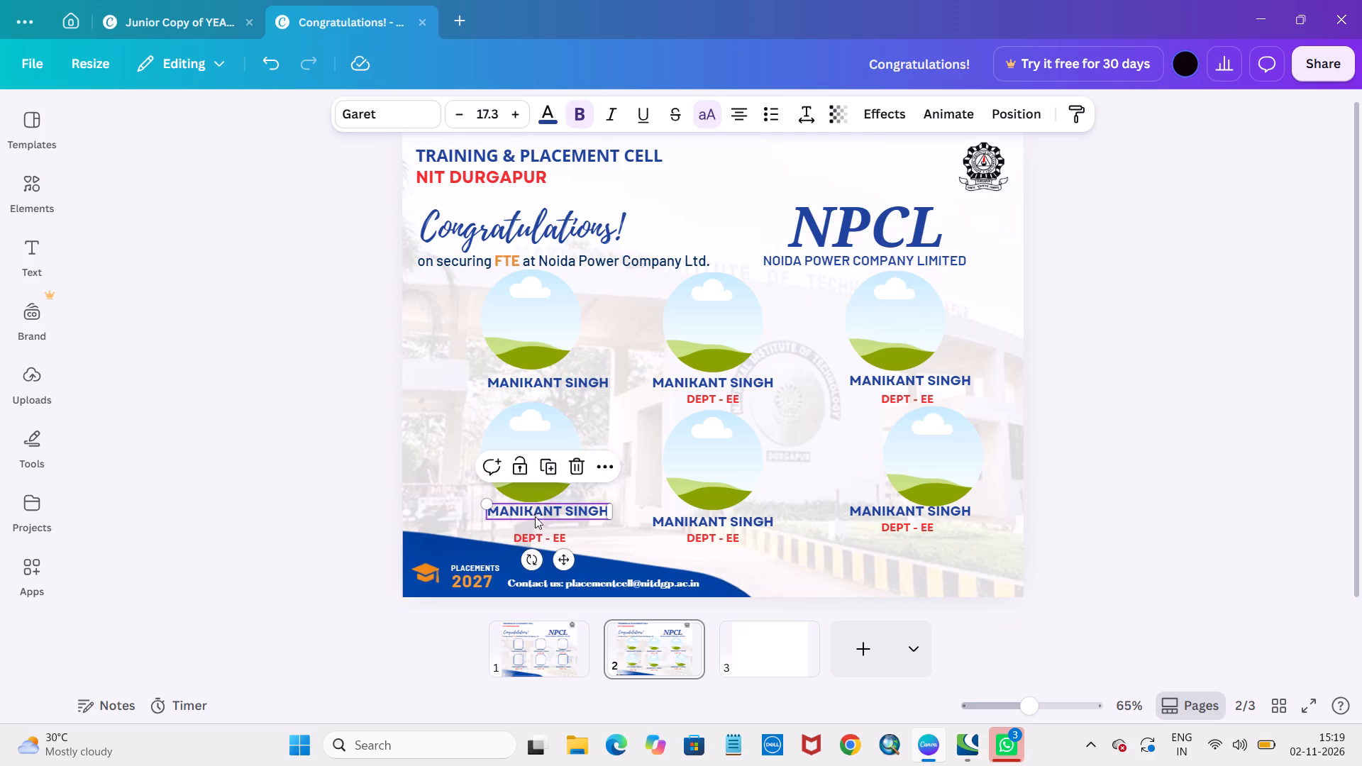
left_click_drag(535, 516, 531, 529)
Lower the first lower-row circle frame level with the middle lower-row frame, directly beneath the first upper-row frame.
left_click_drag(533, 443, 531, 451)
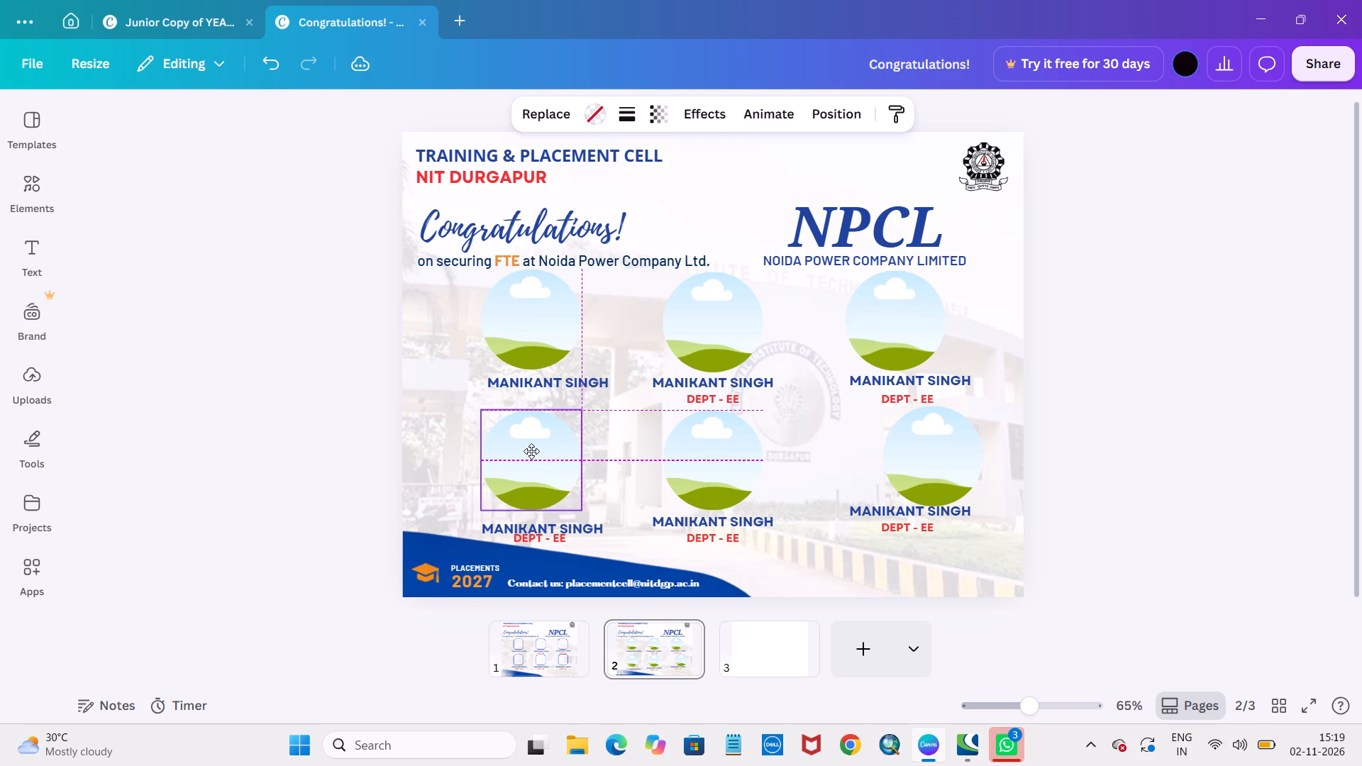
left_click_drag(531, 451, 528, 452)
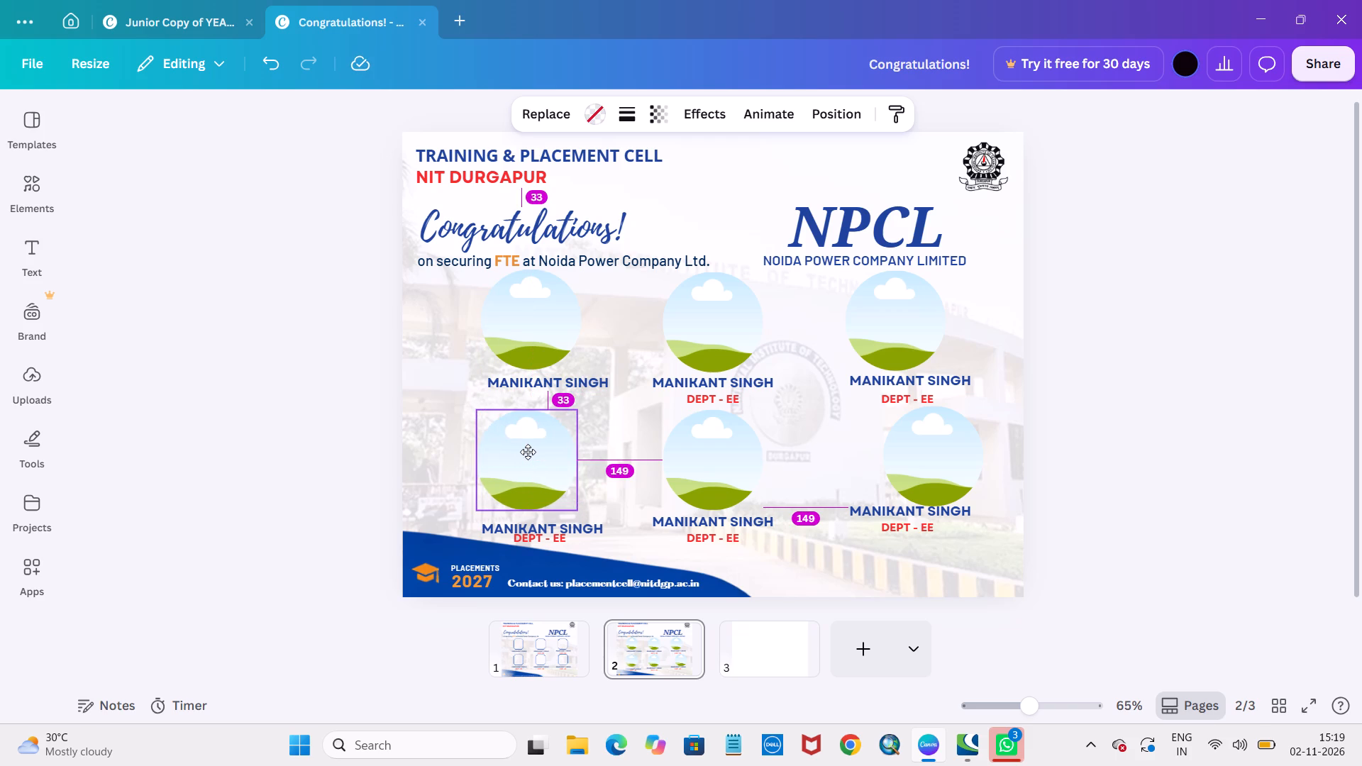
left_click_drag(528, 452, 530, 451)
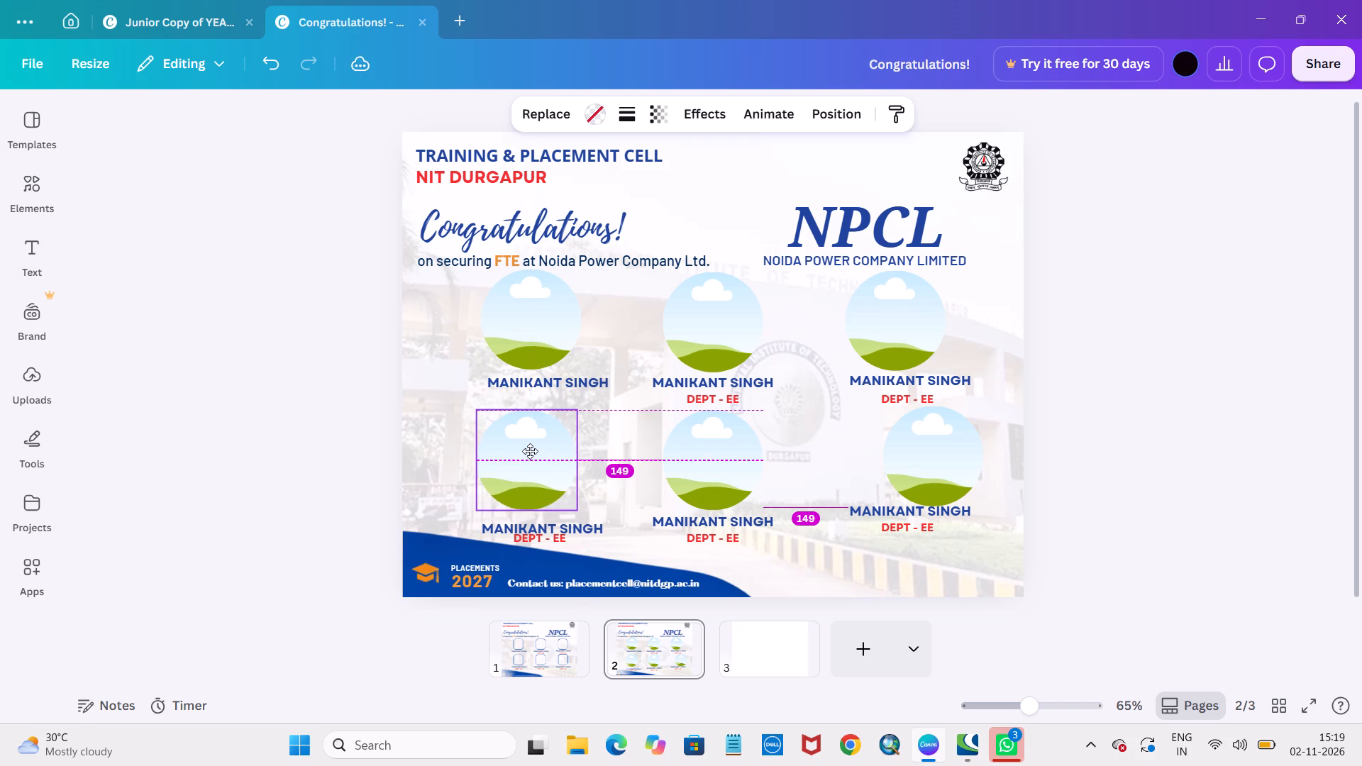
left_click_drag(530, 451, 532, 451)
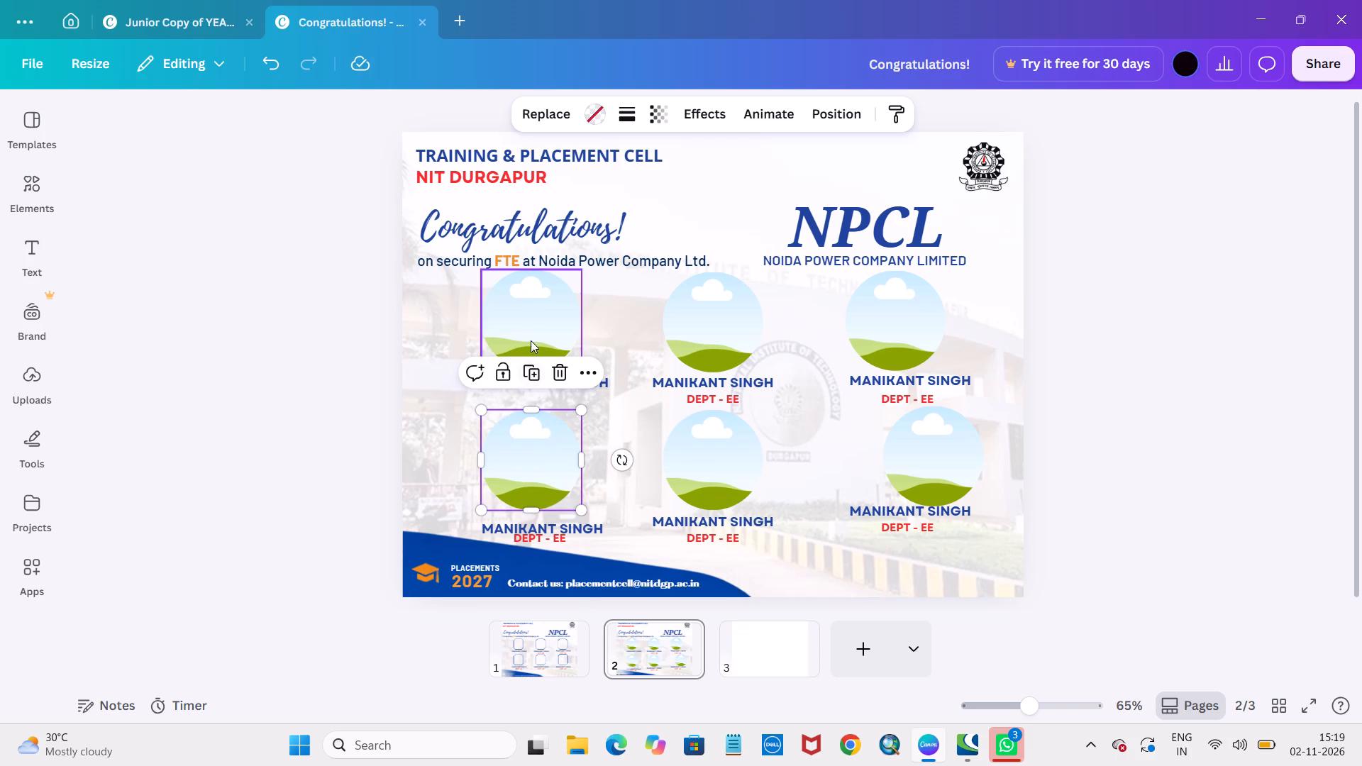
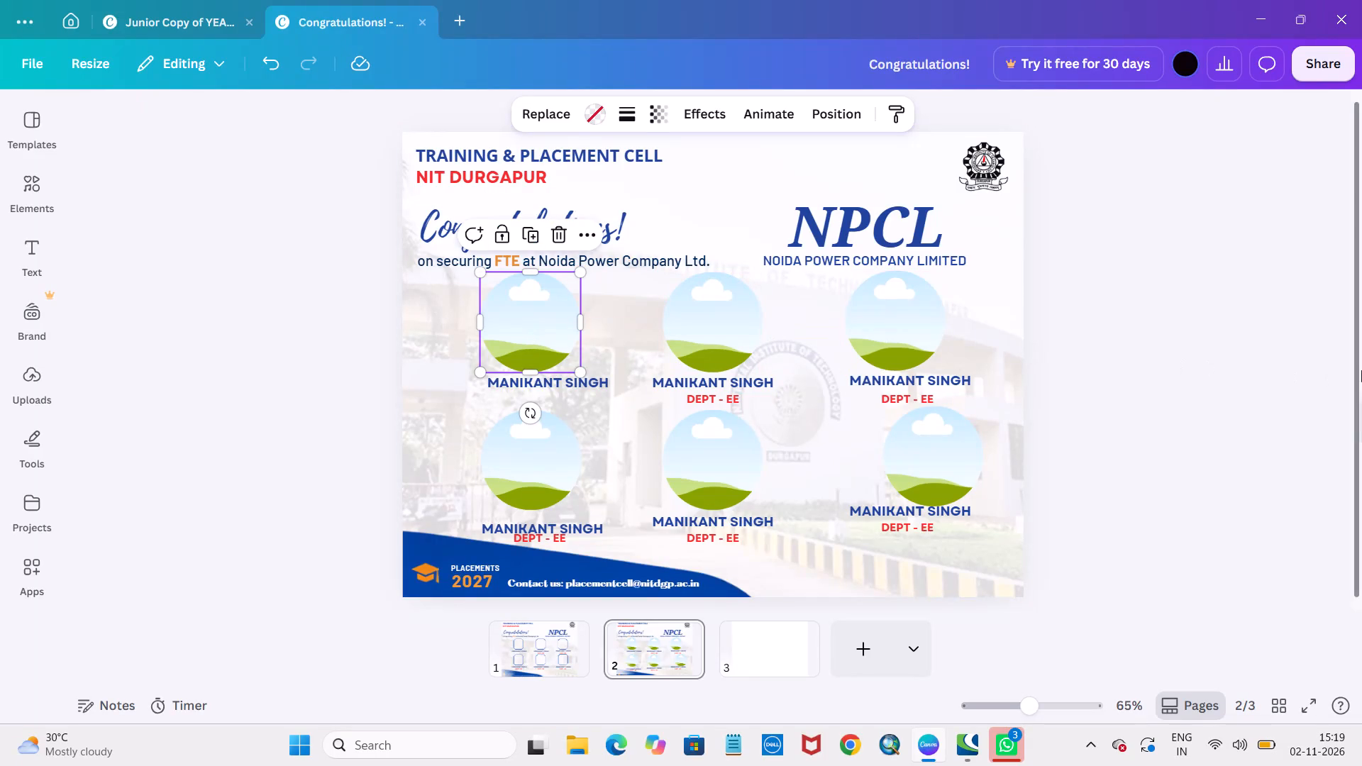
Move the third lower-row circle frame directly beneath the third upper-row frame, level with the other two lower-row frames.
left_click(1217, 347)
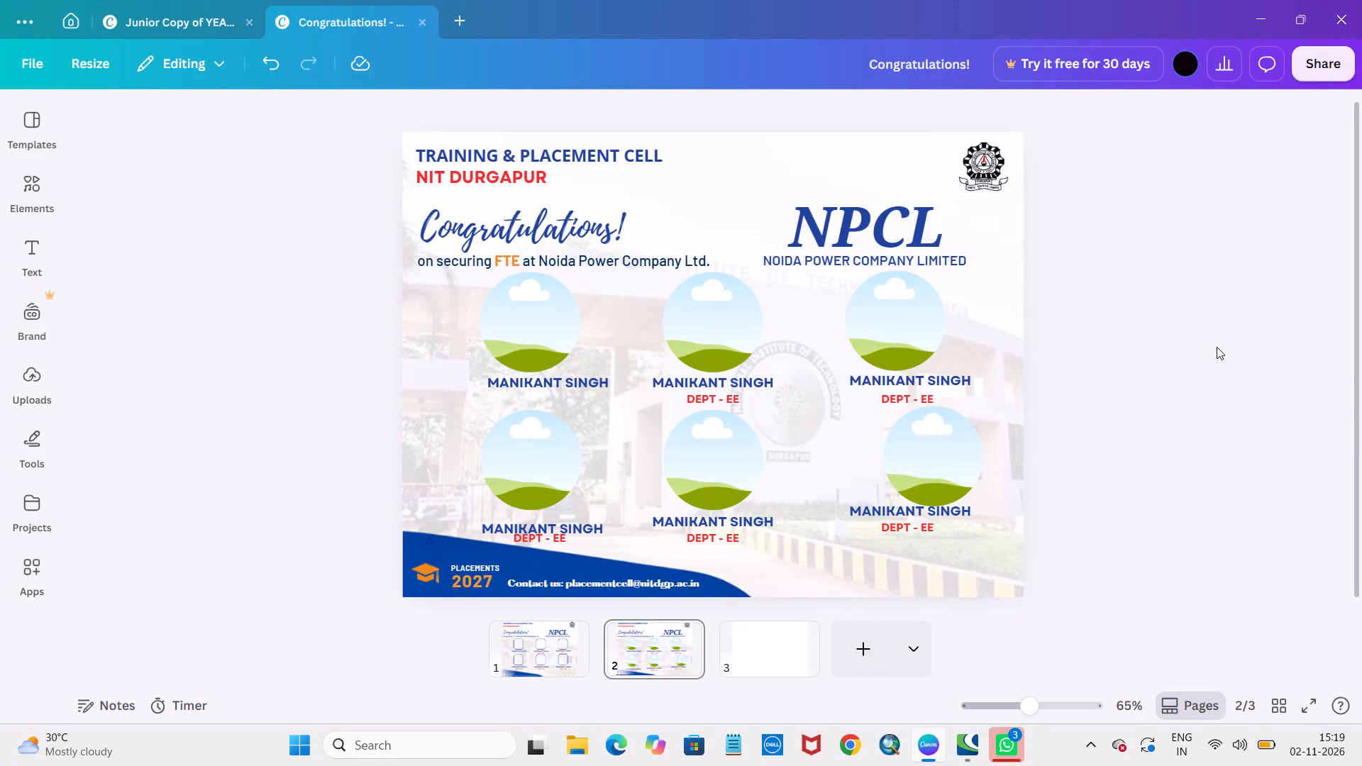
left_click_drag(920, 457, 890, 460)
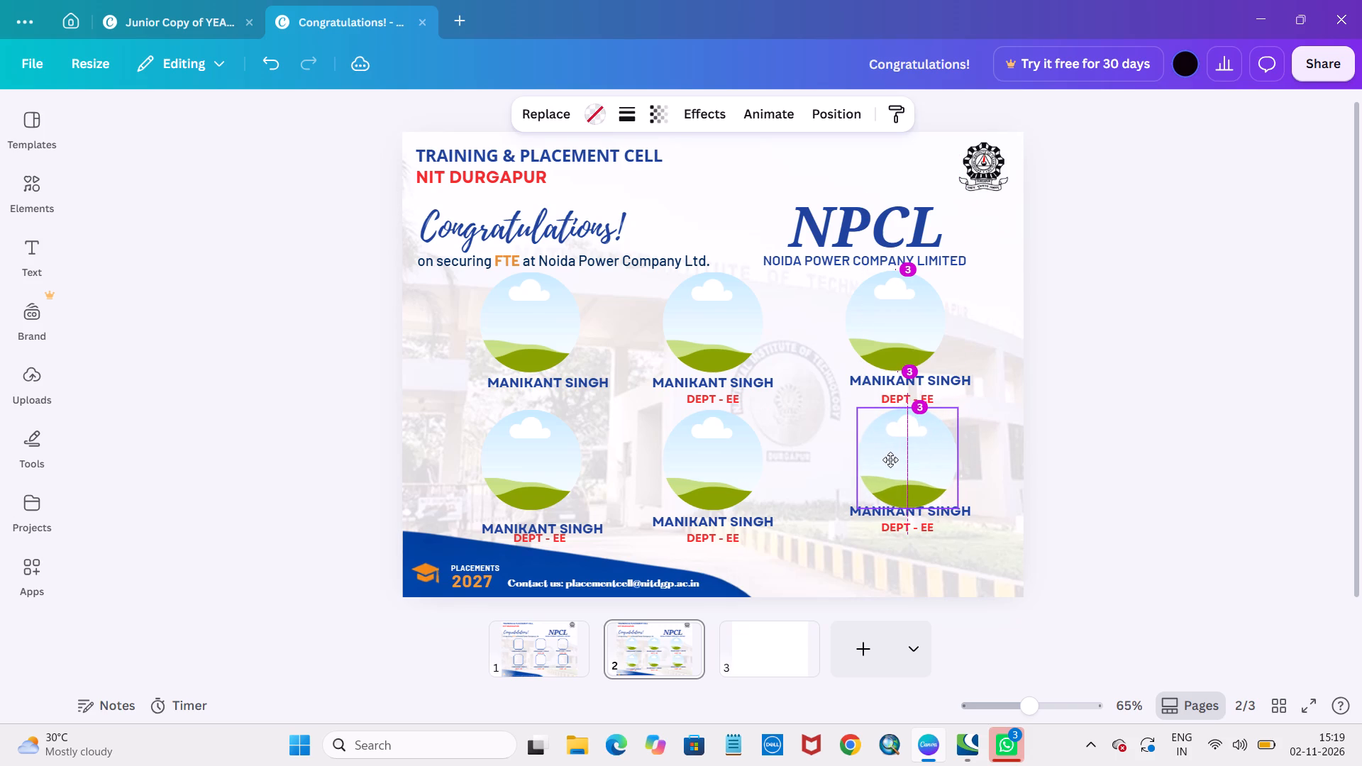
left_click_drag(890, 460, 887, 457)
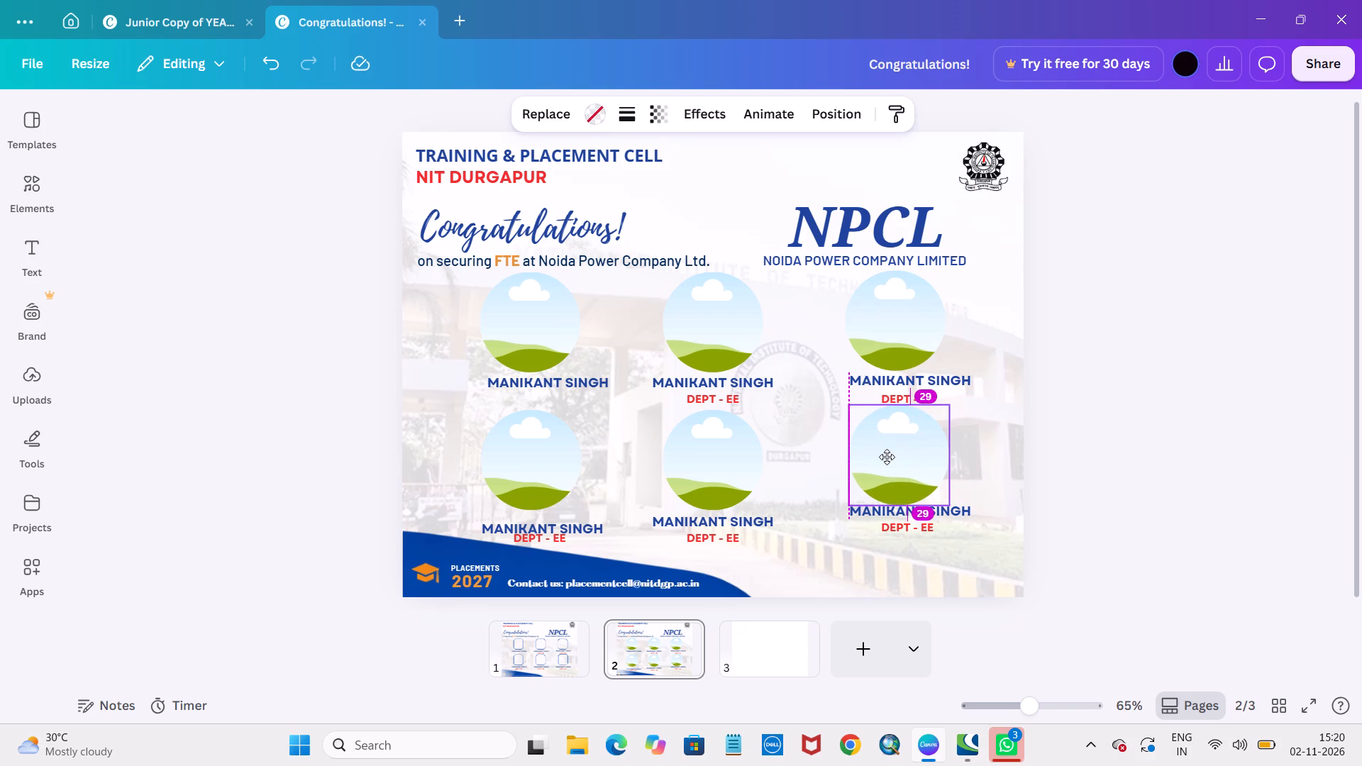
left_click_drag(887, 457, 887, 460)
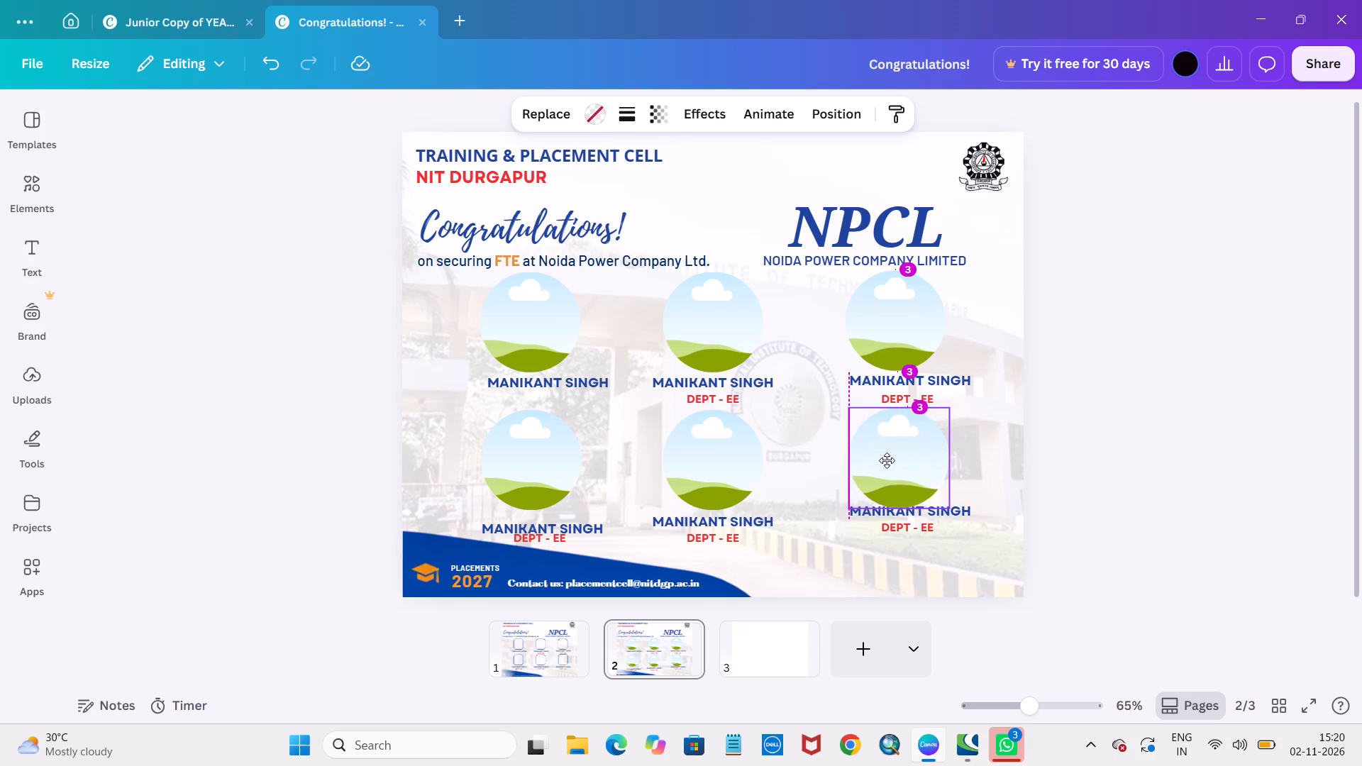
left_click_drag(887, 460, 887, 461)
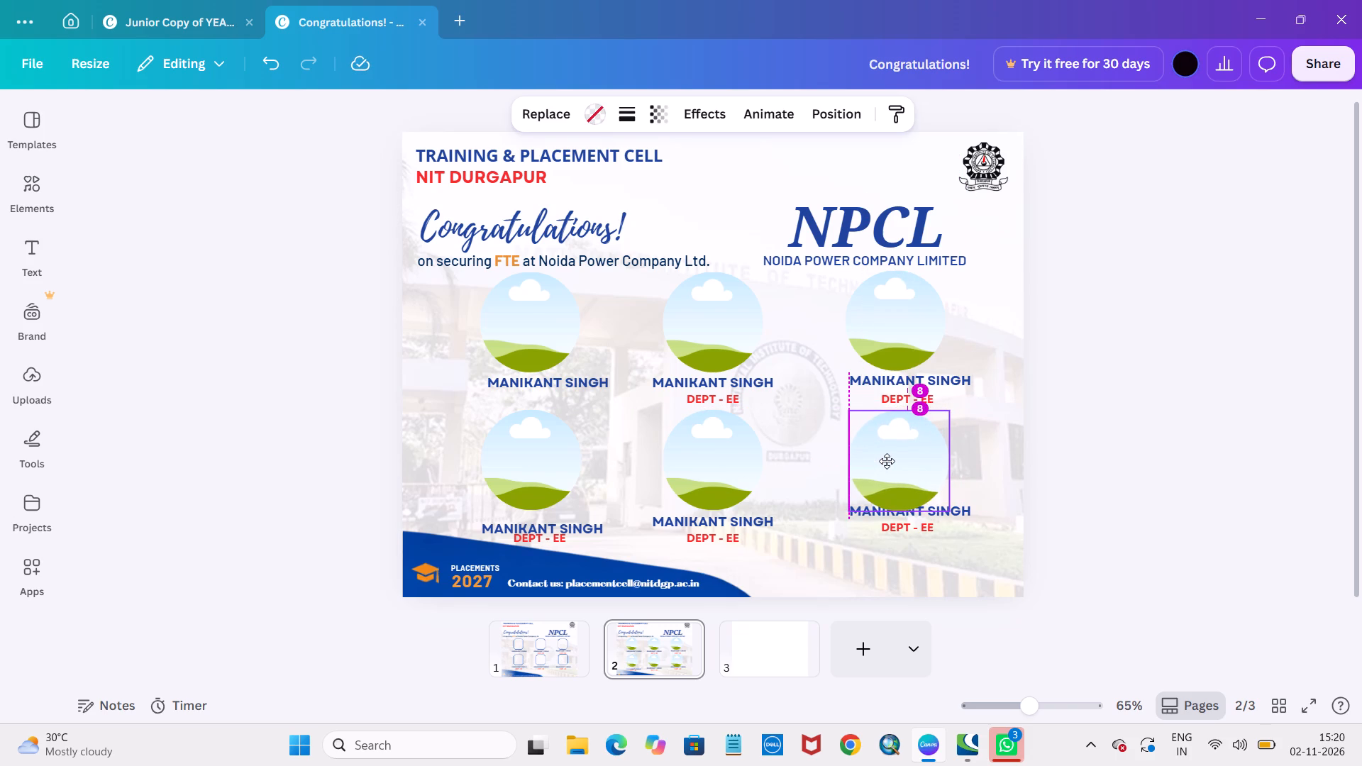
left_click_drag(887, 461, 890, 461)
left_click(890, 461)
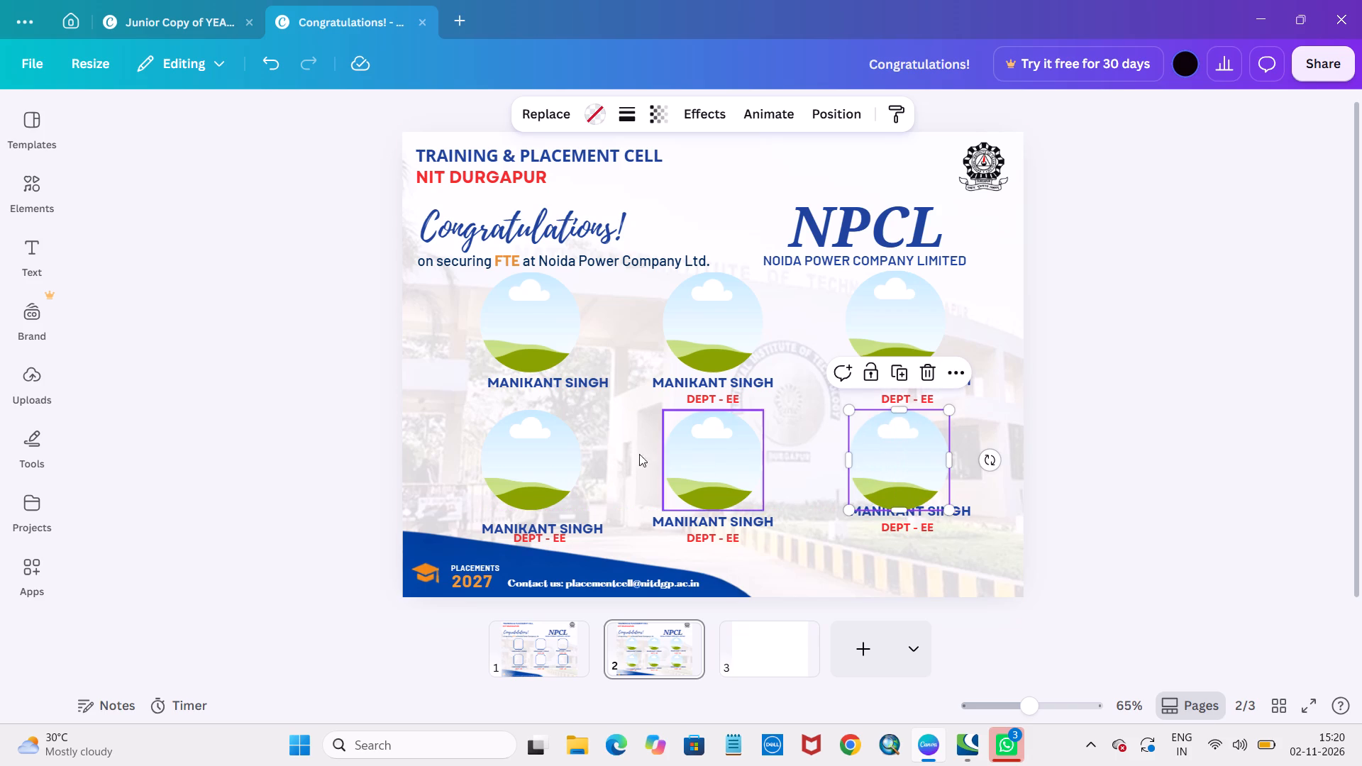
left_click(537, 450)
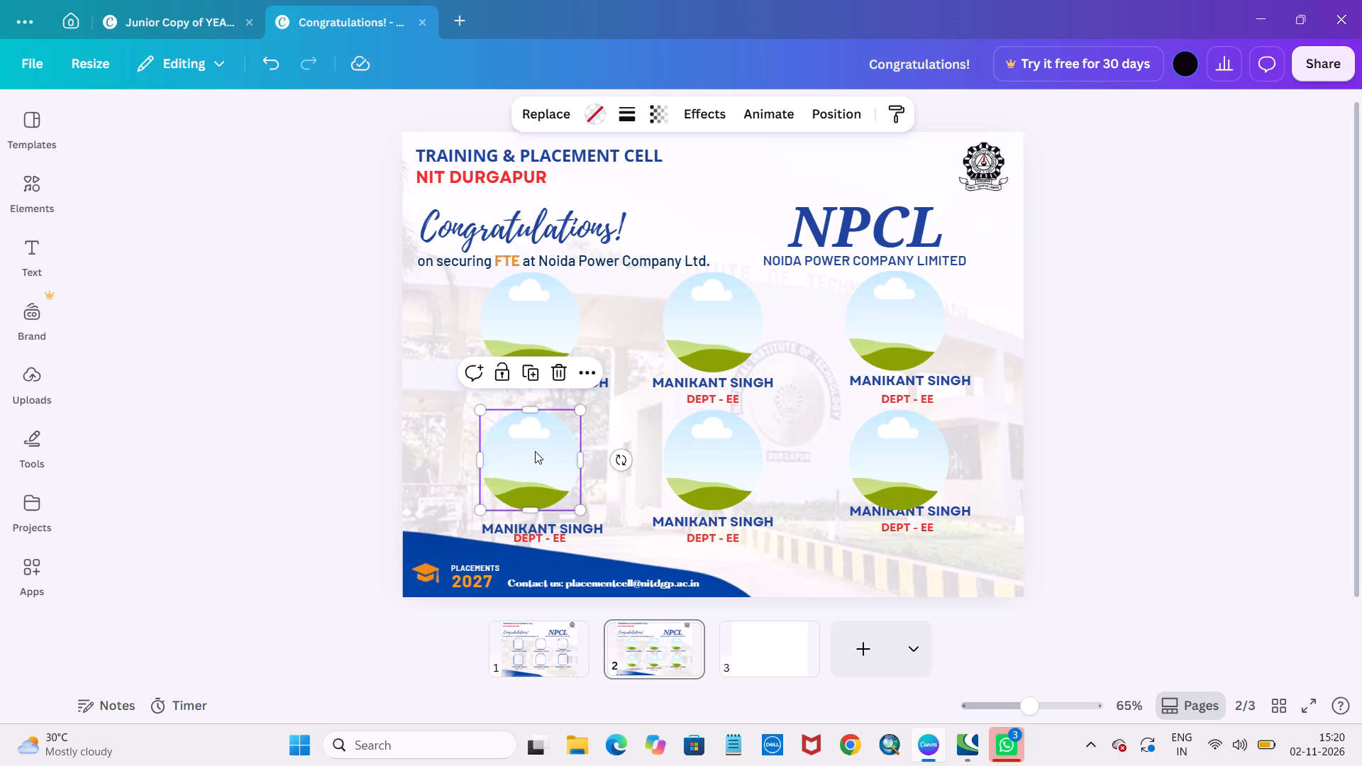
double_click(905, 451)
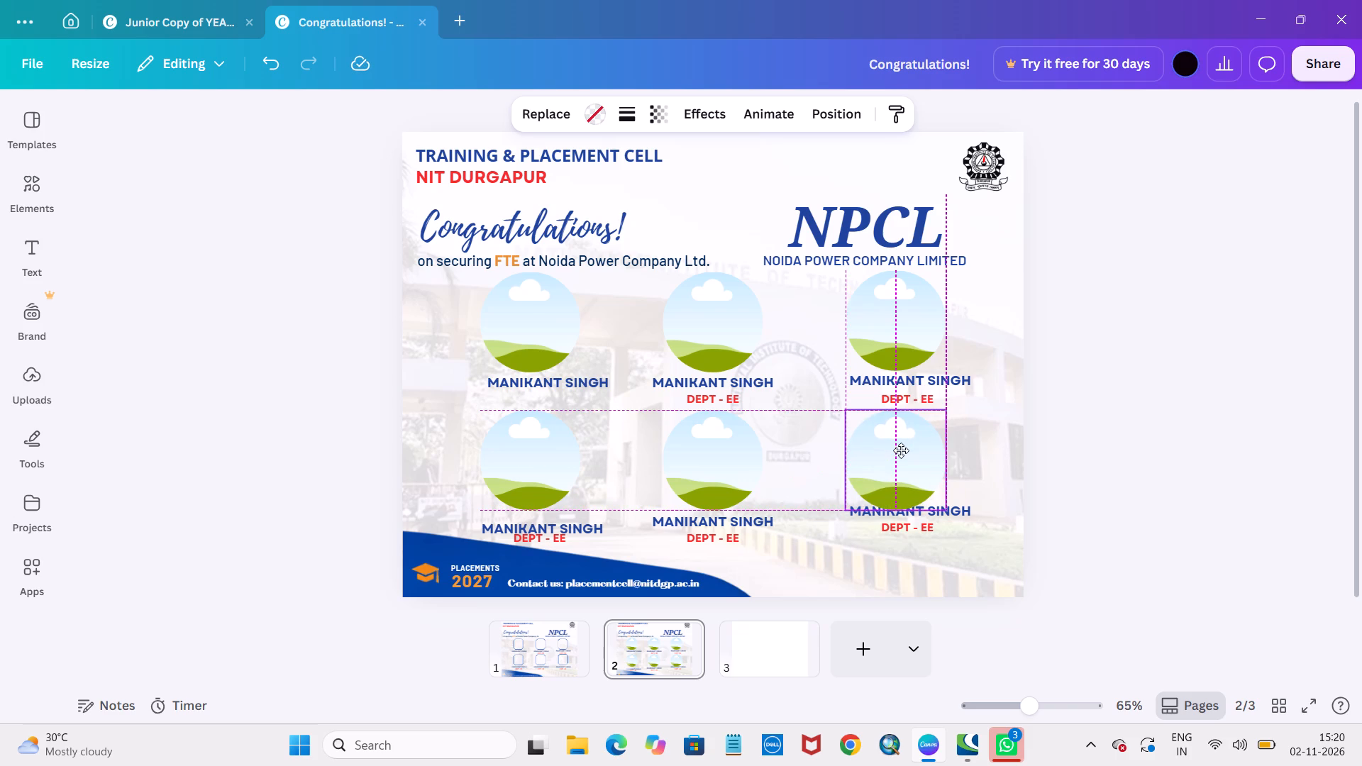
left_click(1182, 413)
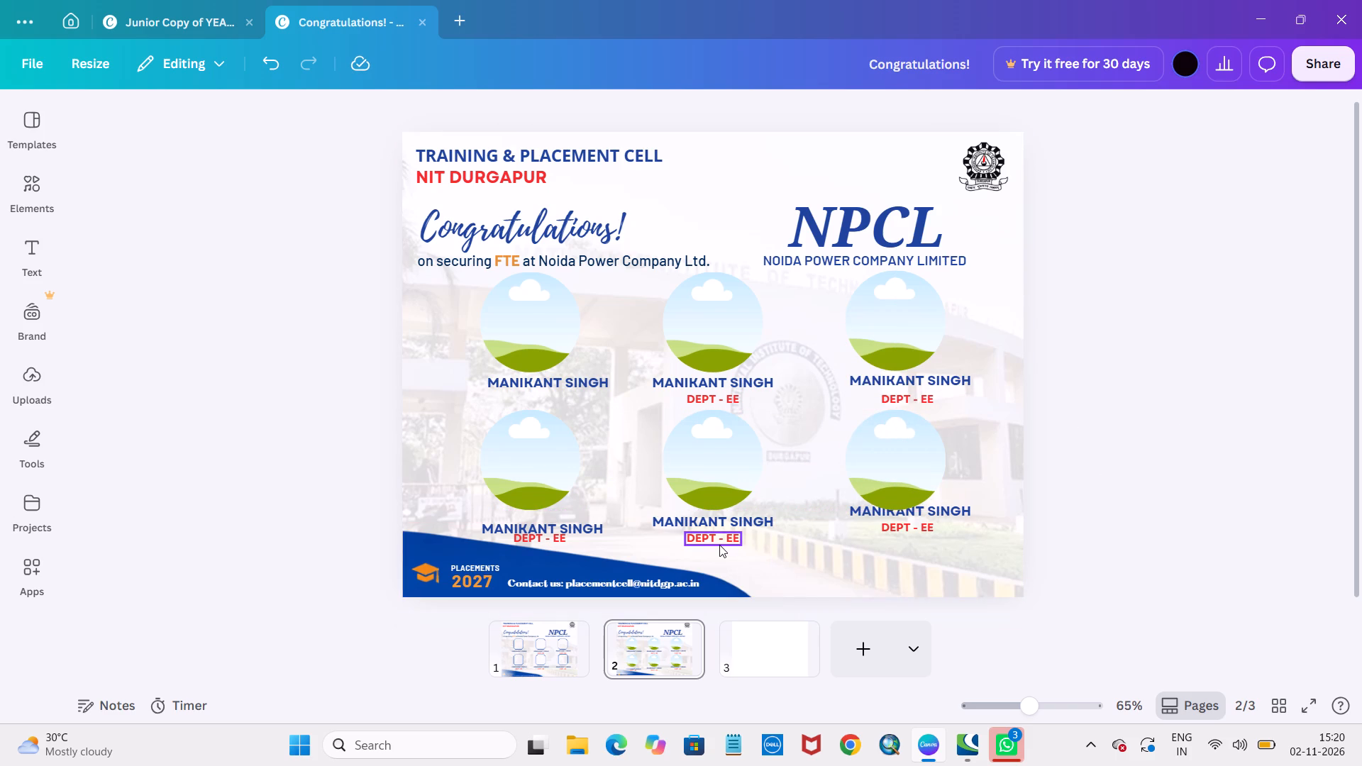
Lower the third lower-row department line and its name so both sit below the circle frame.
left_click(546, 534)
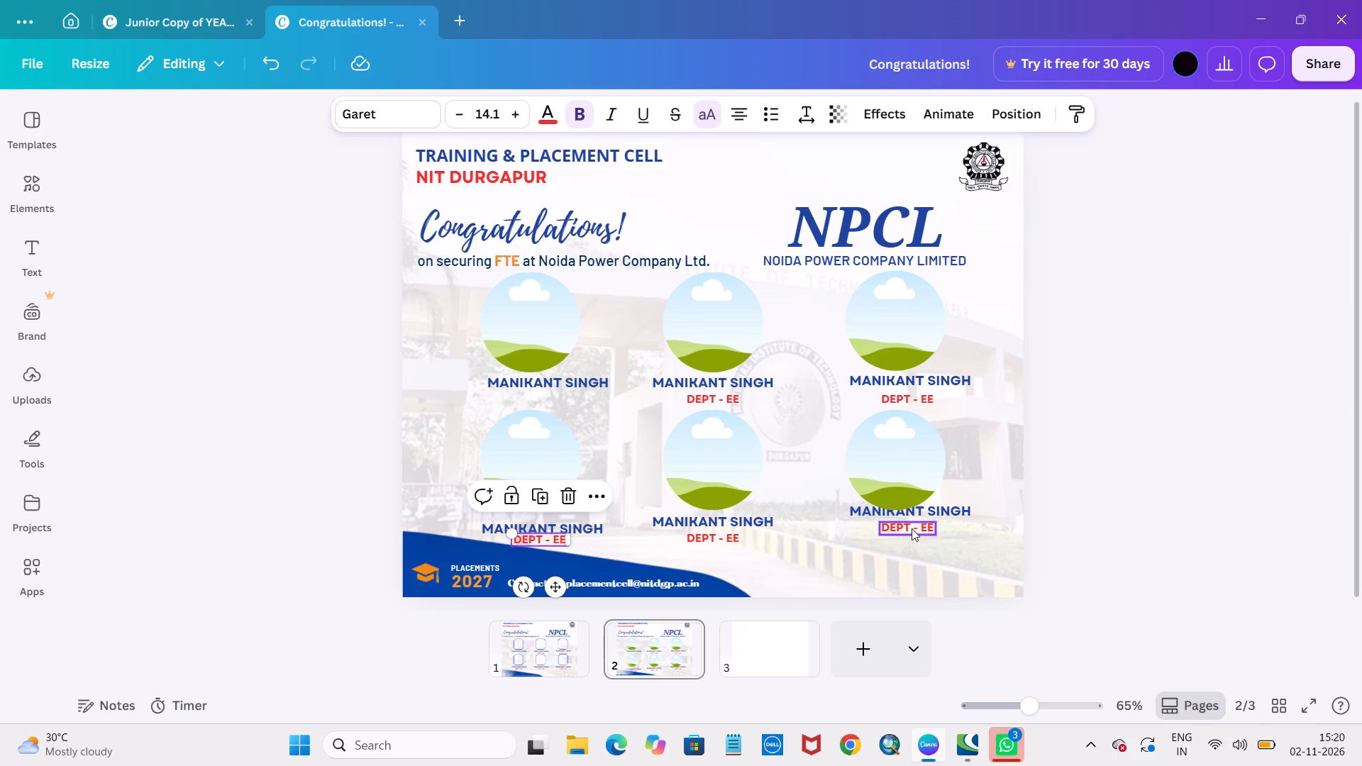
left_click_drag(912, 528, 908, 539)
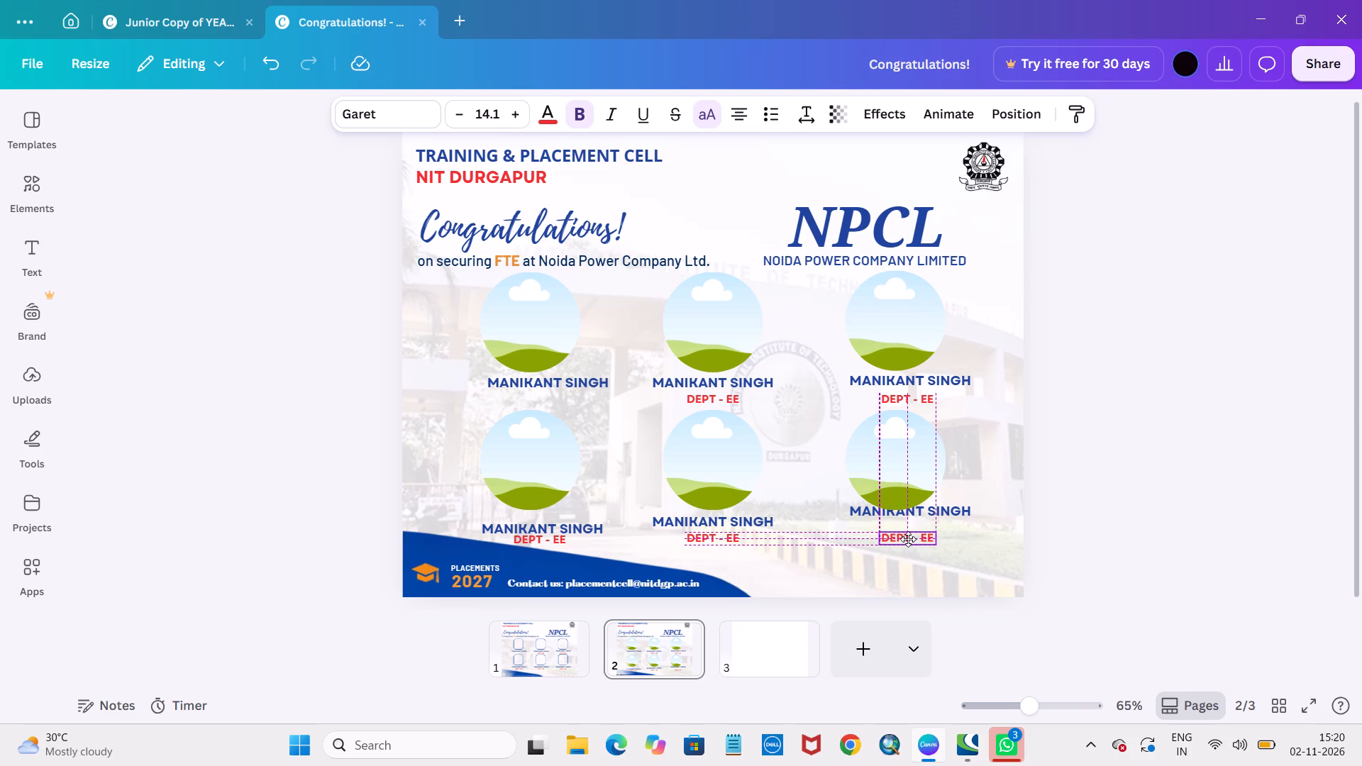
left_click_drag(908, 539, 909, 535)
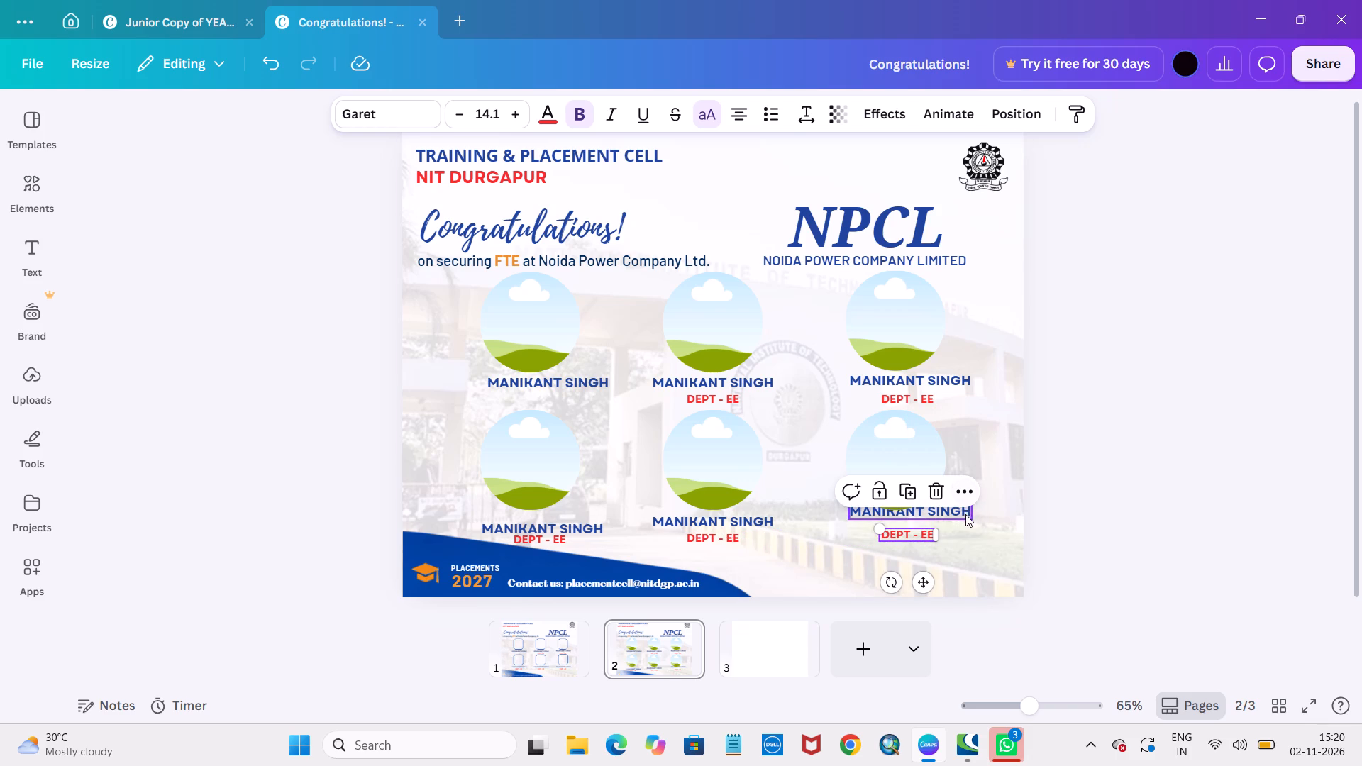
left_click_drag(965, 514, 964, 523)
left_click(1171, 490)
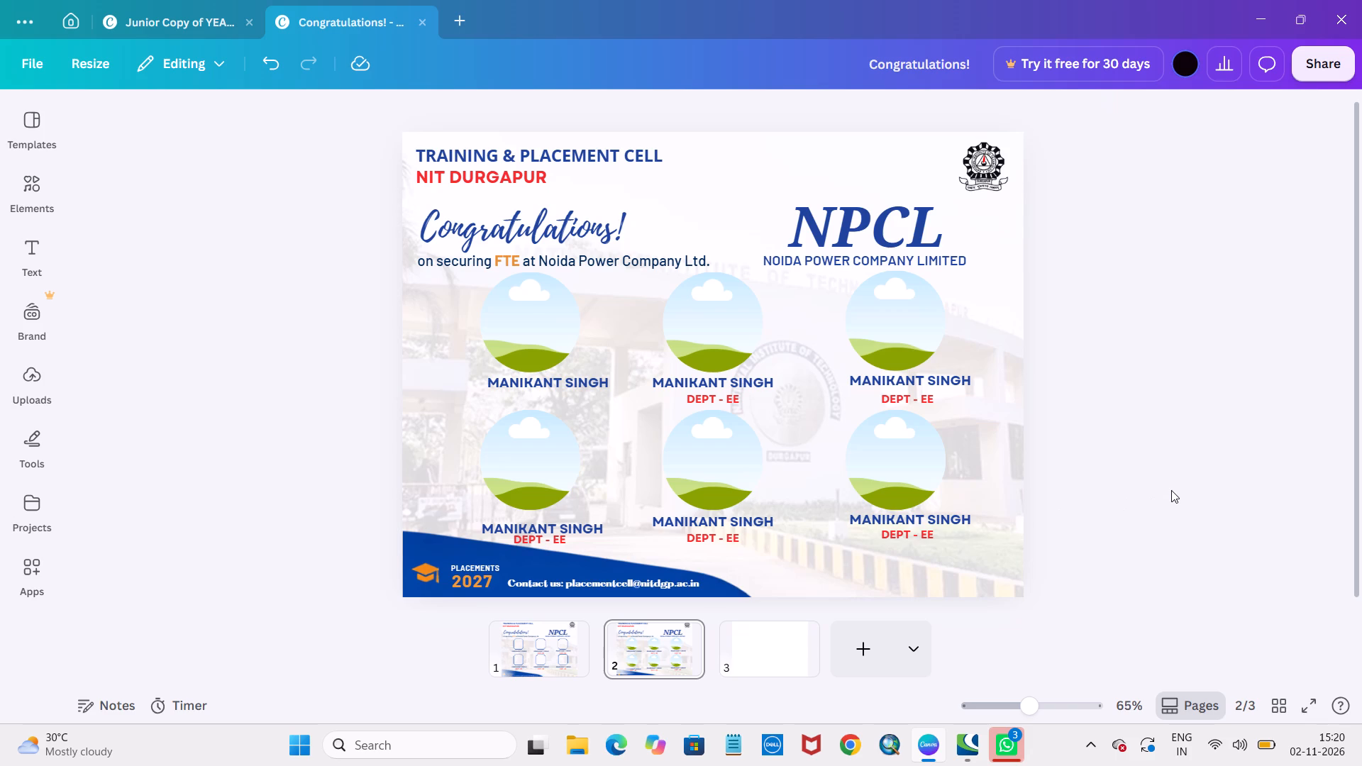
Shift the third upper-row name inward so it is centred beneath its circle frame and level with the other upper-row names.
left_click_drag(933, 377, 908, 377)
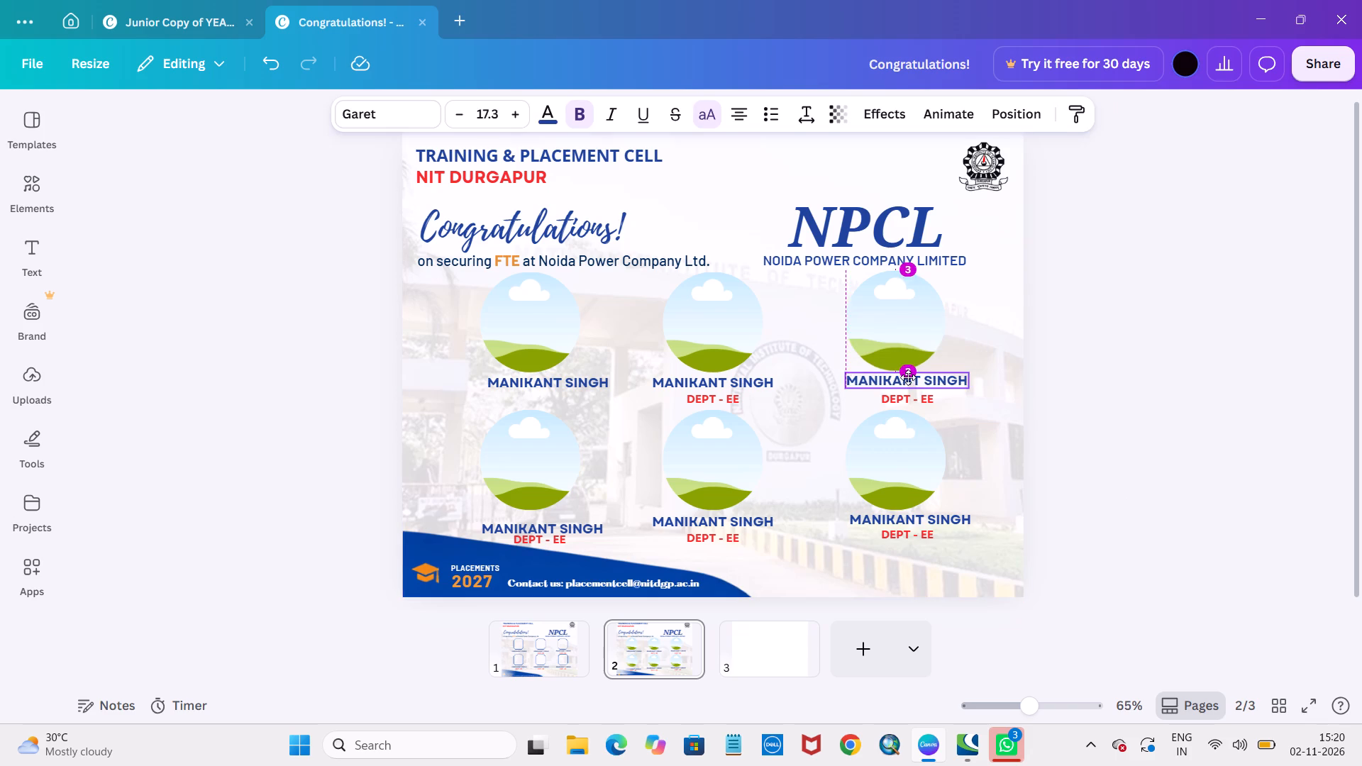
left_click_drag(908, 377, 917, 378)
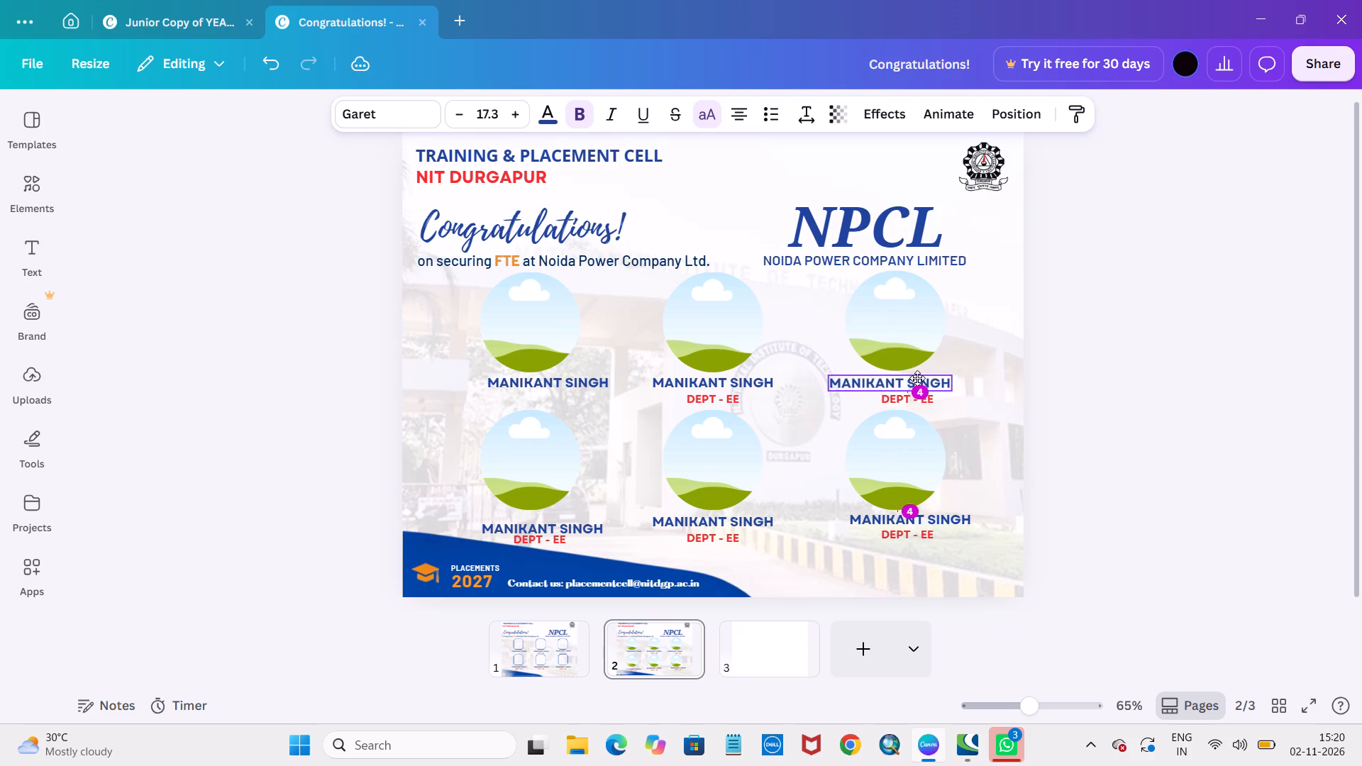
left_click_drag(917, 378, 921, 378)
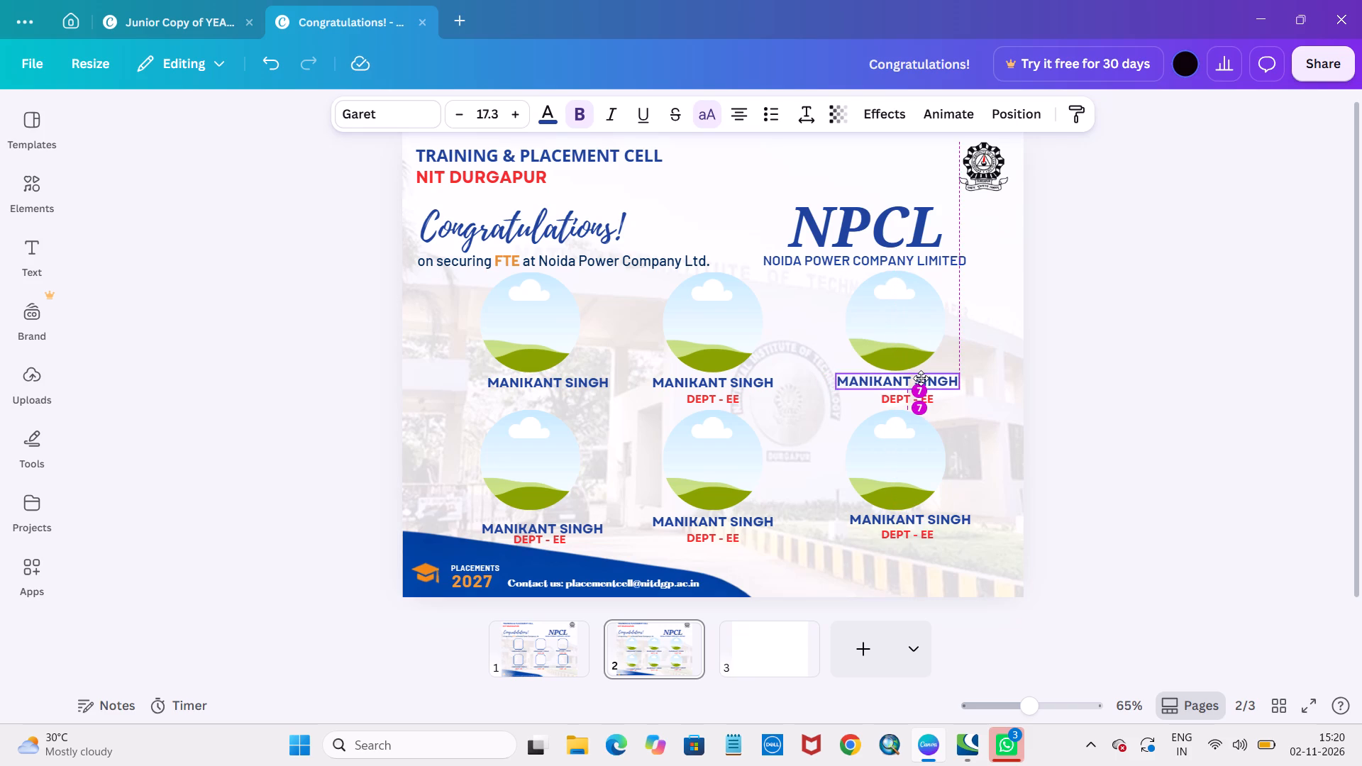
left_click_drag(921, 378, 921, 378)
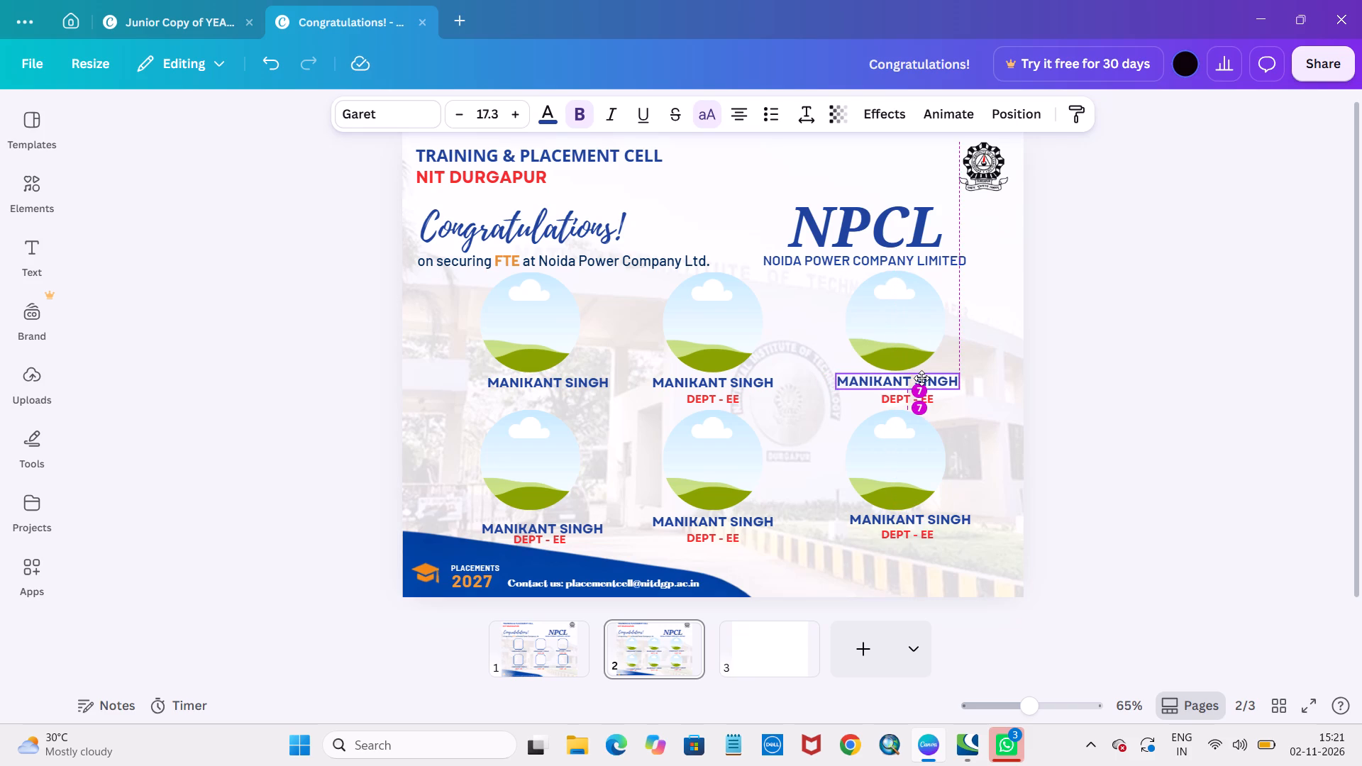
left_click_drag(921, 378, 921, 380)
left_click(921, 380)
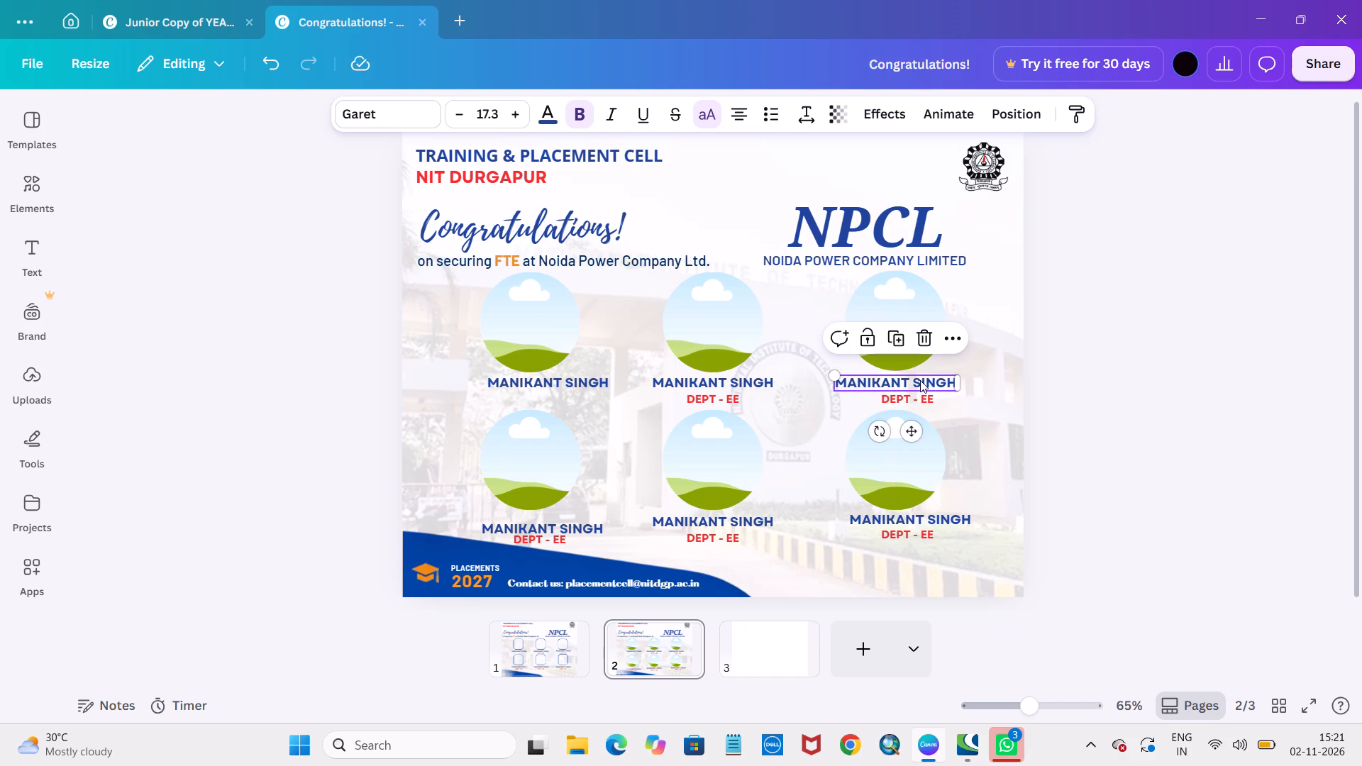
Shift the third upper-row department line slightly inward beneath its name, level with the middle upper-row department line.
left_click(914, 395)
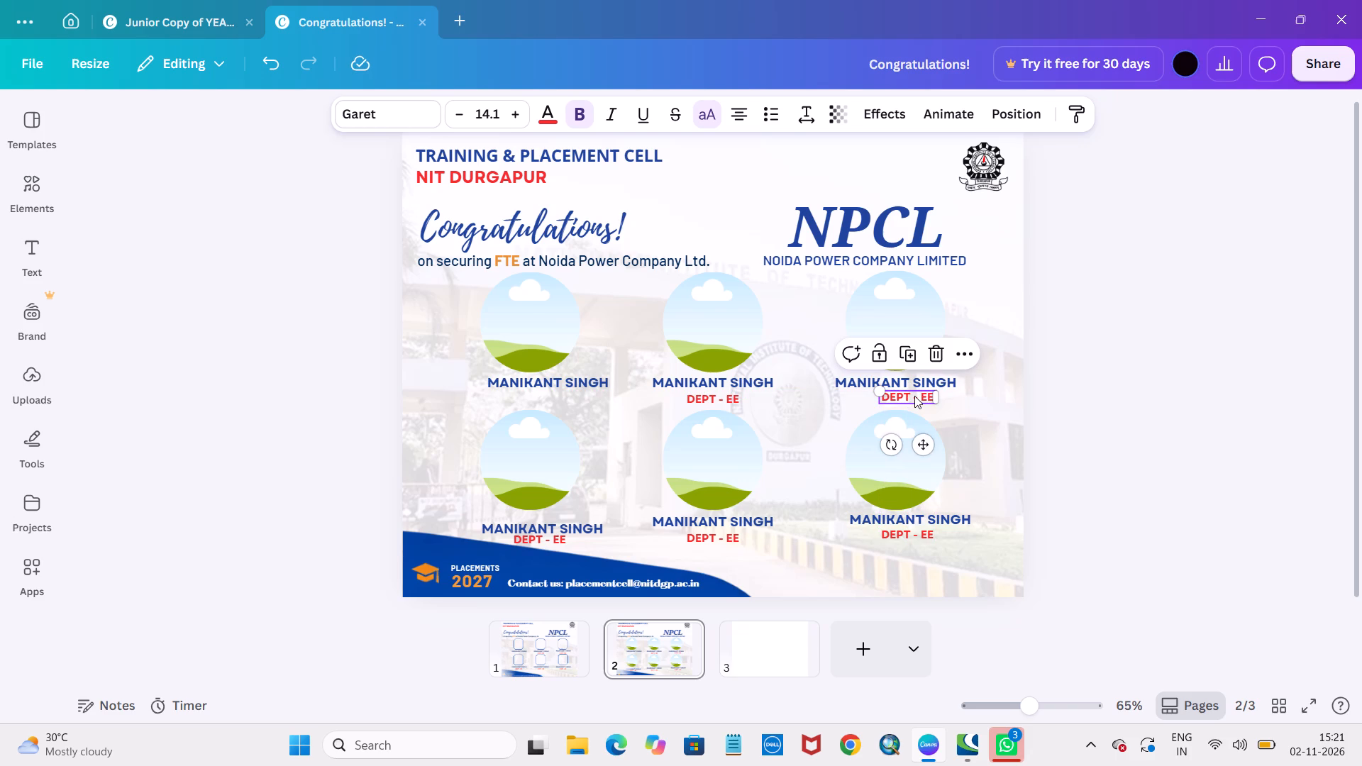
left_click_drag(914, 396, 914, 400)
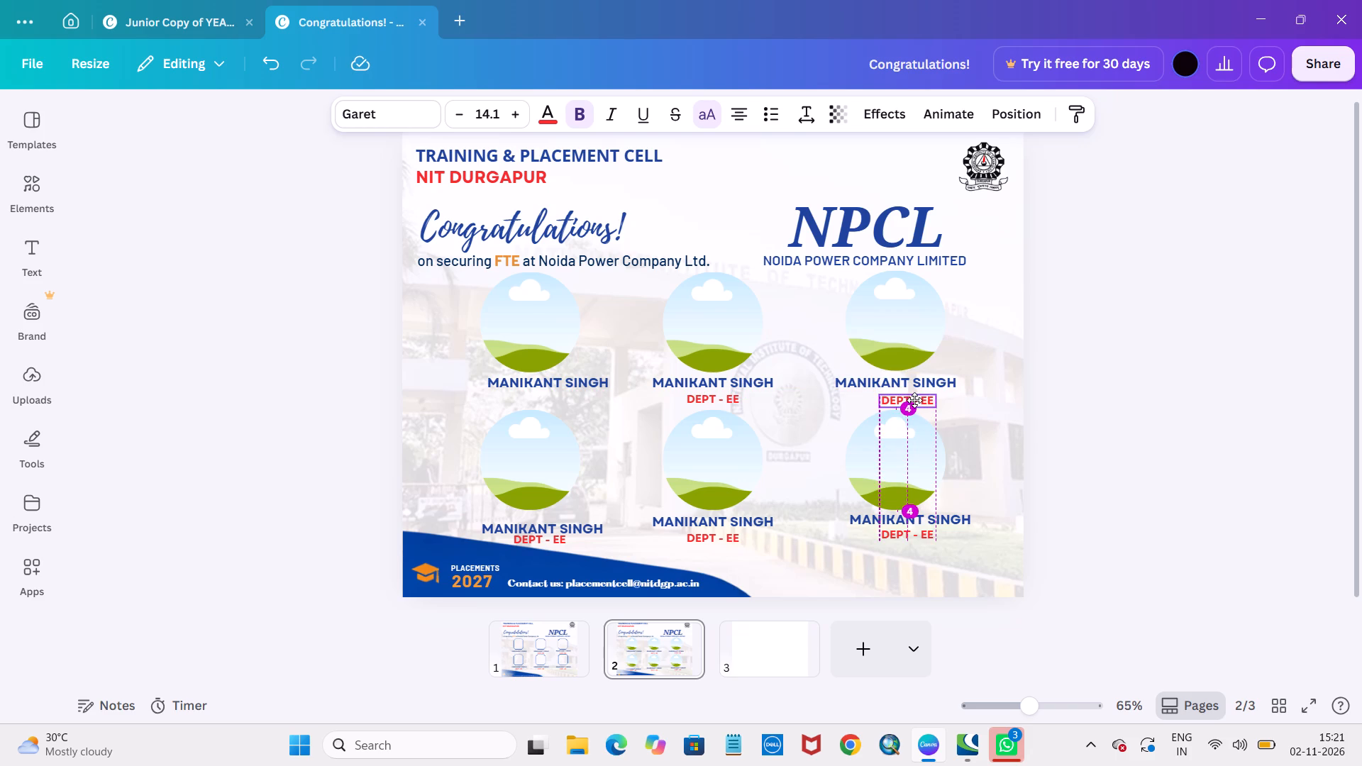
left_click_drag(914, 400, 907, 397)
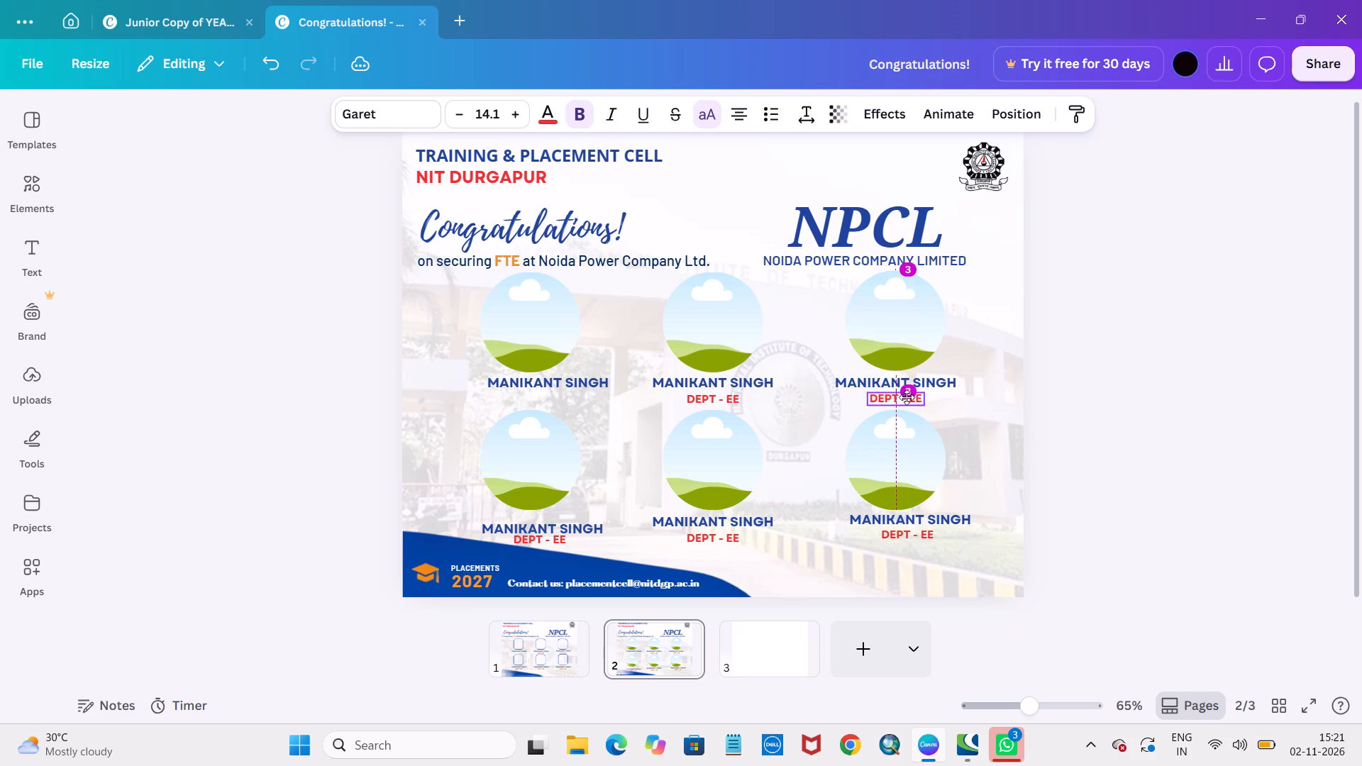
left_click_drag(907, 397, 908, 399)
left_click(1077, 399)
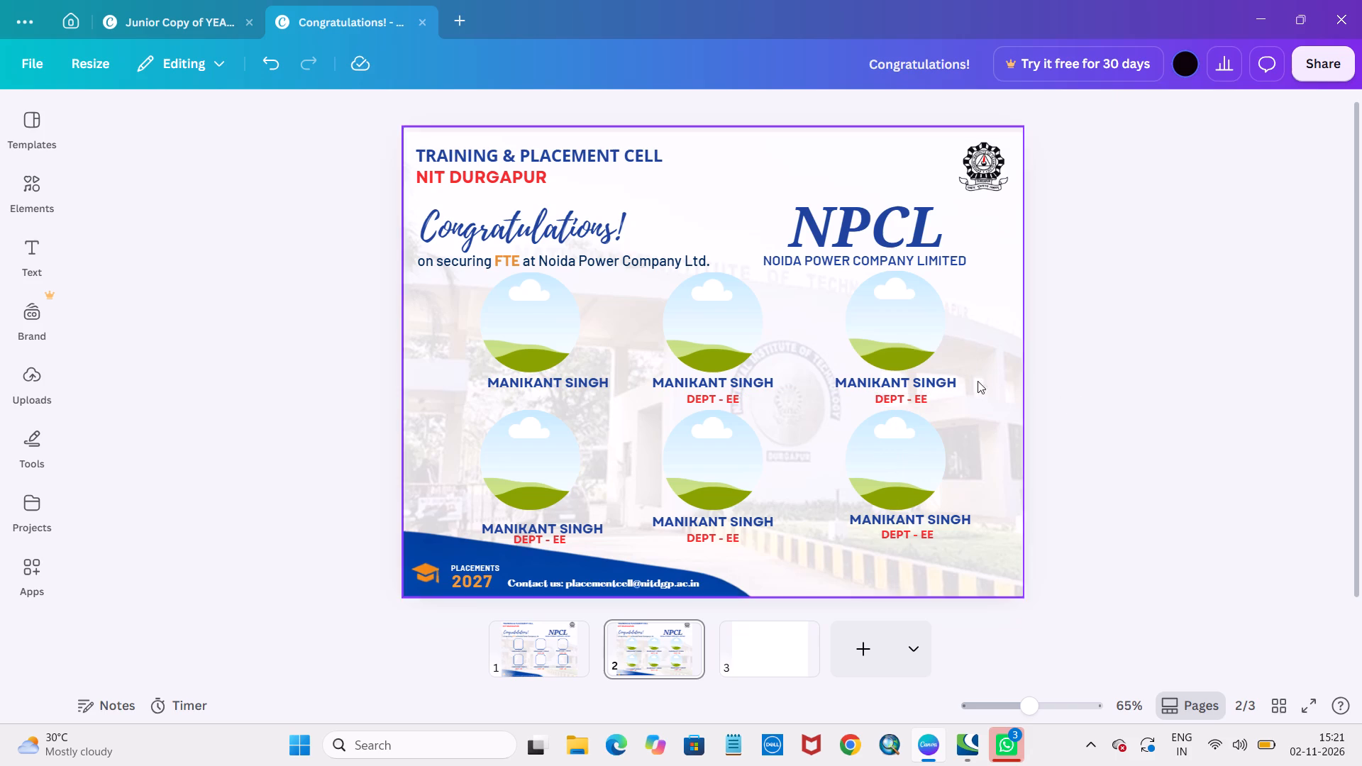
Realign the third upper-row name by matching it to the middle upper-row name, then moving it horizontally back beneath its own circle frame.
left_click_drag(911, 379, 917, 383)
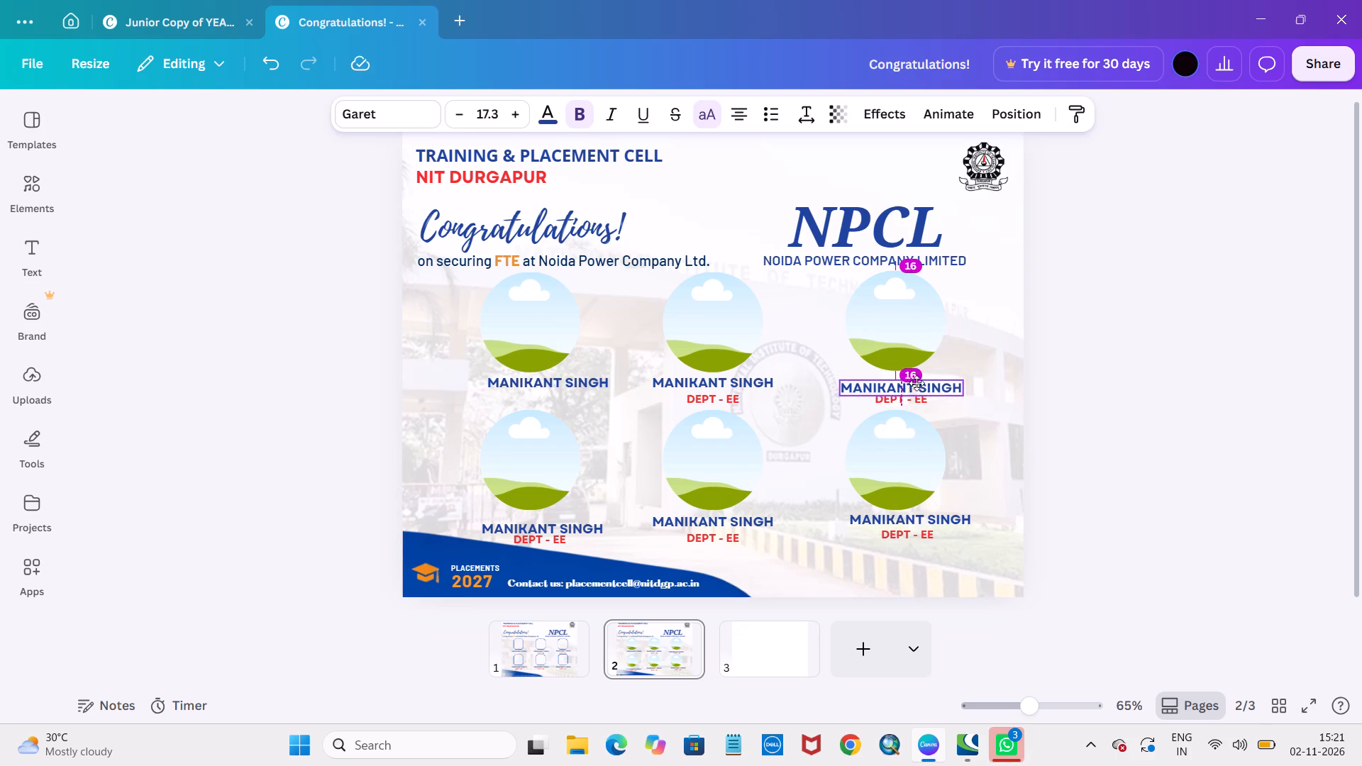
left_click_drag(917, 383, 849, 377)
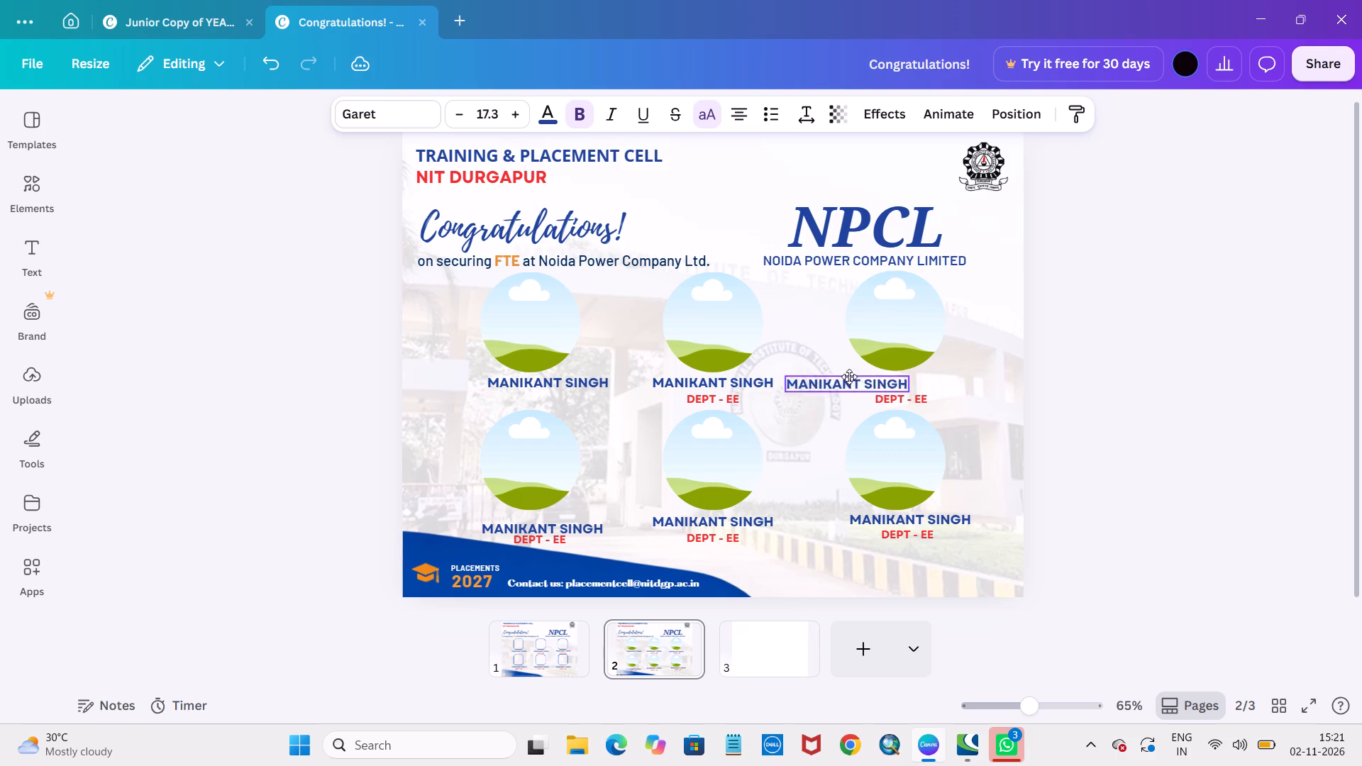
left_click_drag(849, 377, 729, 379)
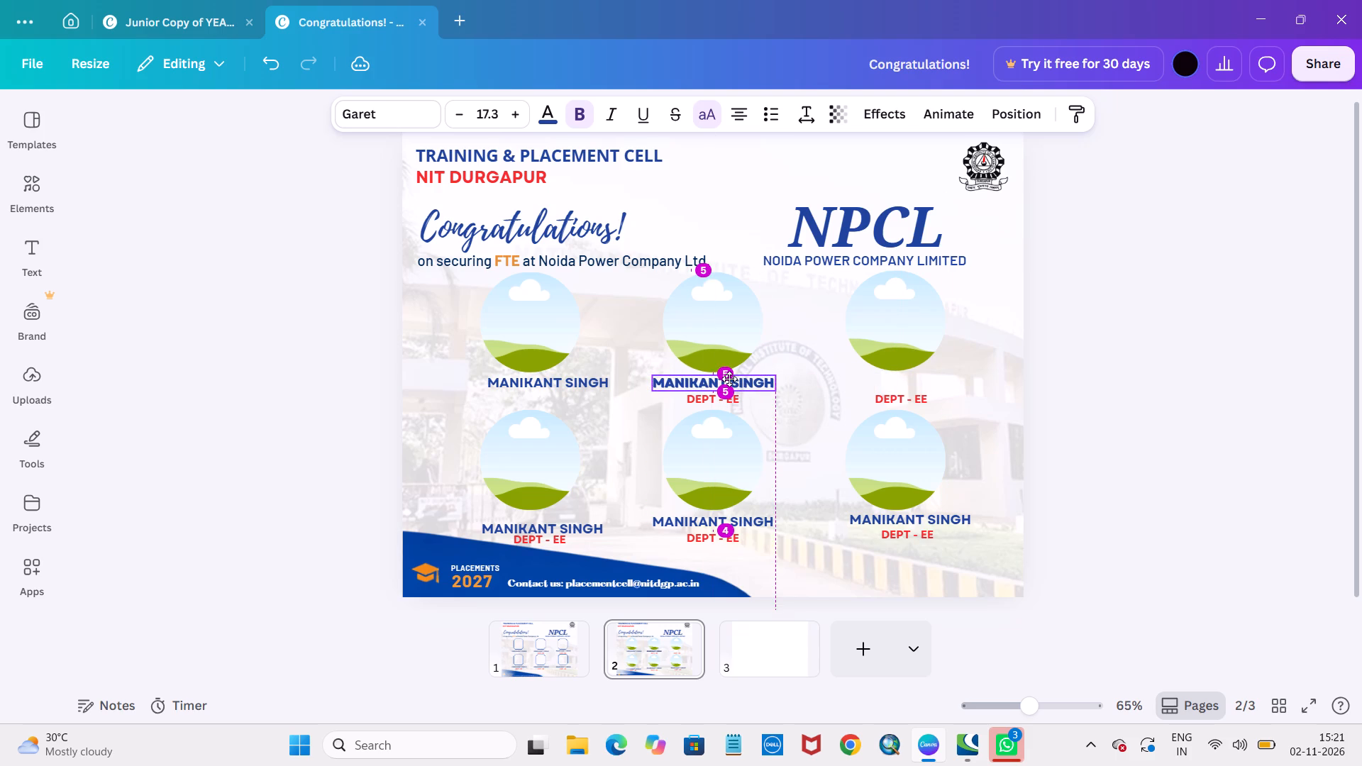
left_click_drag(729, 379, 726, 379)
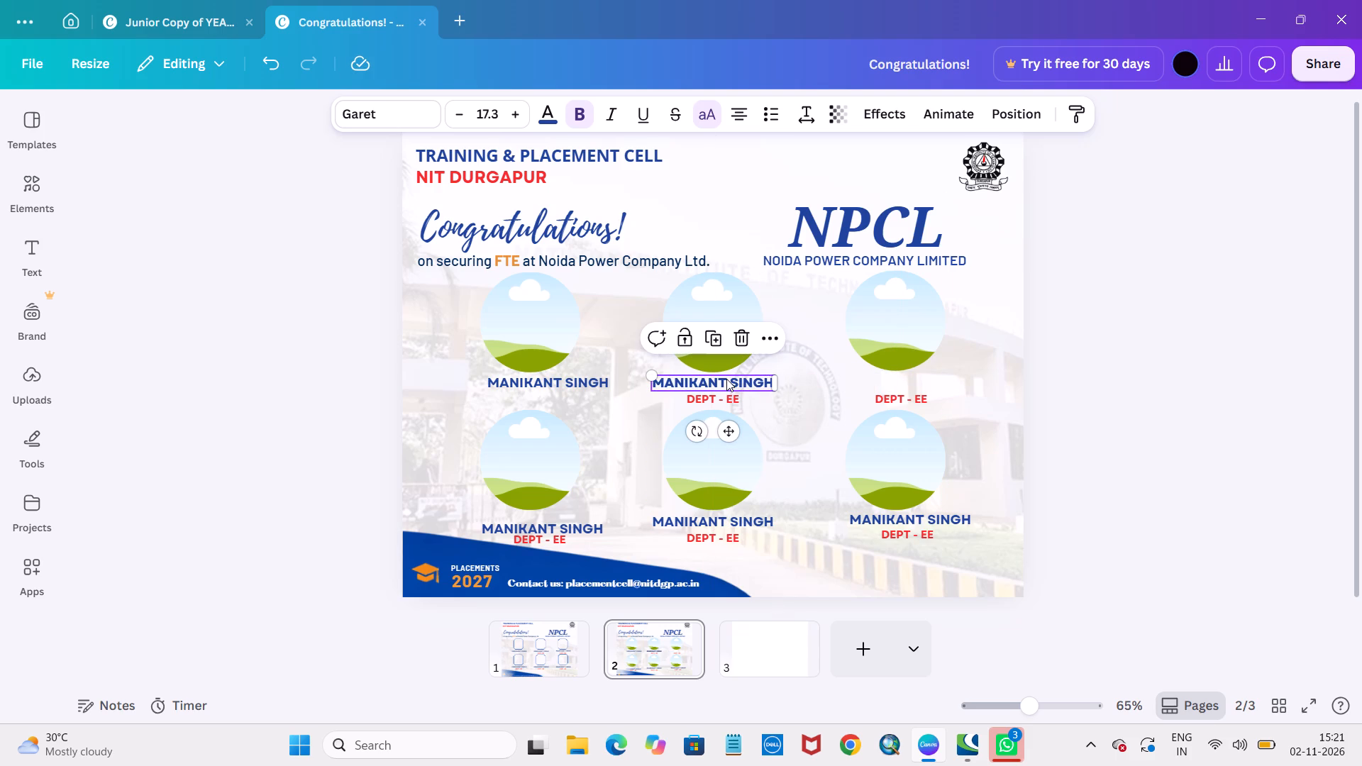
key("Right")
key("Right")
key("Right")
key("Right")
key("Right")
key("Right")
key("Right")
key("Right")
key("Right")
key("Right")
key("Right")
key("Right")
key("Right")
key("Right")
key("Right")
key("Right")
key("Right")
key("Right")
key("Right")
key("Right")
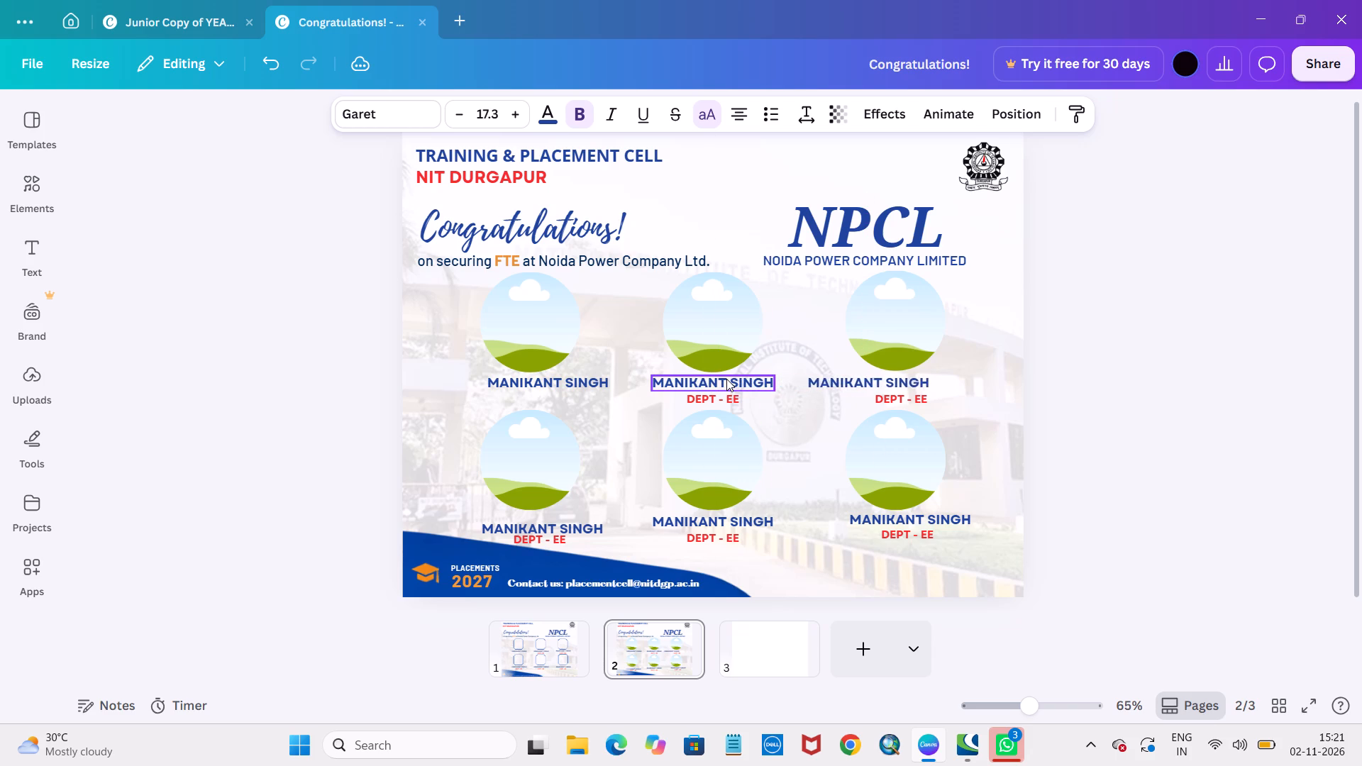
key("Right")
key("Right")
key("Right")
key("Right")
key("Right")
key("Right")
key("Right")
key("Right")
key("Right")
key("Right")
key("Right")
key("Right")
key("Right")
key("Right")
key("Right")
key("Right")
key("Right")
key("Right")
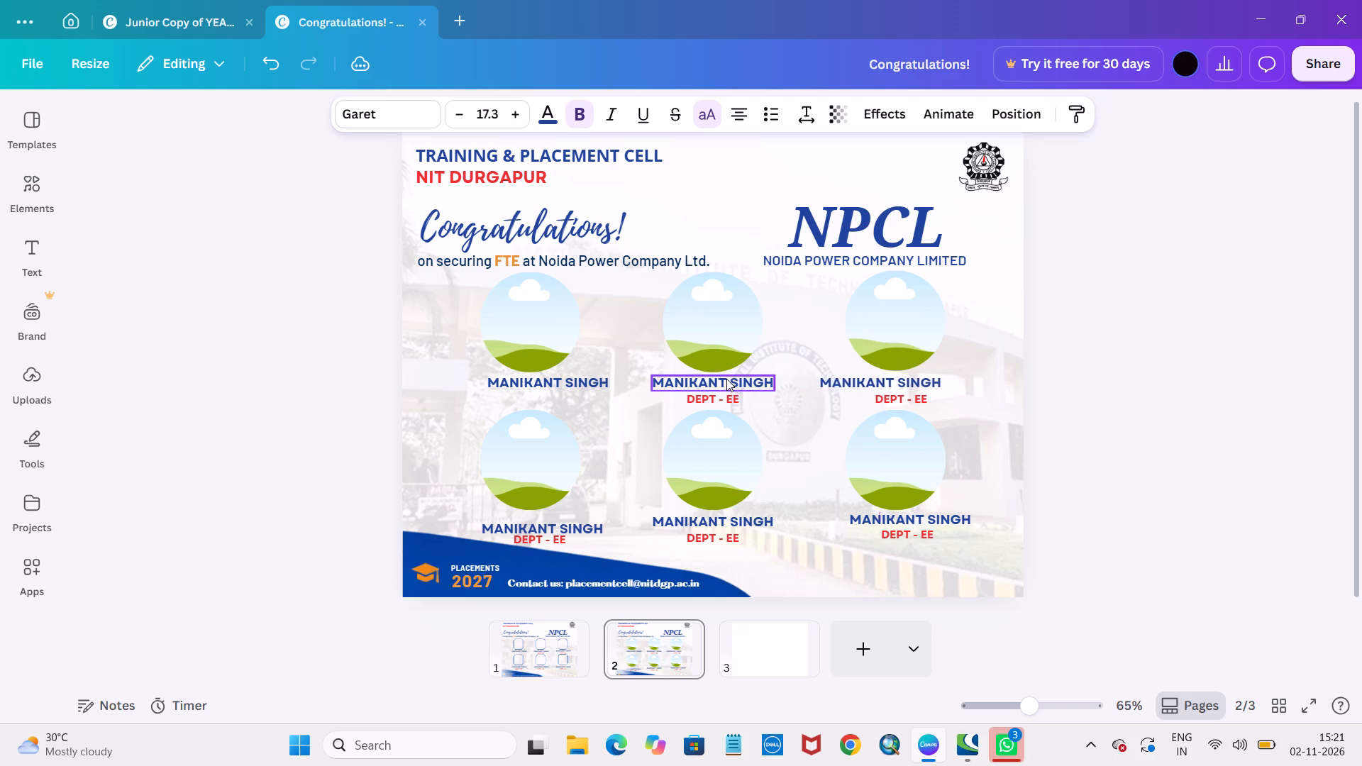
key("Right")
key("Right")
key("Right")
key("Right")
key("Right")
key("Right")
key("Right")
key("Right")
key("Right")
key("Right")
key("Right")
key("Right")
key("Right")
key("Right")
key("Right")
key("Right")
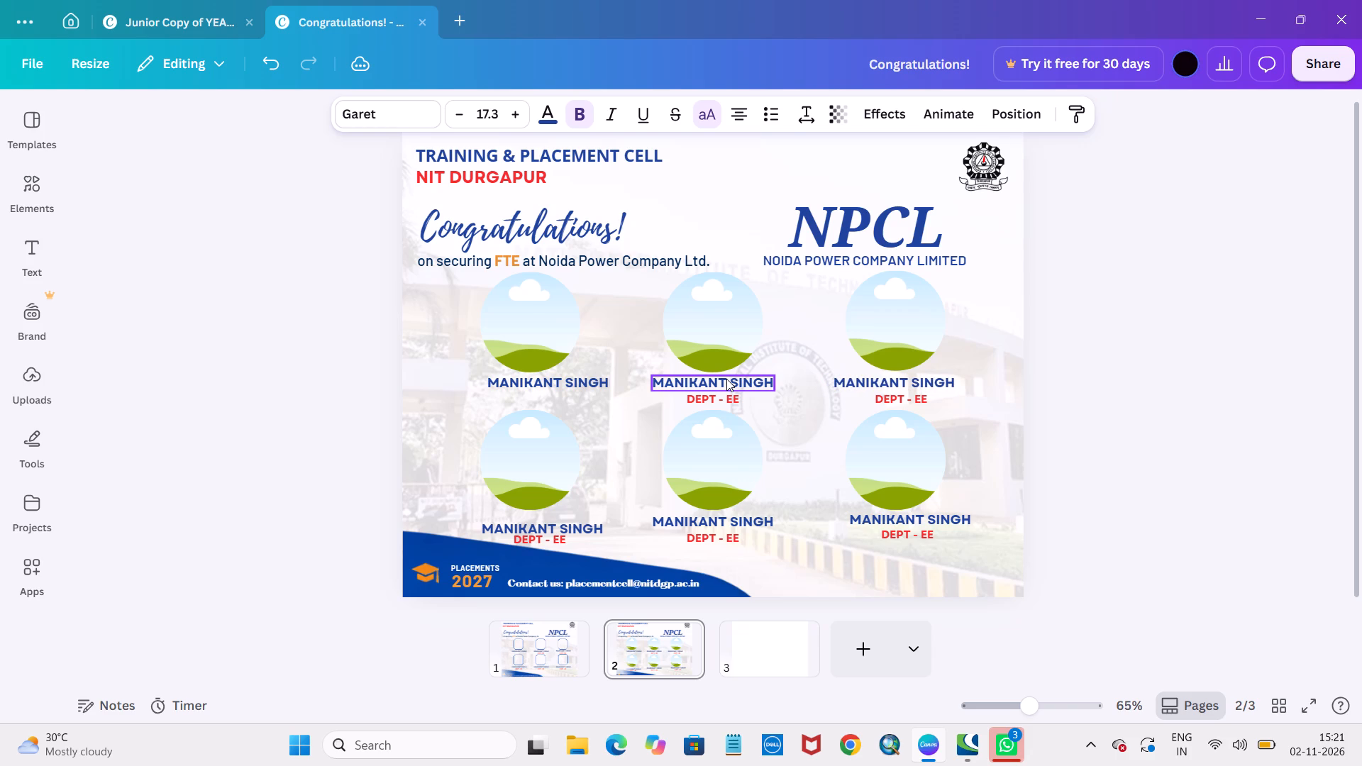
key("Right")
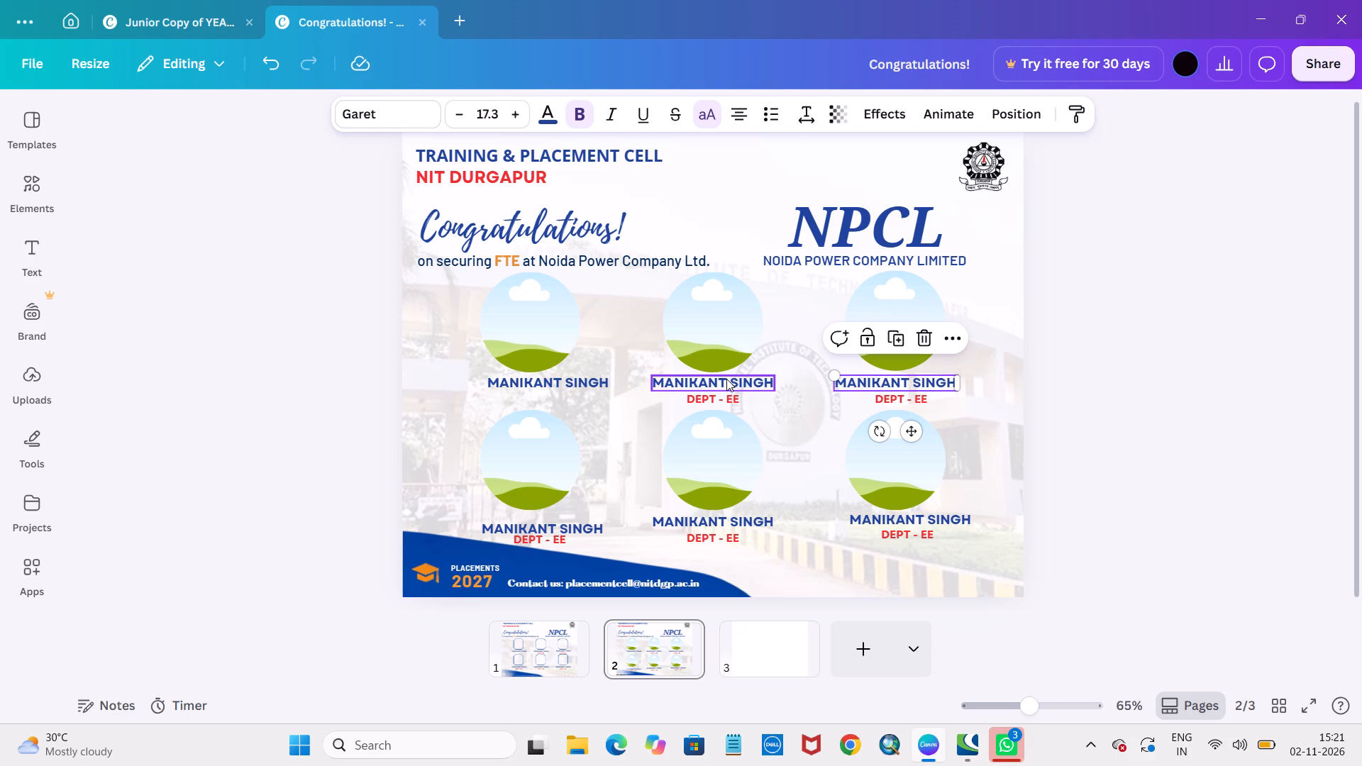
left_click(1145, 501)
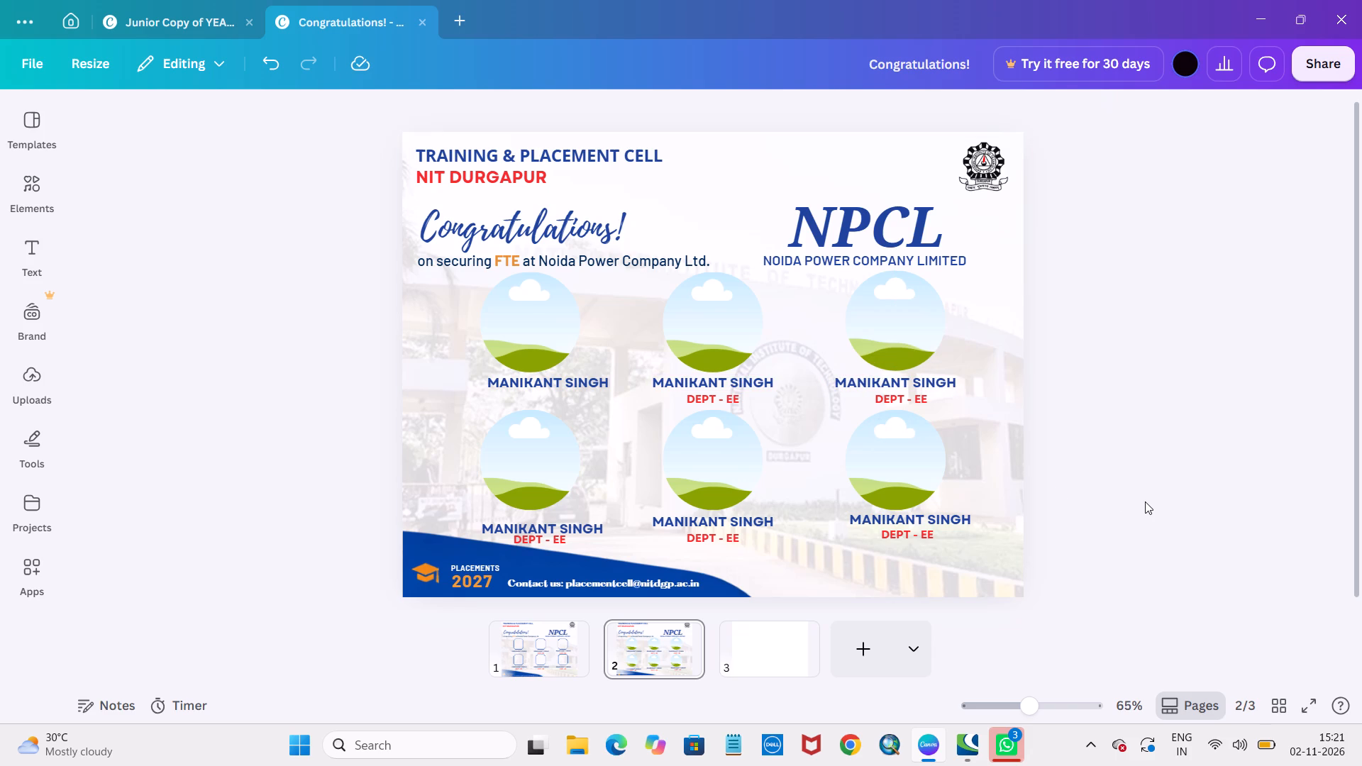
Shift the first upper-row name outward so it is centred beneath its circle frame, level with the middle upper-row name.
left_click_drag(538, 381, 525, 381)
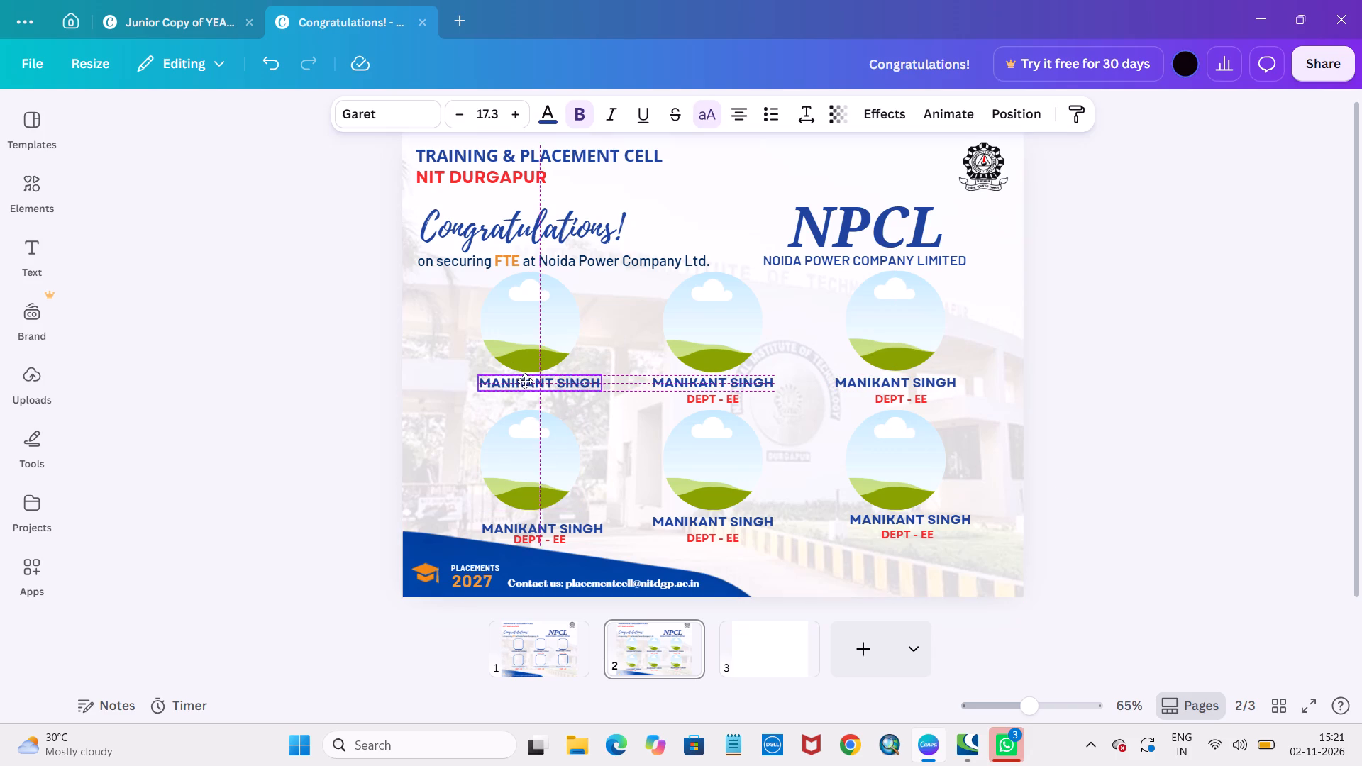
left_click_drag(525, 381, 524, 381)
Duplicate the middle upper-row department line and place the copy centred beneath the first upper-row name, roughly level with the other department lines.
left_click(709, 401)
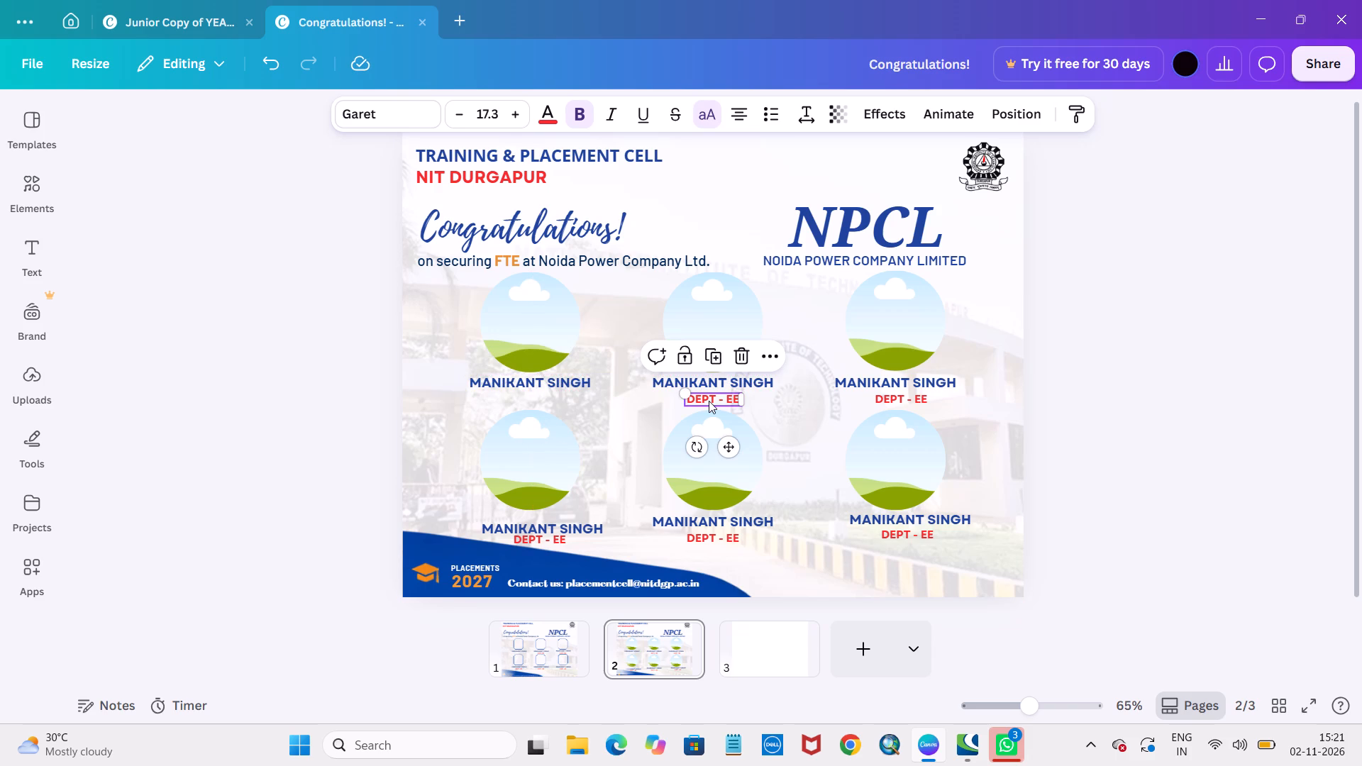
key("ctrl+c")
key("ctrl+v")
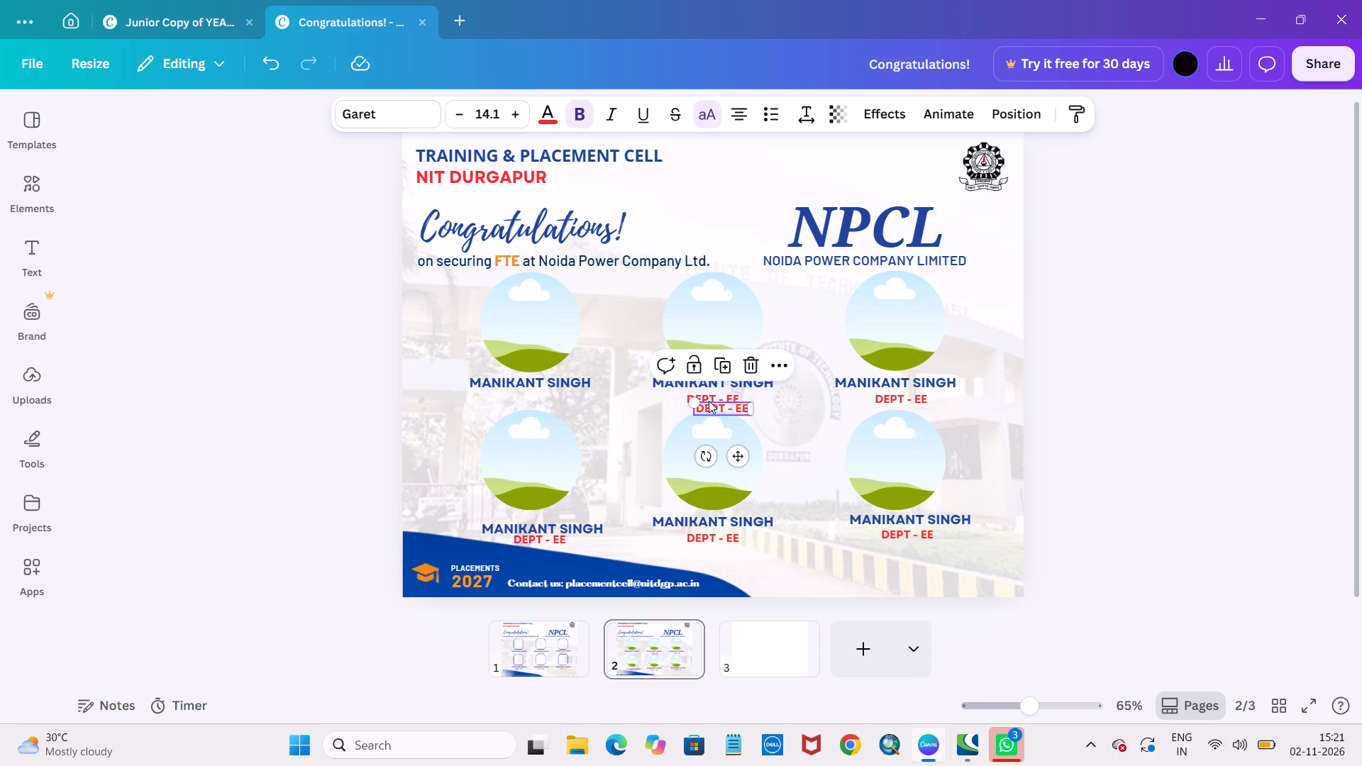
left_click_drag(719, 408, 506, 397)
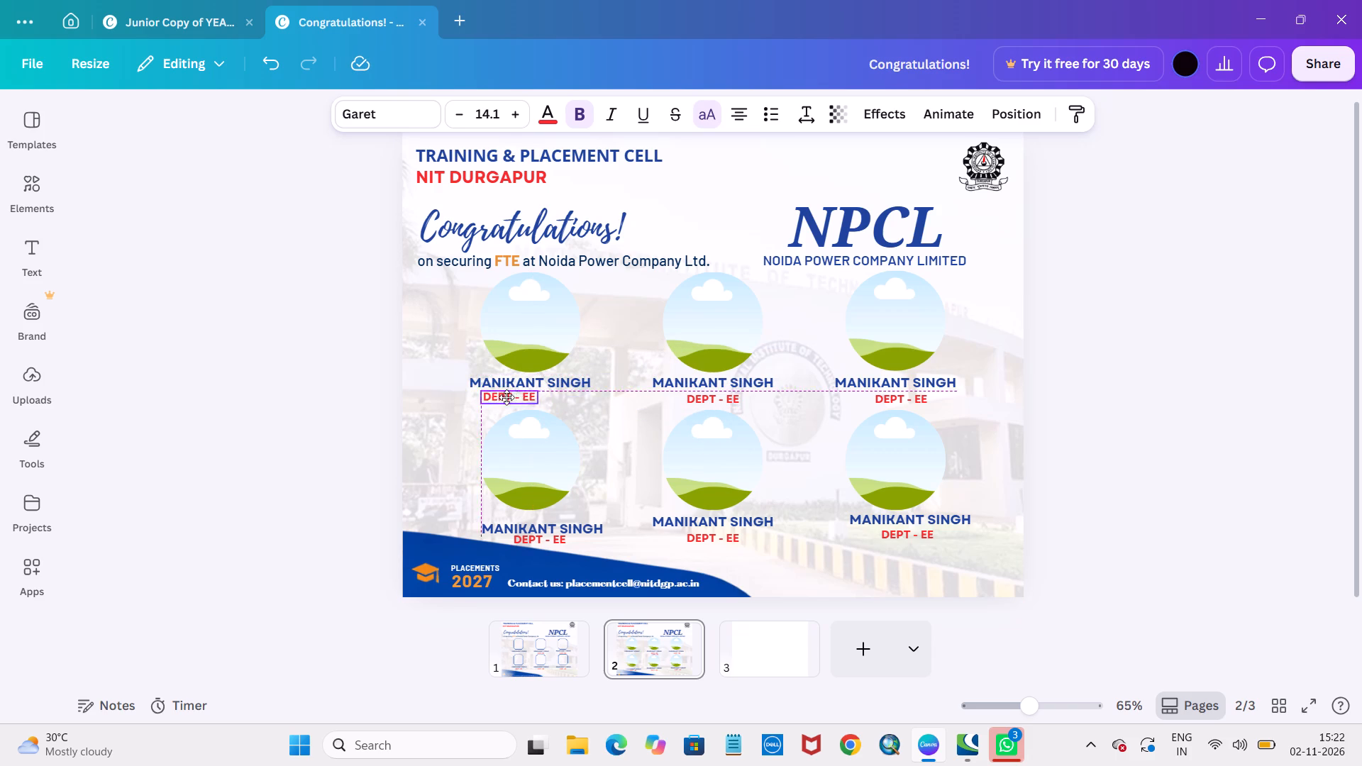
left_click_drag(506, 397, 528, 399)
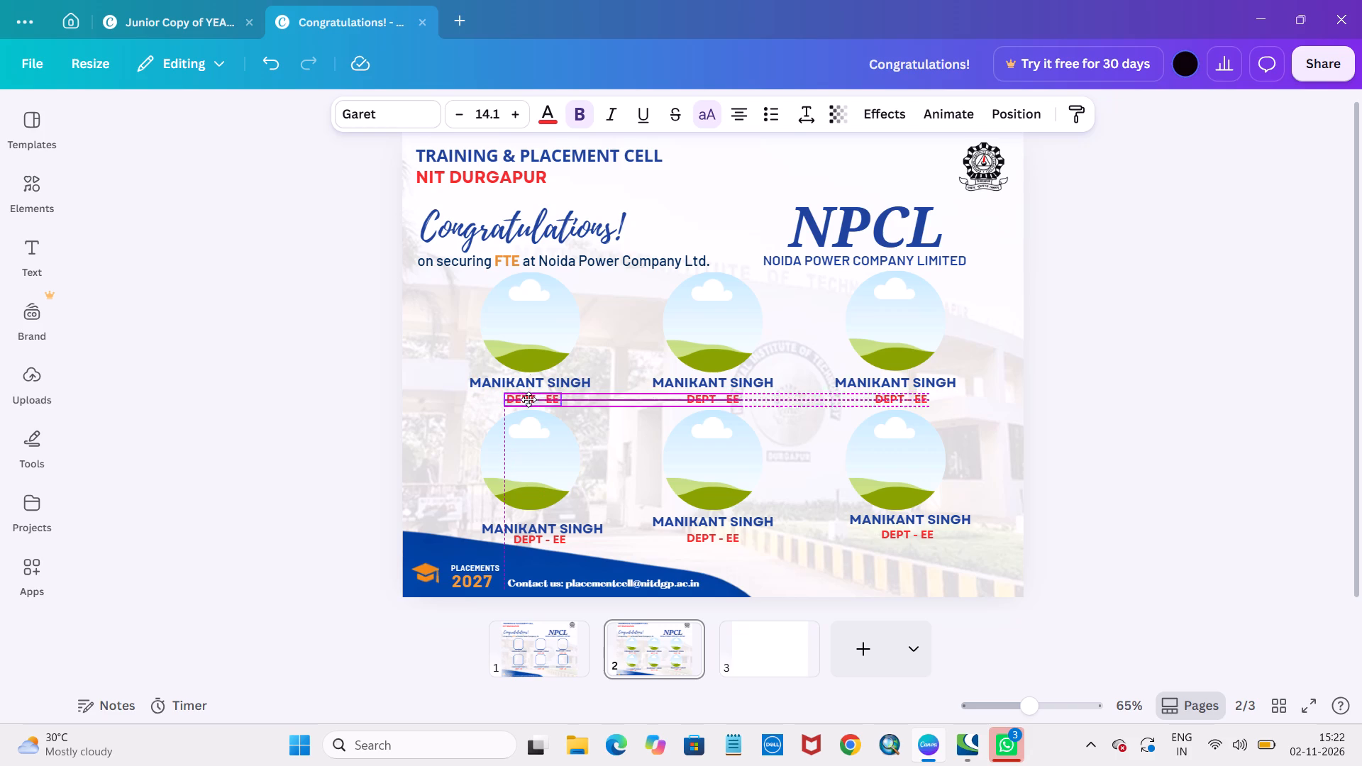
left_click_drag(528, 399, 531, 399)
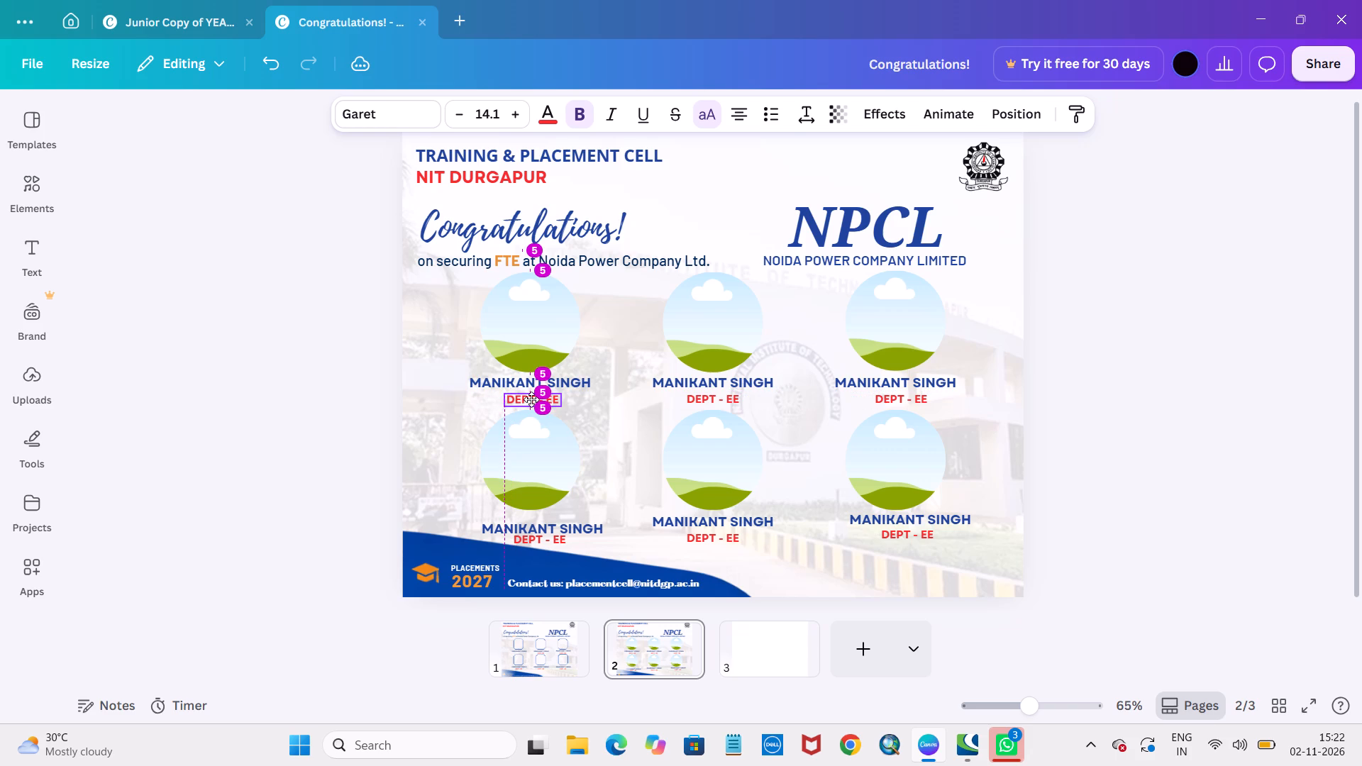
left_click_drag(531, 399, 533, 399)
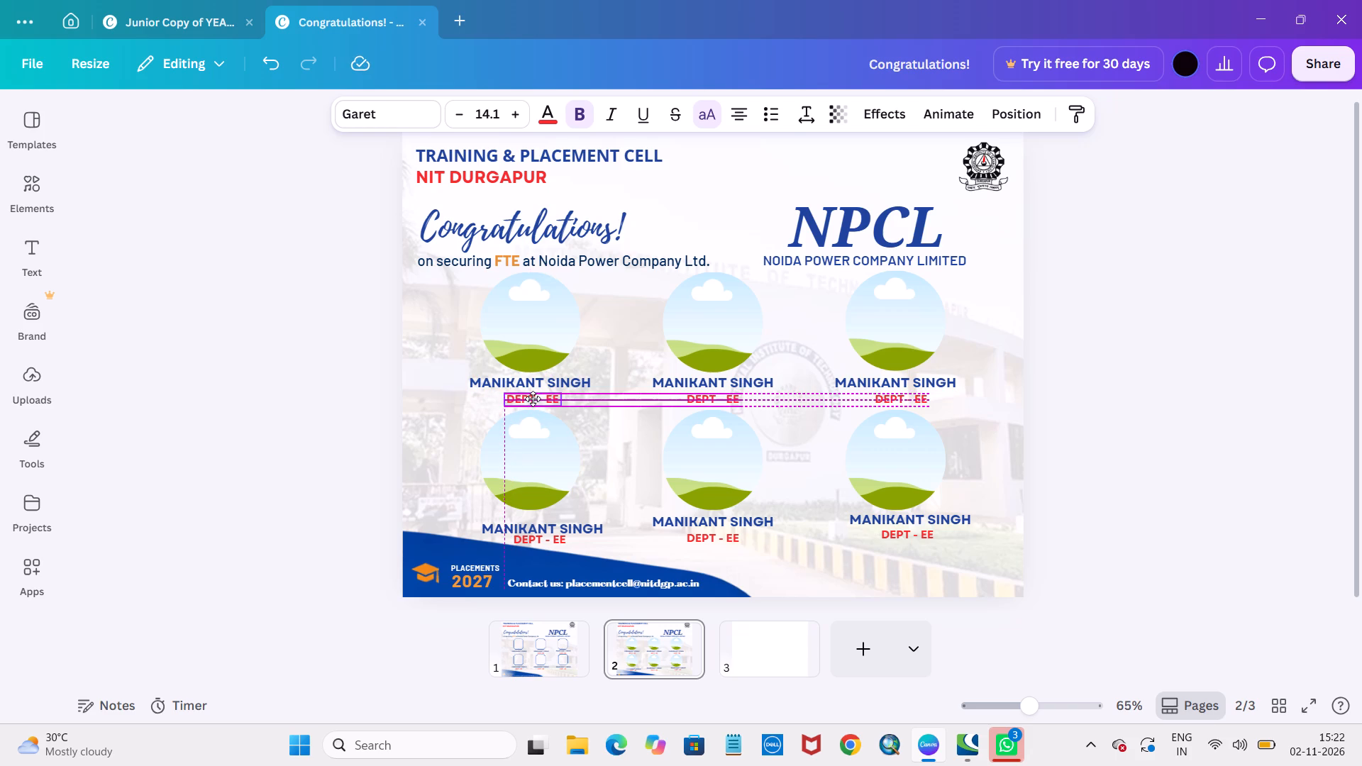
left_click_drag(533, 399, 525, 398)
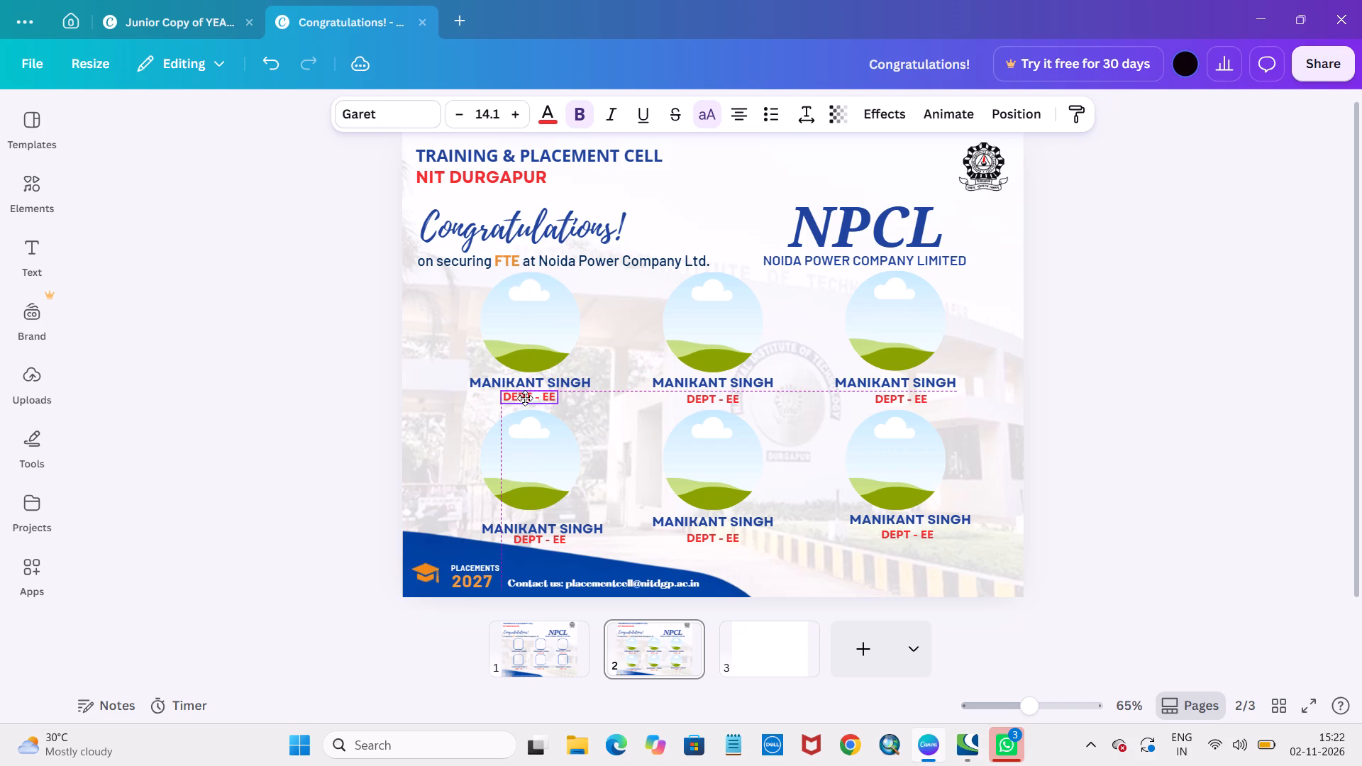
left_click_drag(525, 398, 526, 396)
left_click_drag(526, 396, 526, 399)
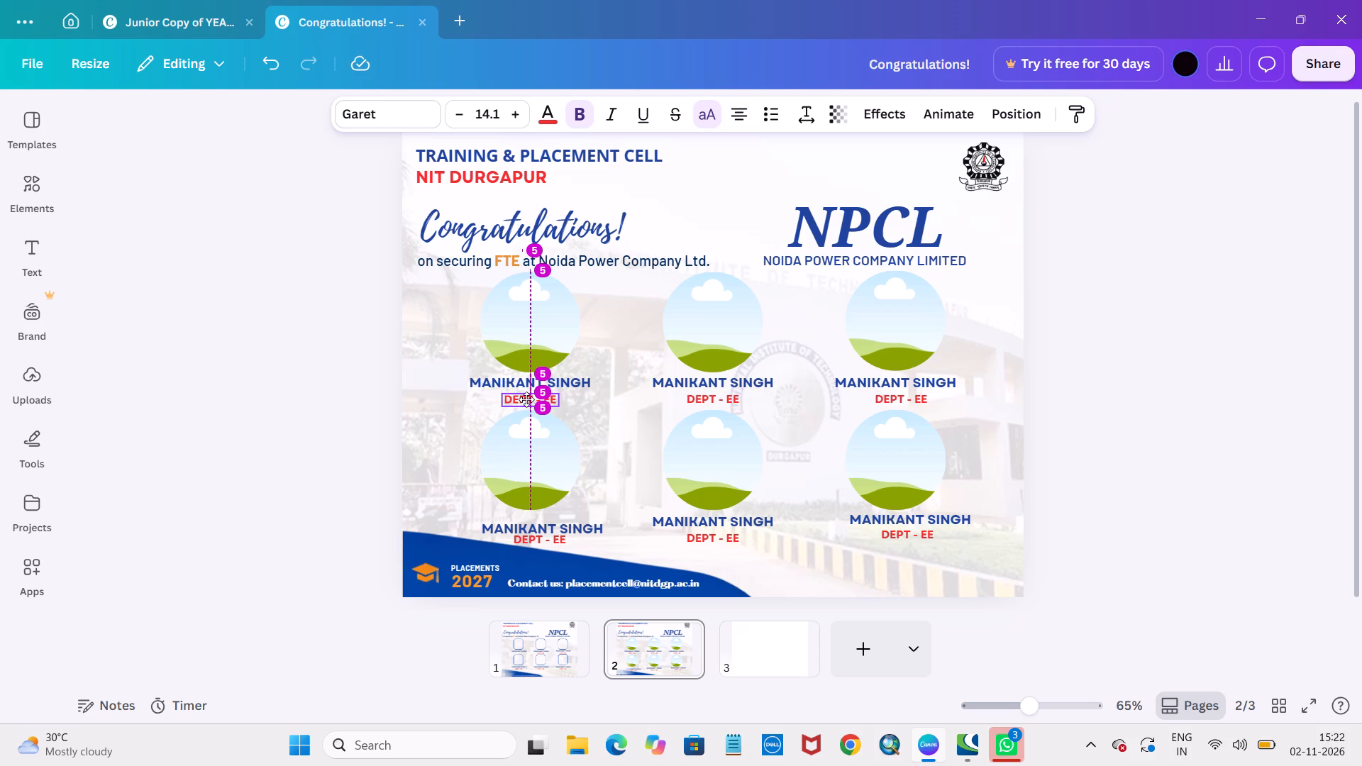
left_click_drag(526, 399, 526, 398)
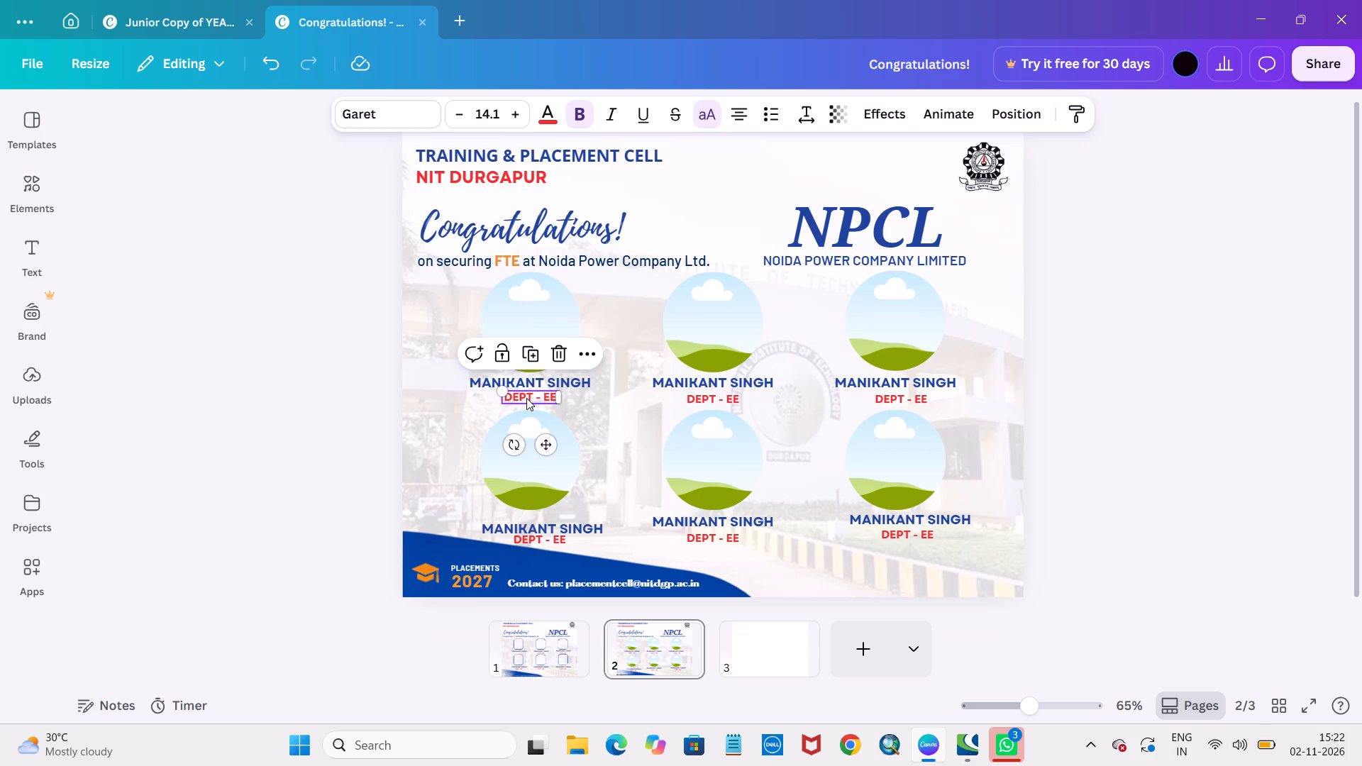
left_click(1111, 443)
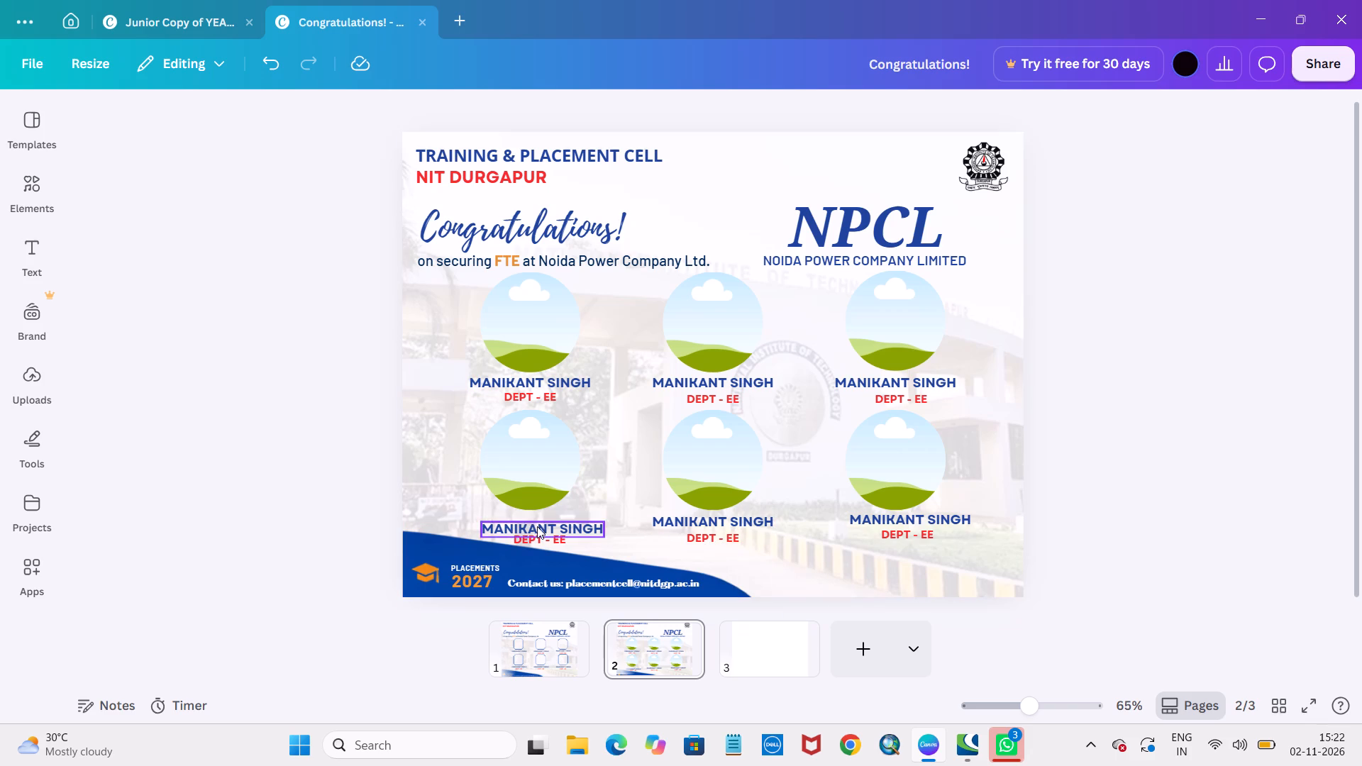
Move the first lower-row name up and outward so it is centred beneath its circle frame, level with the middle lower-row name.
left_click_drag(536, 526, 527, 522)
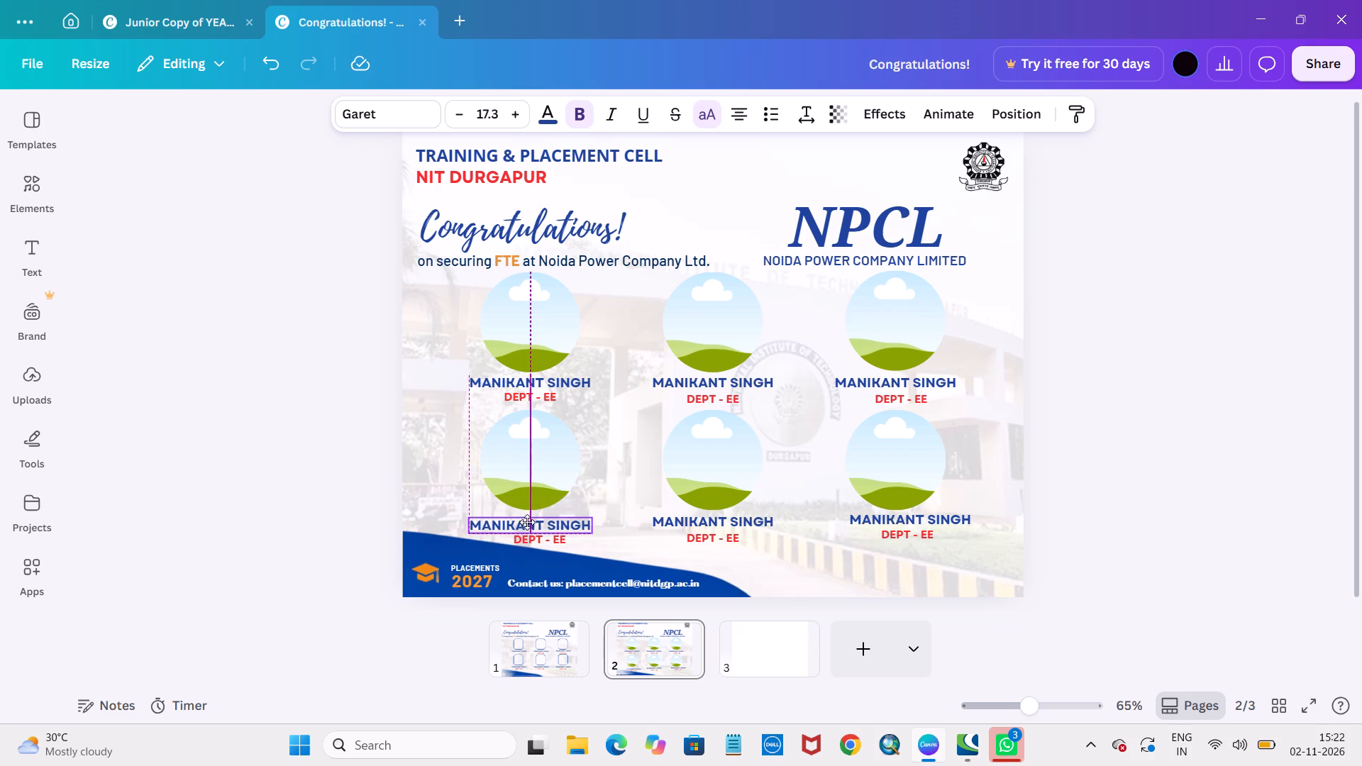
left_click_drag(527, 522, 525, 516)
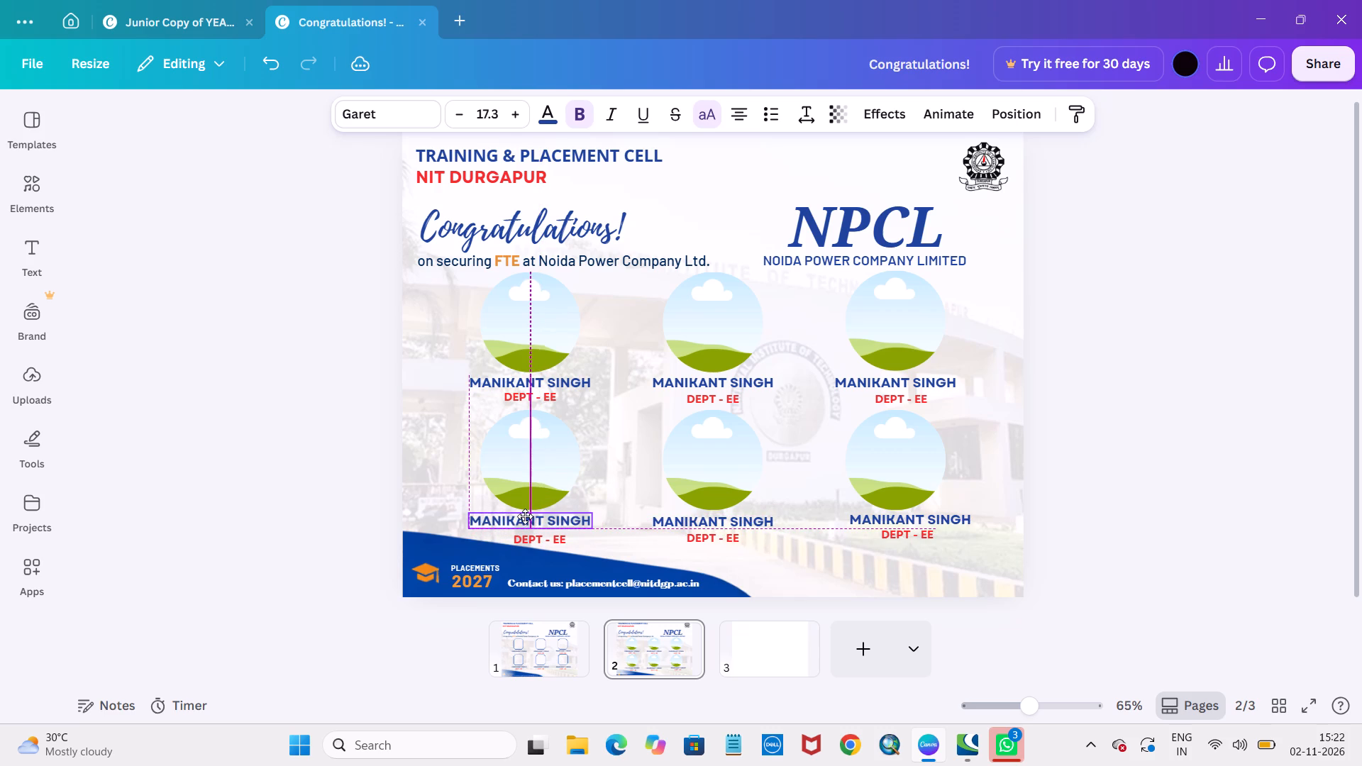
left_click_drag(525, 516, 708, 517)
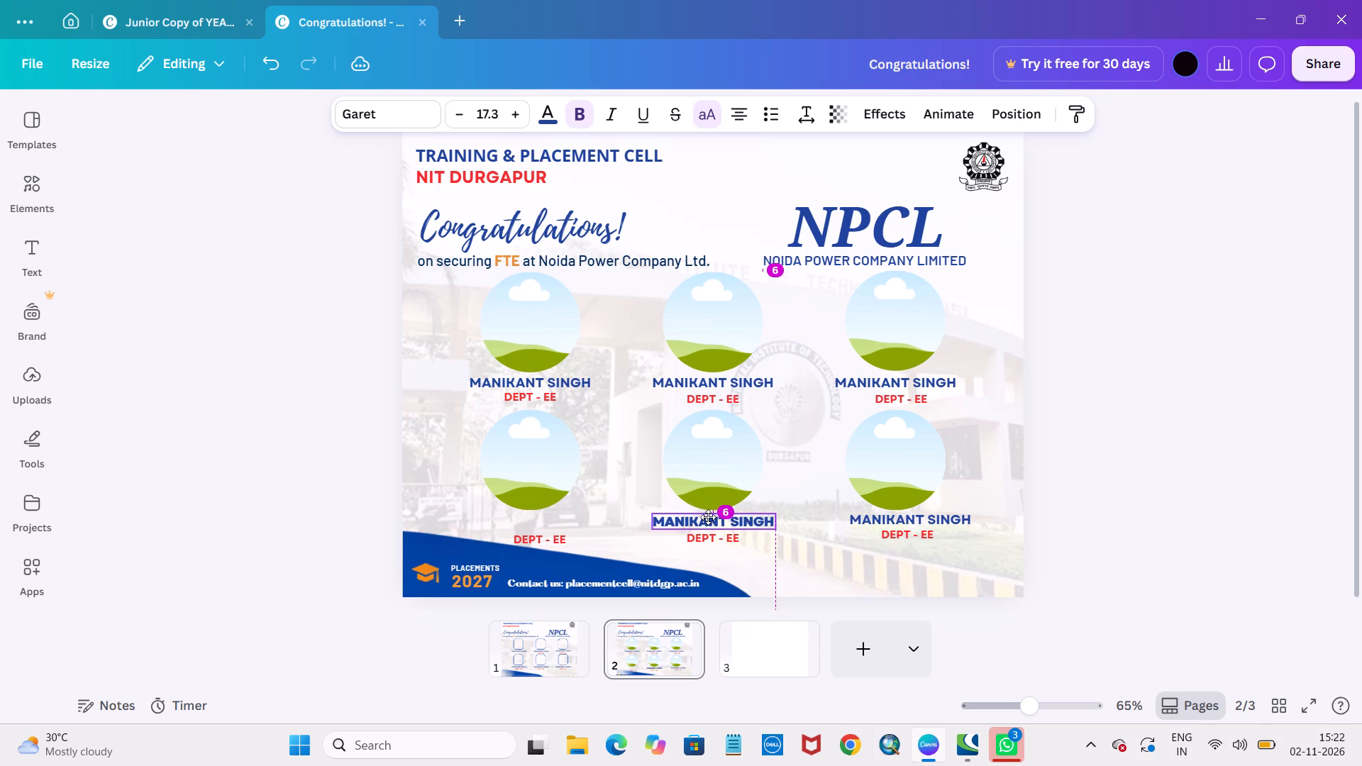
left_click_drag(708, 517, 528, 516)
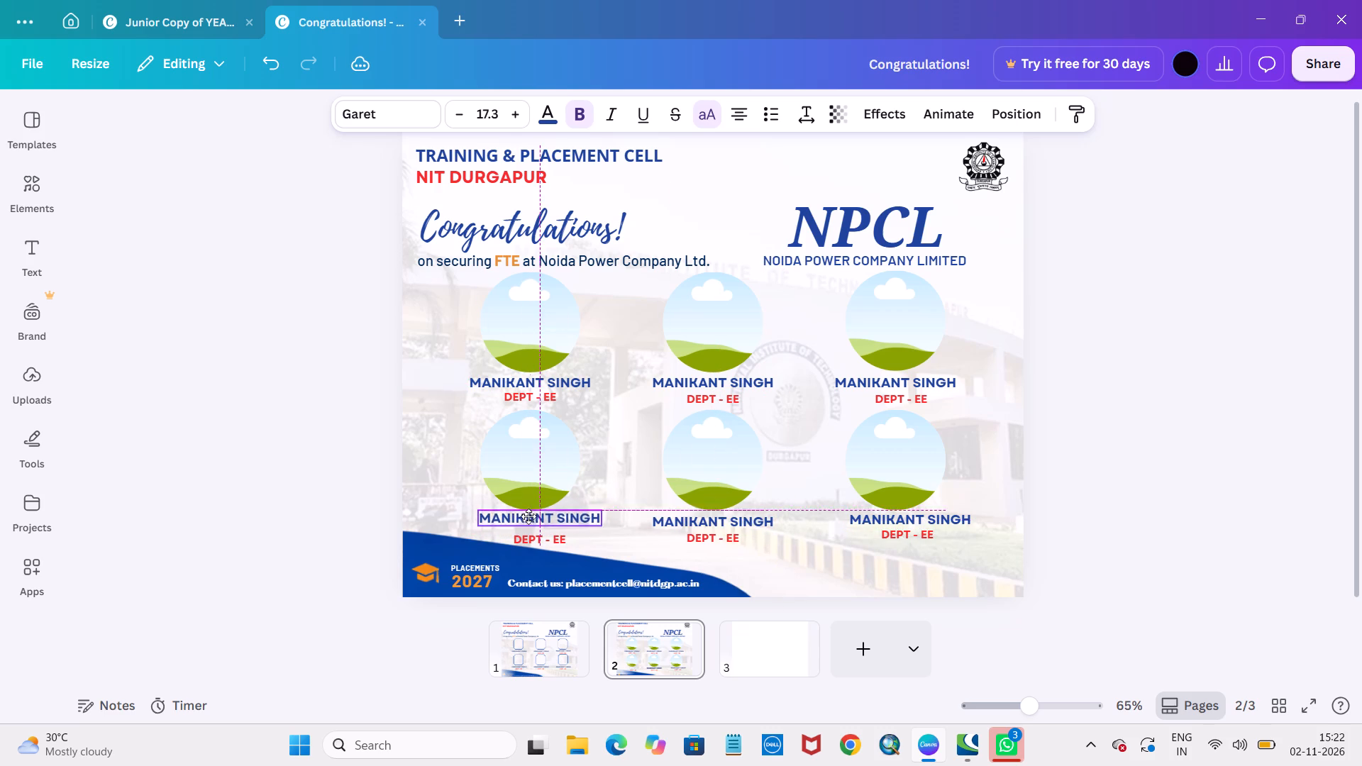
left_click_drag(528, 516, 528, 518)
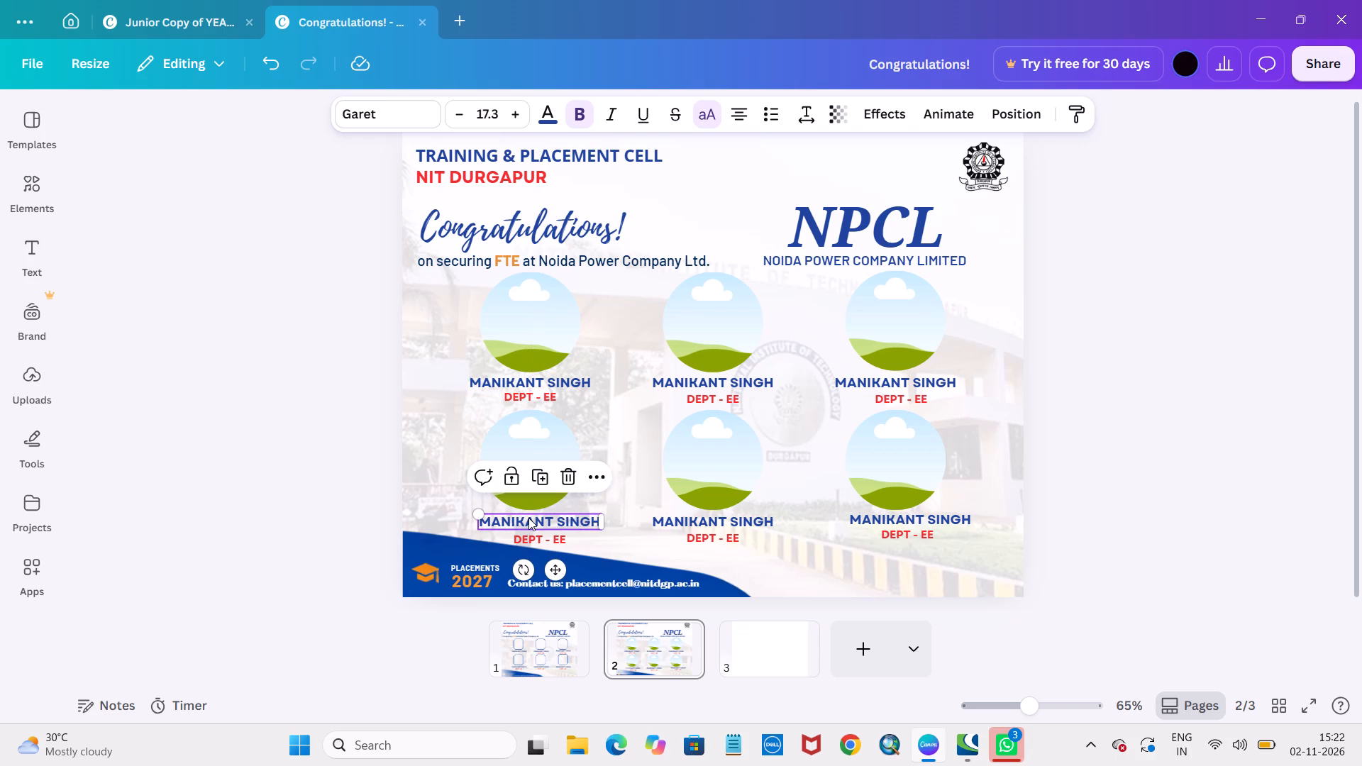
left_click_drag(528, 518, 513, 519)
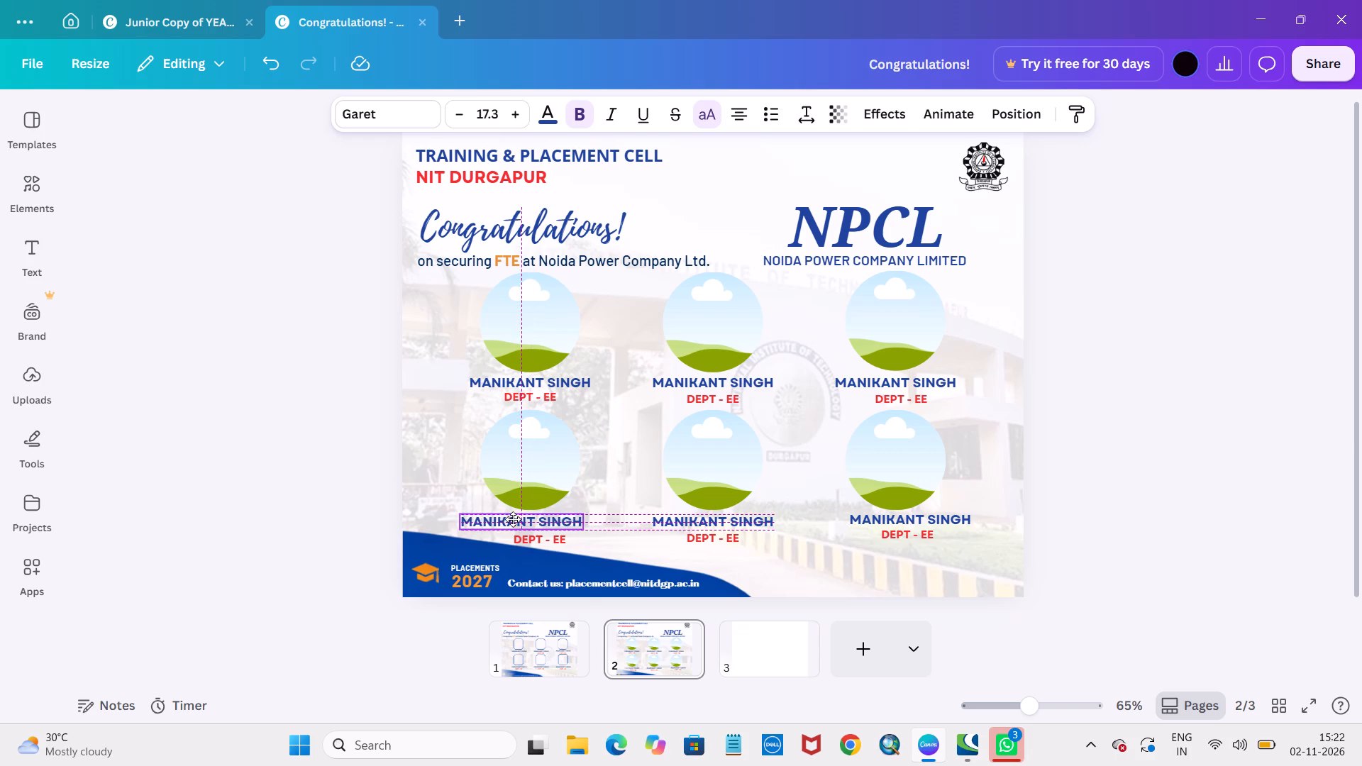
left_click_drag(513, 519, 517, 519)
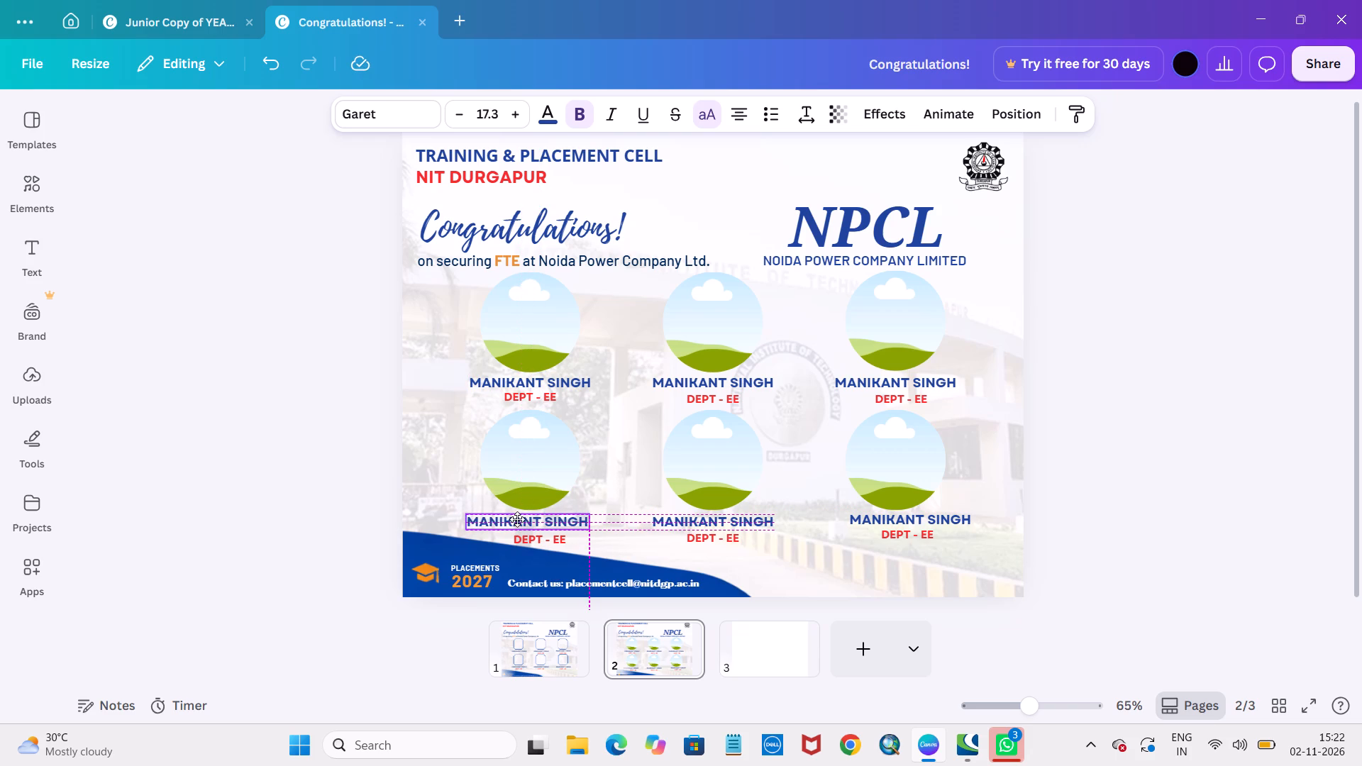
left_click_drag(517, 519, 519, 518)
Centre the first lower-row department line beneath its name, level with the middle lower-row department line.
left_click_drag(526, 533, 526, 533)
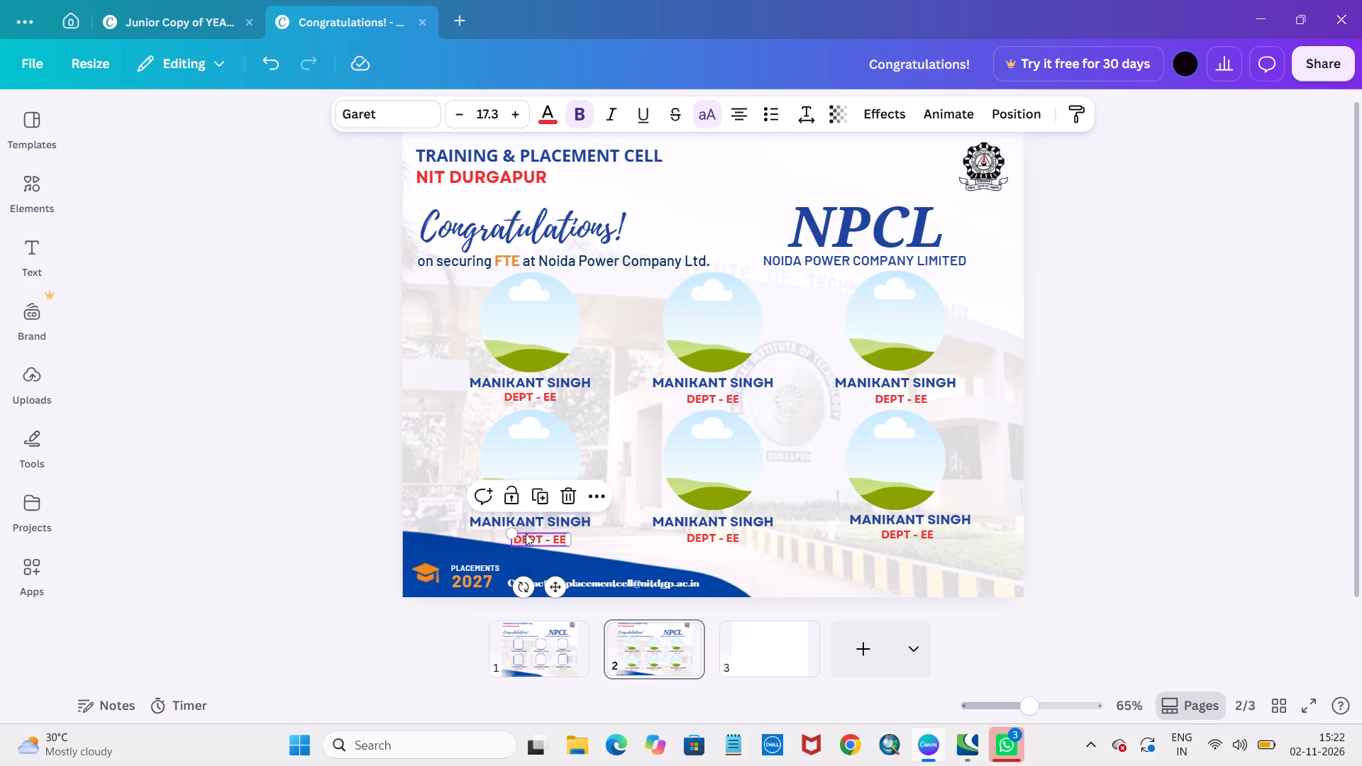
left_click_drag(526, 533, 521, 533)
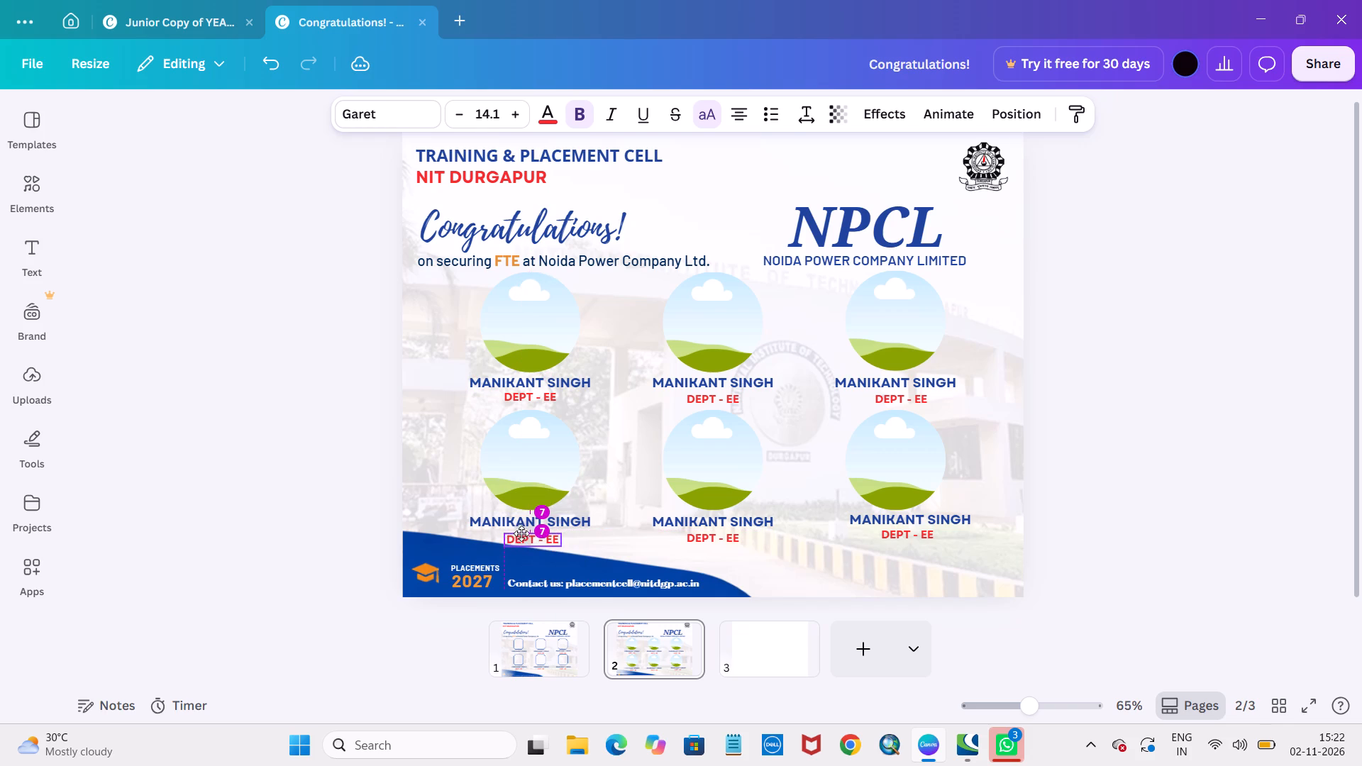
left_click_drag(521, 533, 518, 533)
left_click_drag(518, 533, 709, 533)
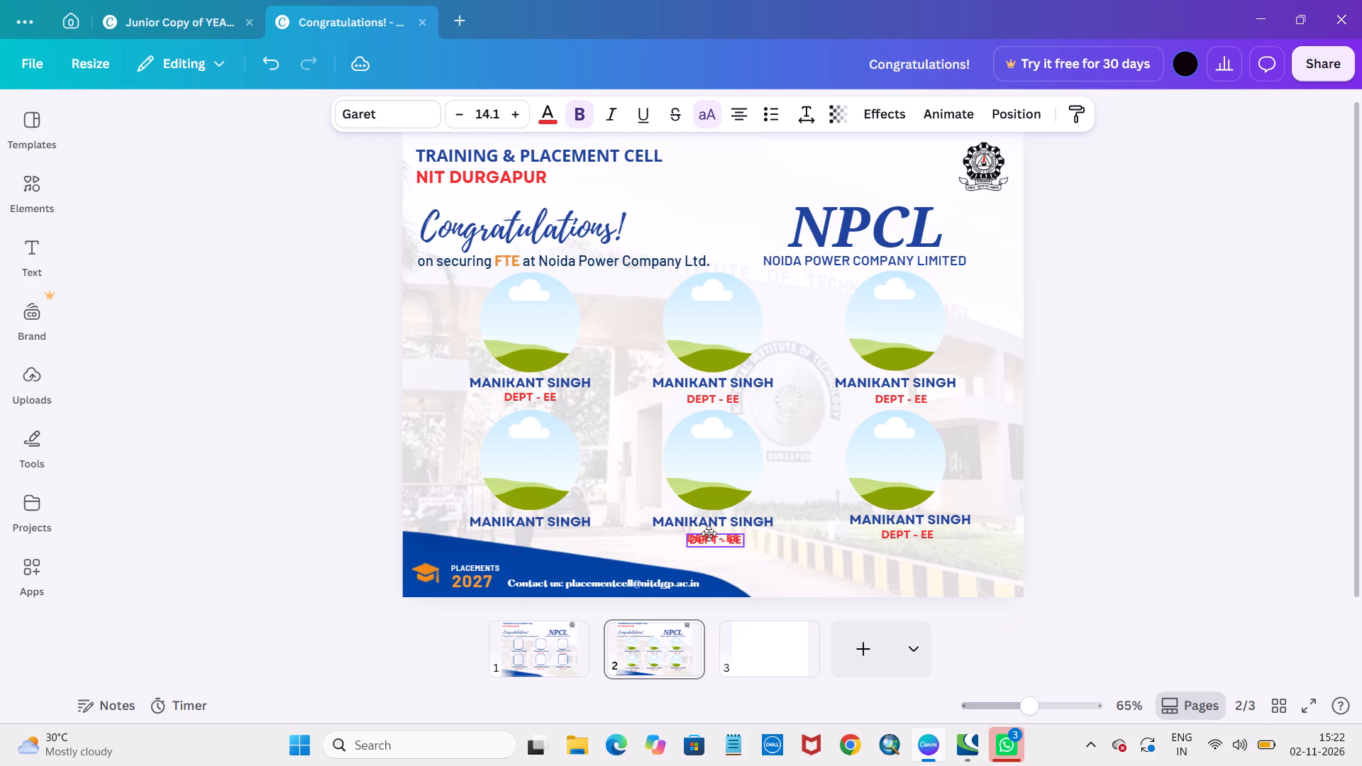
left_click_drag(709, 533, 701, 533)
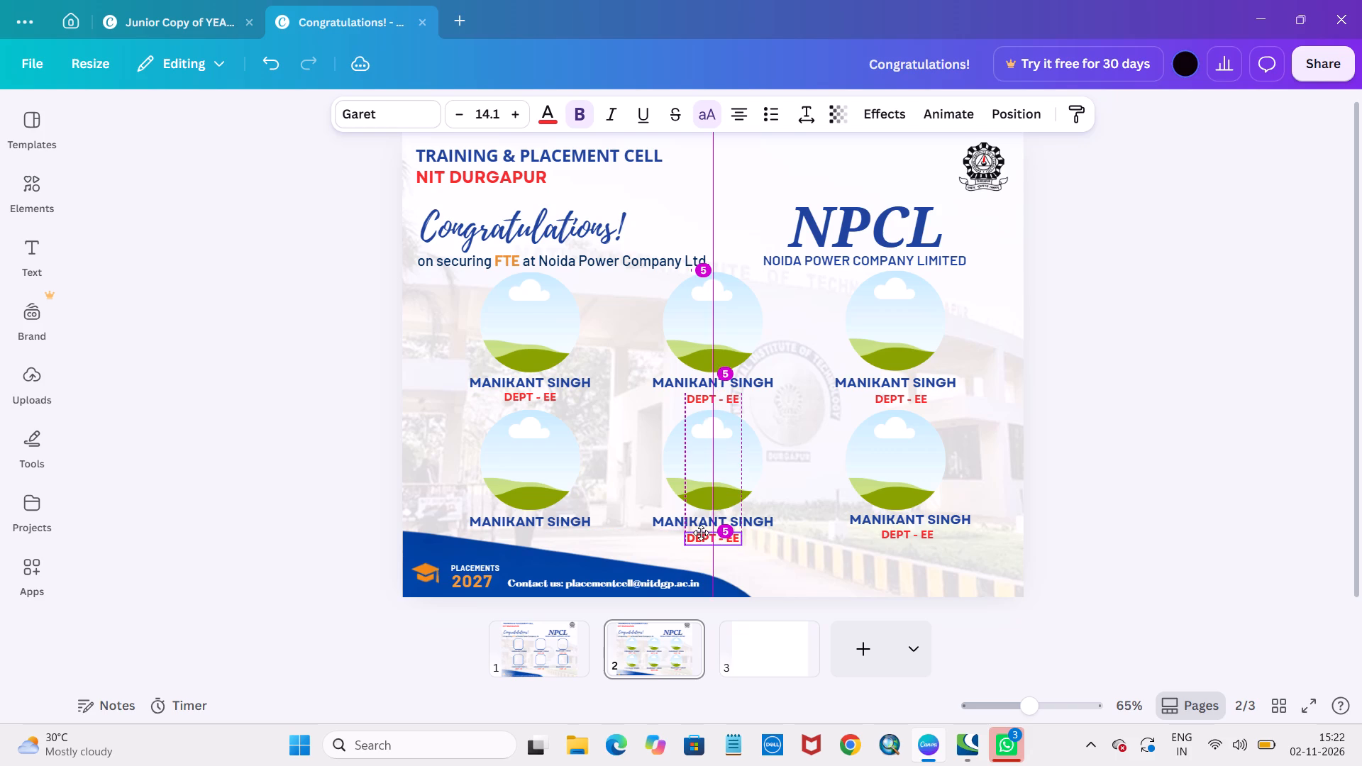
left_click_drag(701, 533, 668, 533)
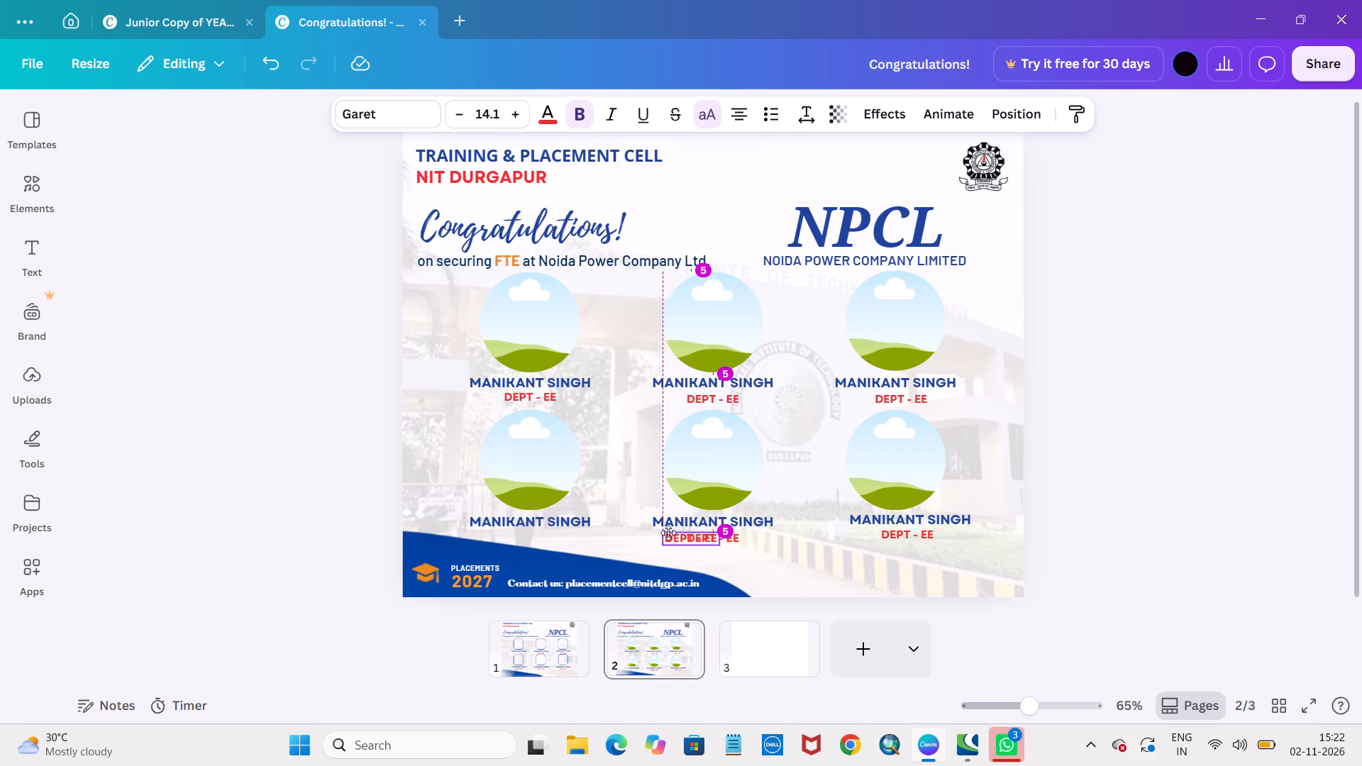
left_click_drag(668, 533, 508, 528)
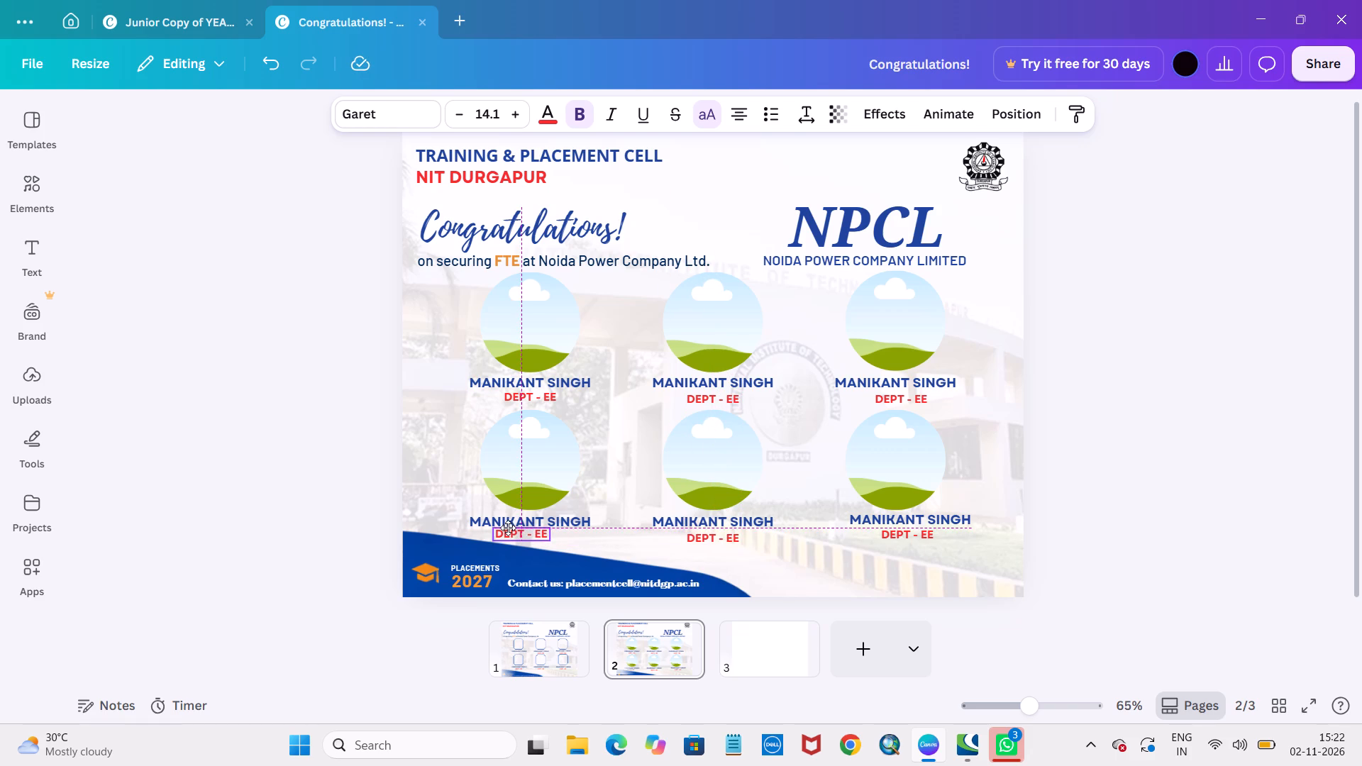
left_click_drag(508, 528, 514, 531)
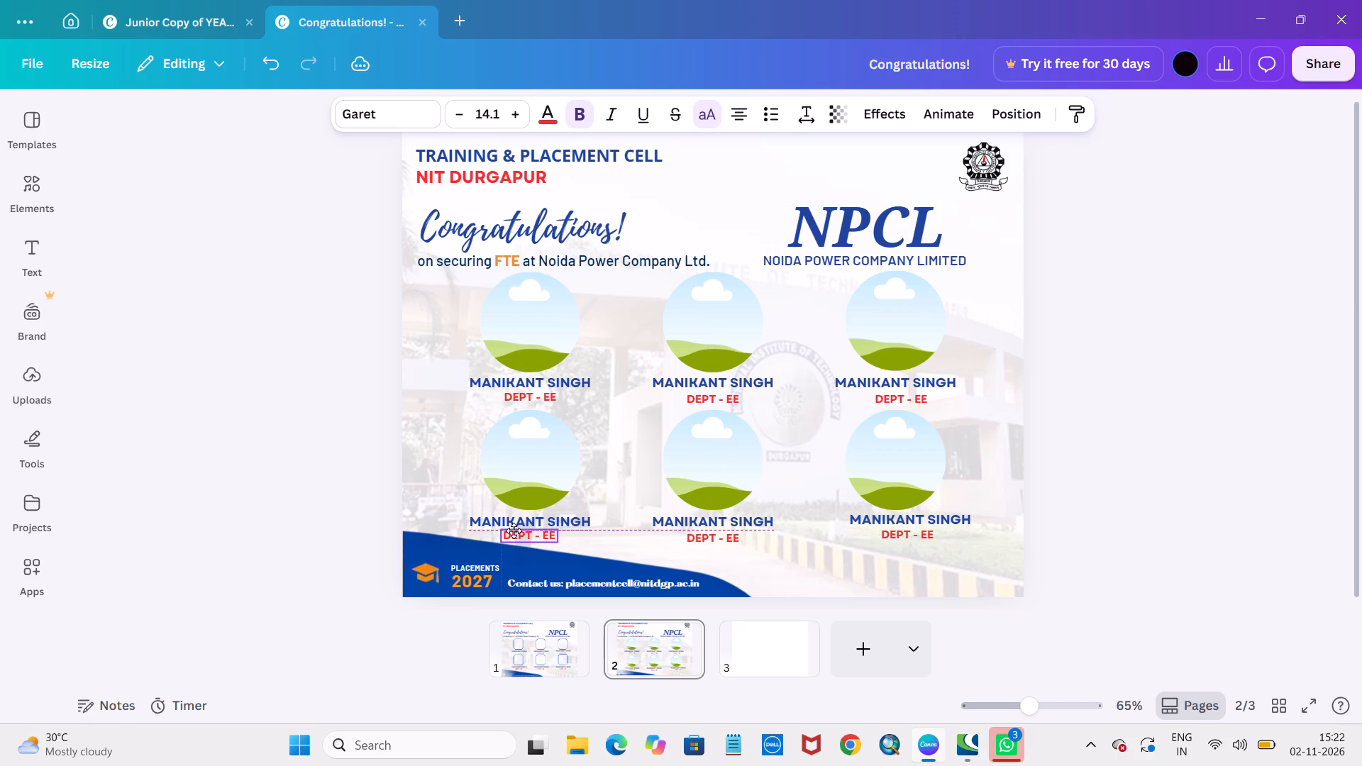
left_click_drag(514, 531, 517, 531)
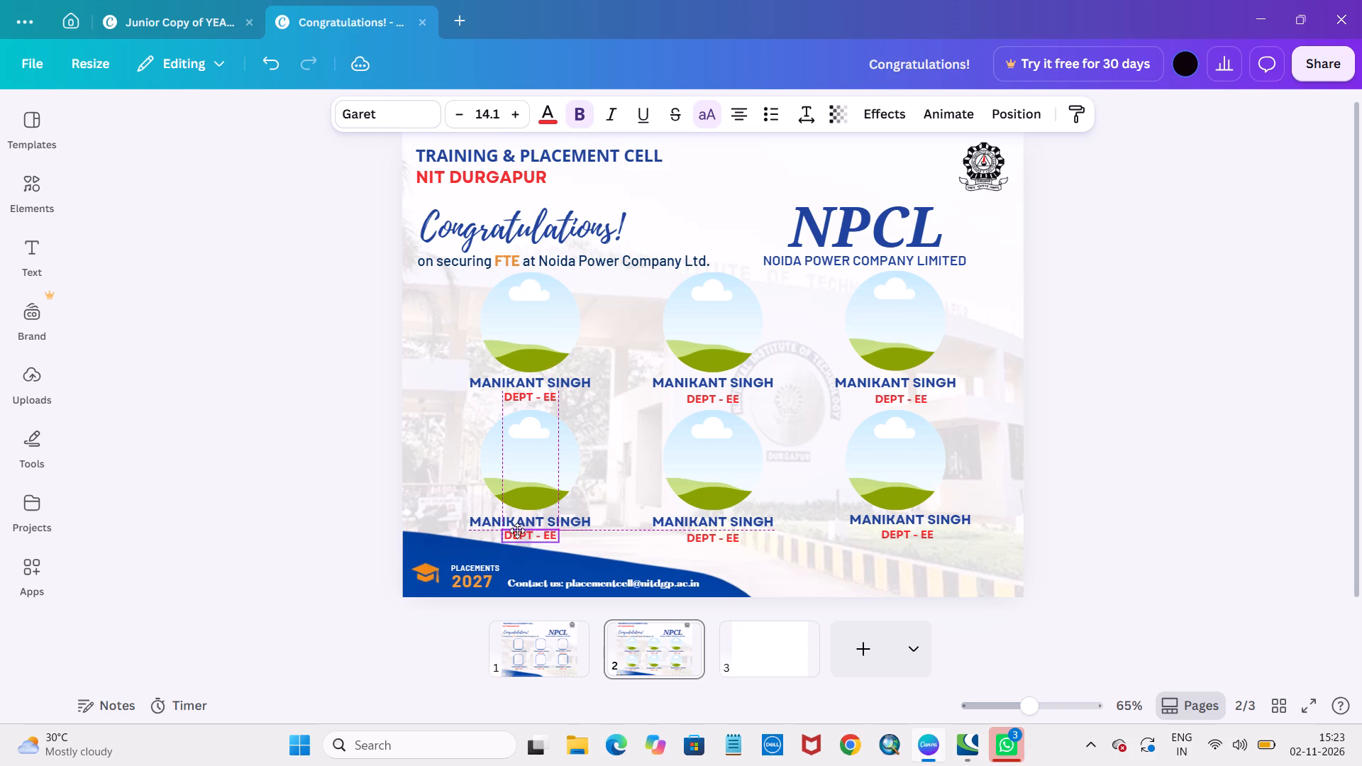
left_click_drag(517, 531, 517, 534)
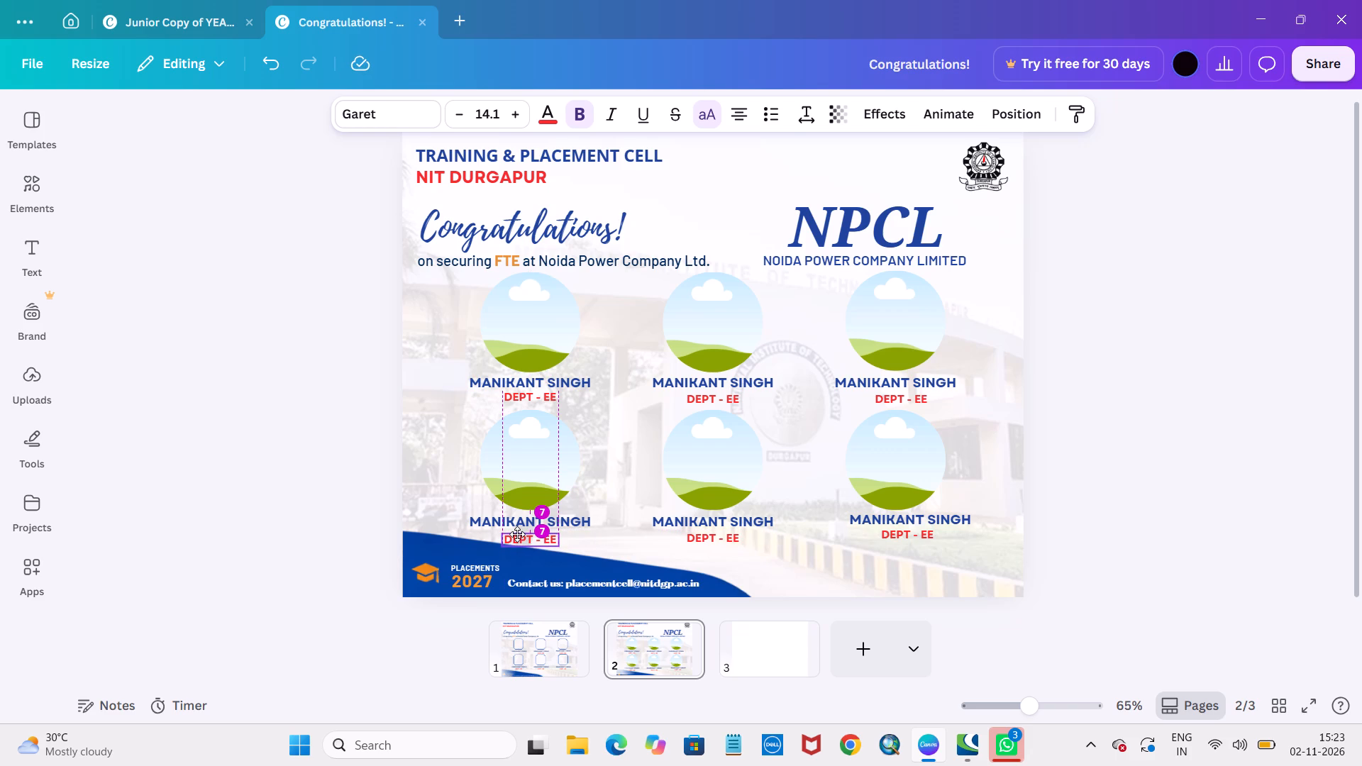
left_click_drag(517, 534, 517, 535)
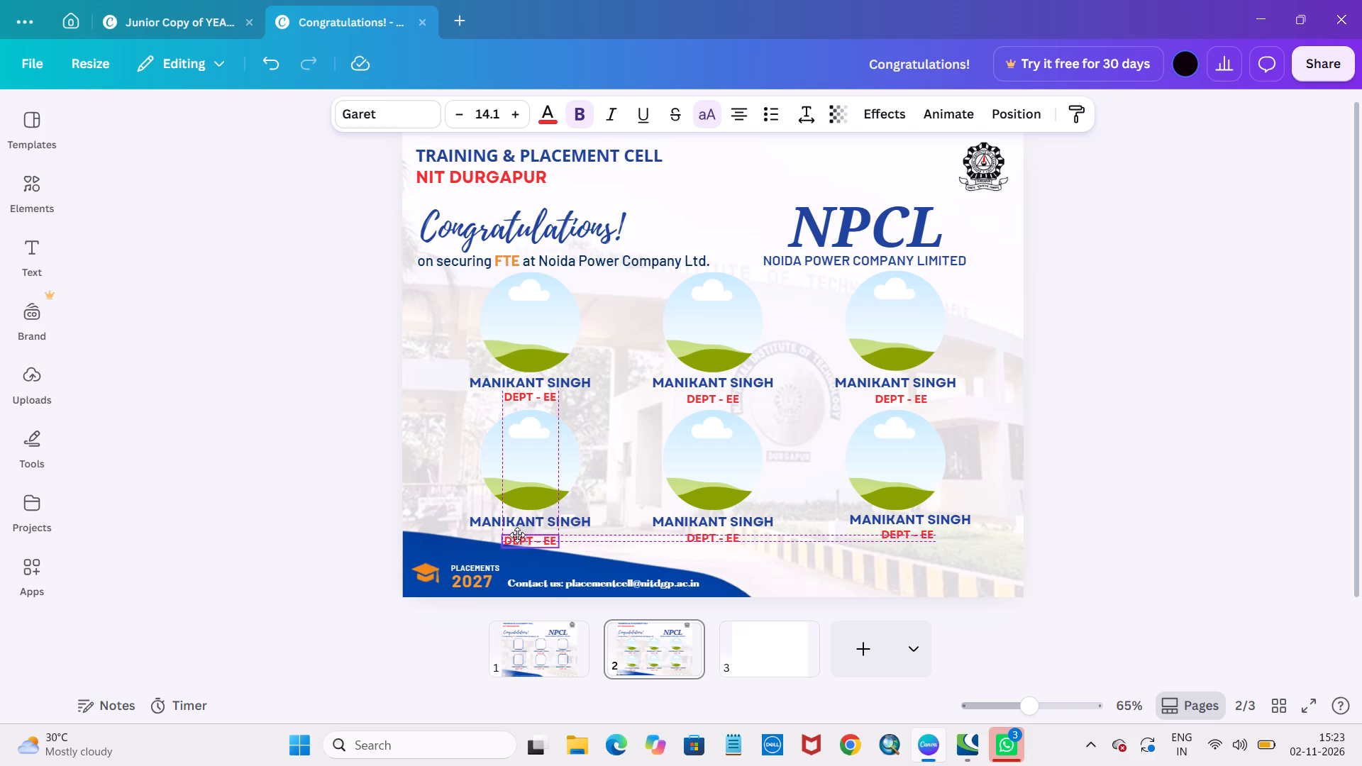
left_click_drag(517, 535, 517, 533)
left_click(1196, 511)
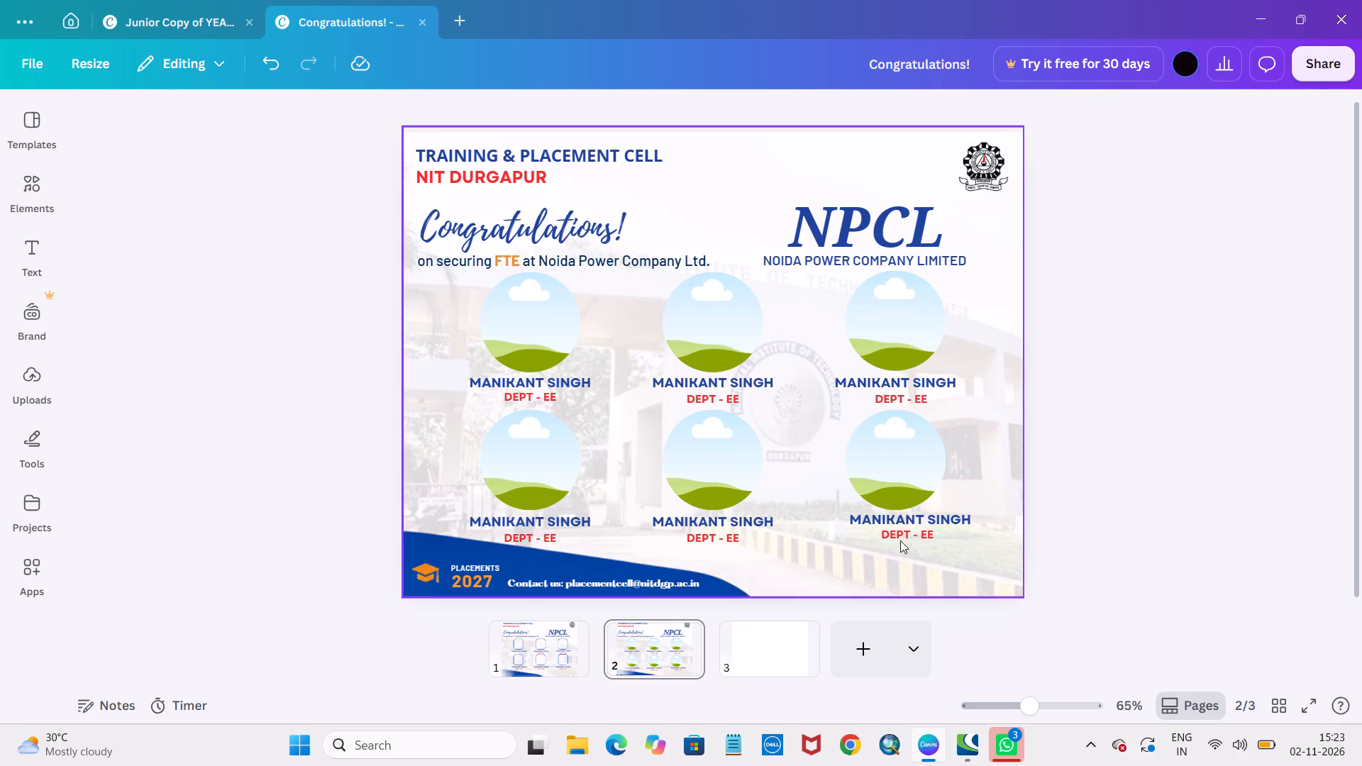
Move the third lower-row department line down and slightly inward, clear of the name above it.
left_click_drag(909, 533, 901, 551)
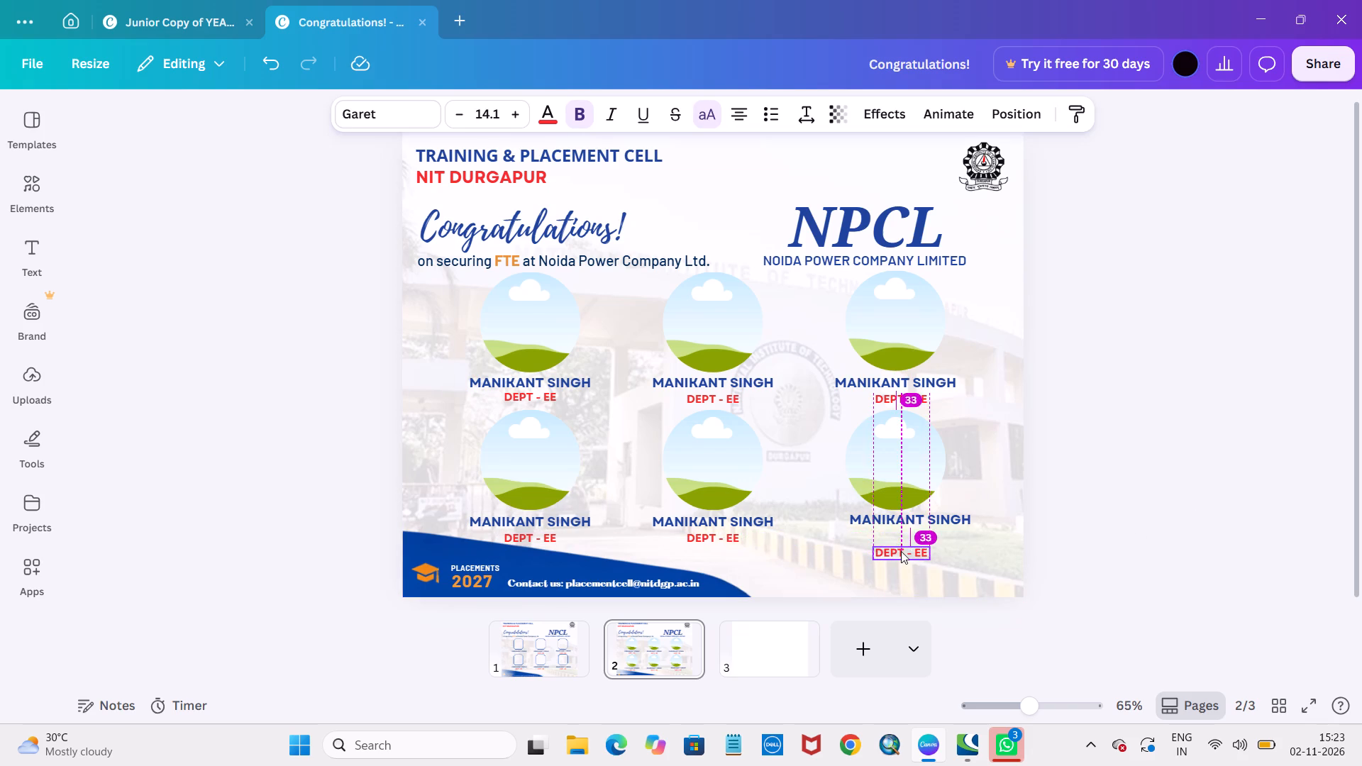
left_click(1083, 482)
Realign the third lower-row name by matching it to the middle lower-row name, then moving it horizontally back beneath its own circle frame.
left_click_drag(907, 519, 899, 521)
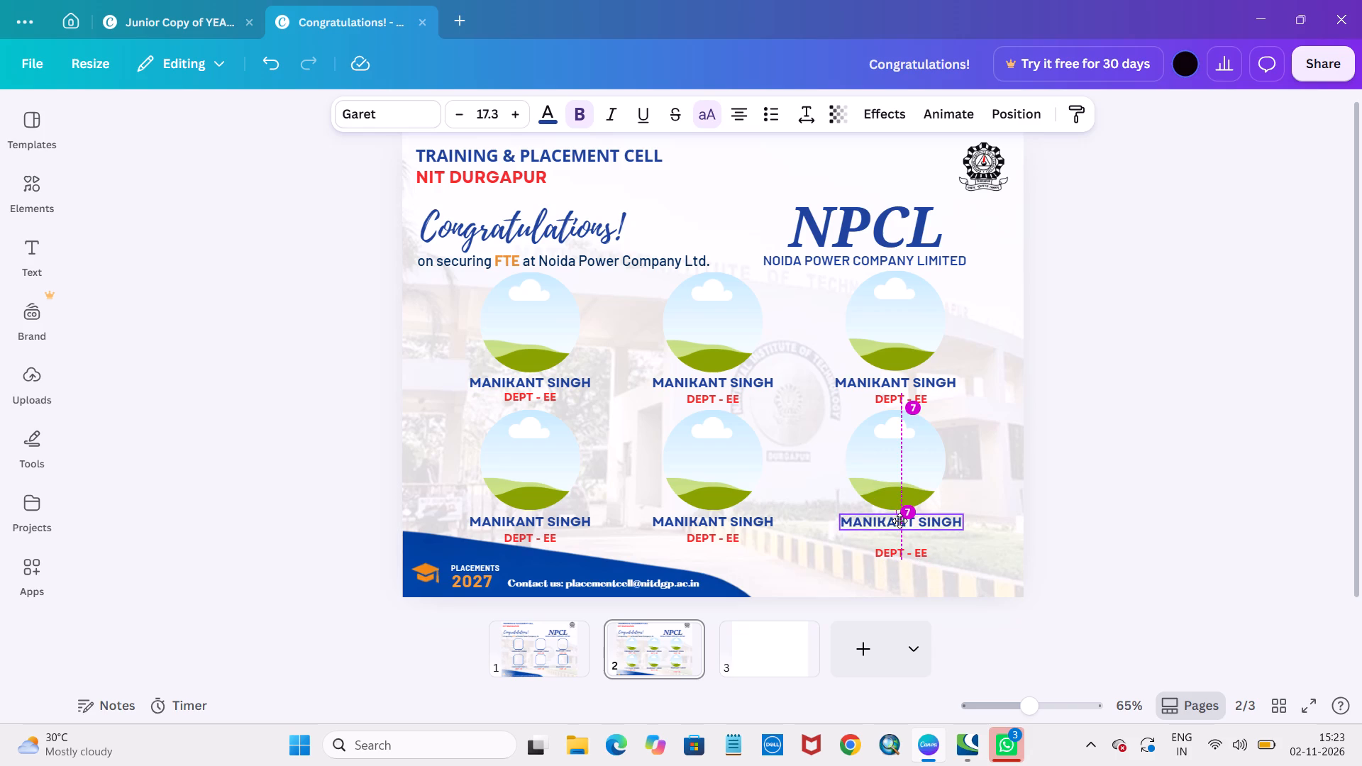
left_click_drag(899, 521, 718, 525)
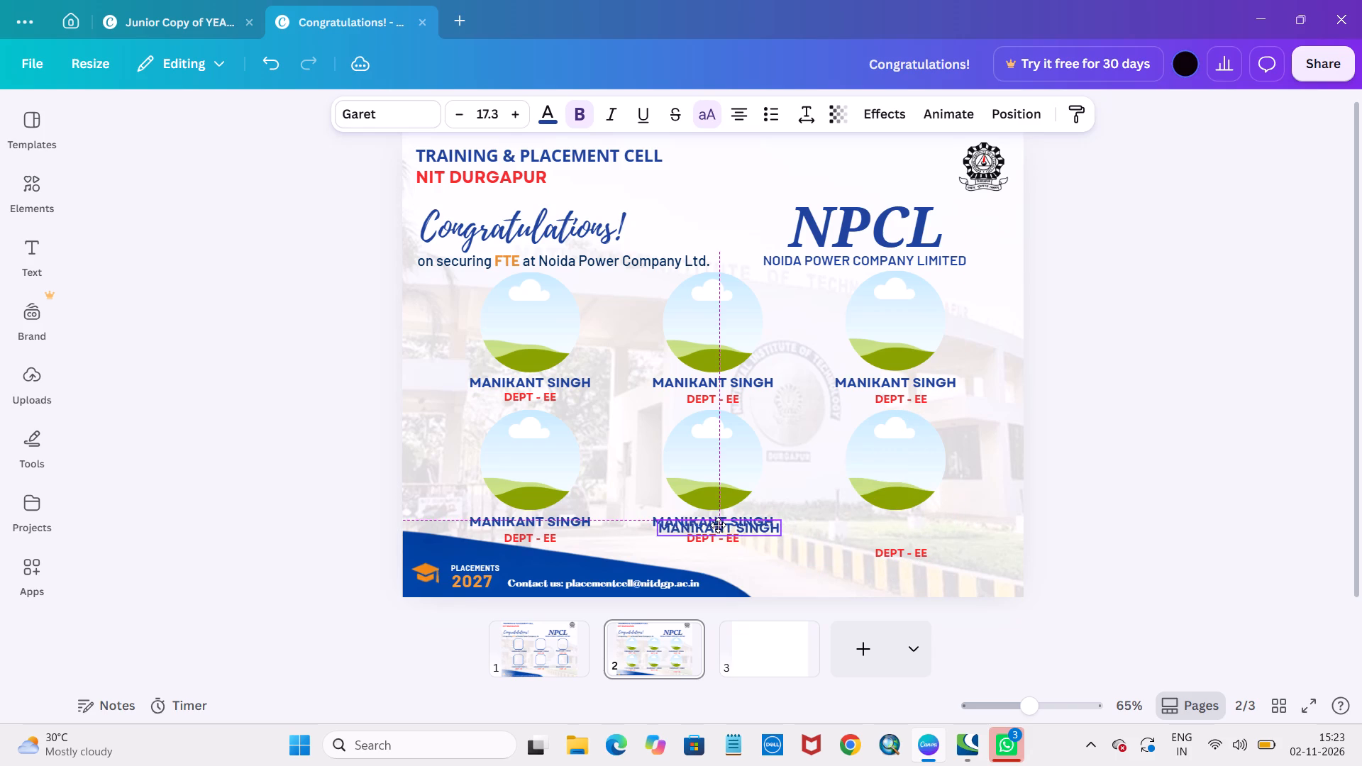
left_click_drag(718, 525, 707, 521)
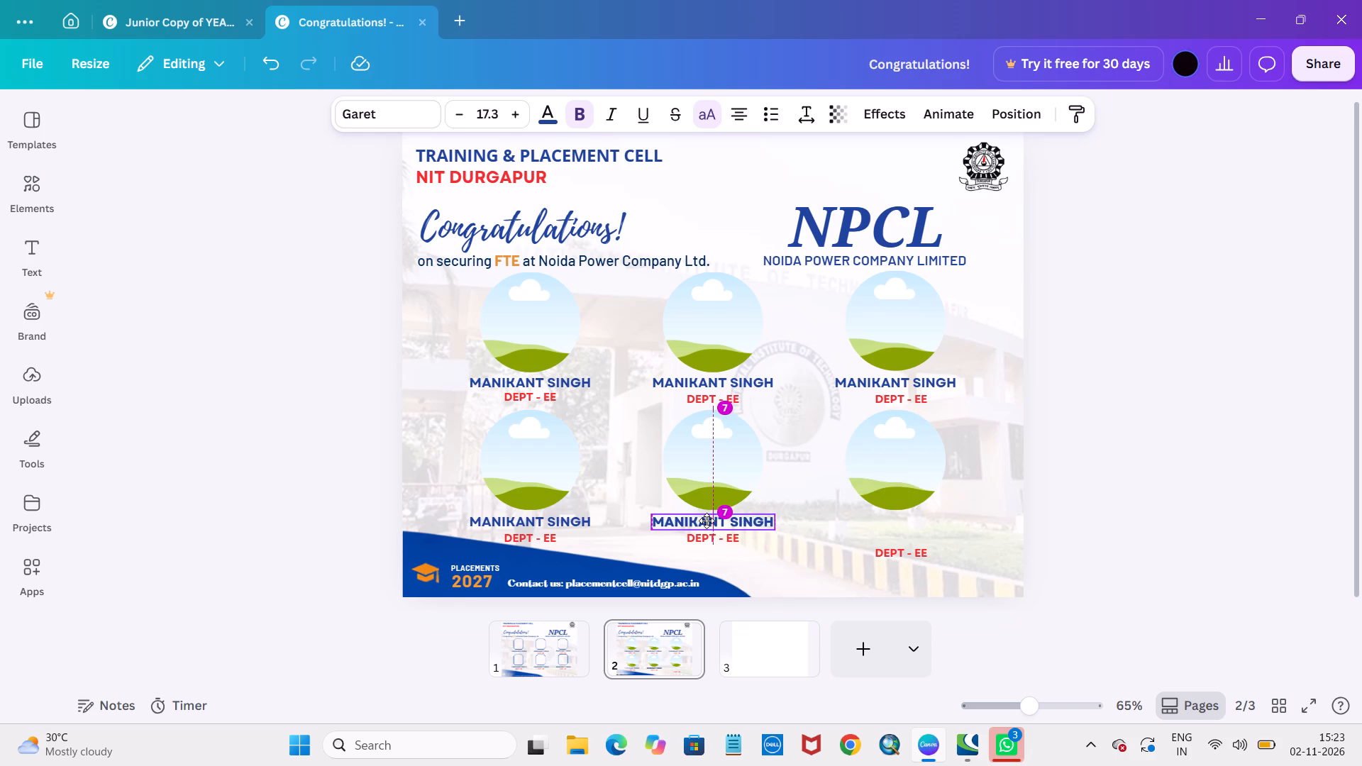
left_click_drag(707, 521, 708, 521)
key("Right")
key("Right")
key("Right")
key("Right")
key("Right")
key("Right")
key("Right")
key("Right")
key("Right")
key("Right")
key("Right")
key("Right")
key("Right")
key("Right")
key("Right")
key("Right")
key("Right")
key("Right")
key("Right")
key("Right")
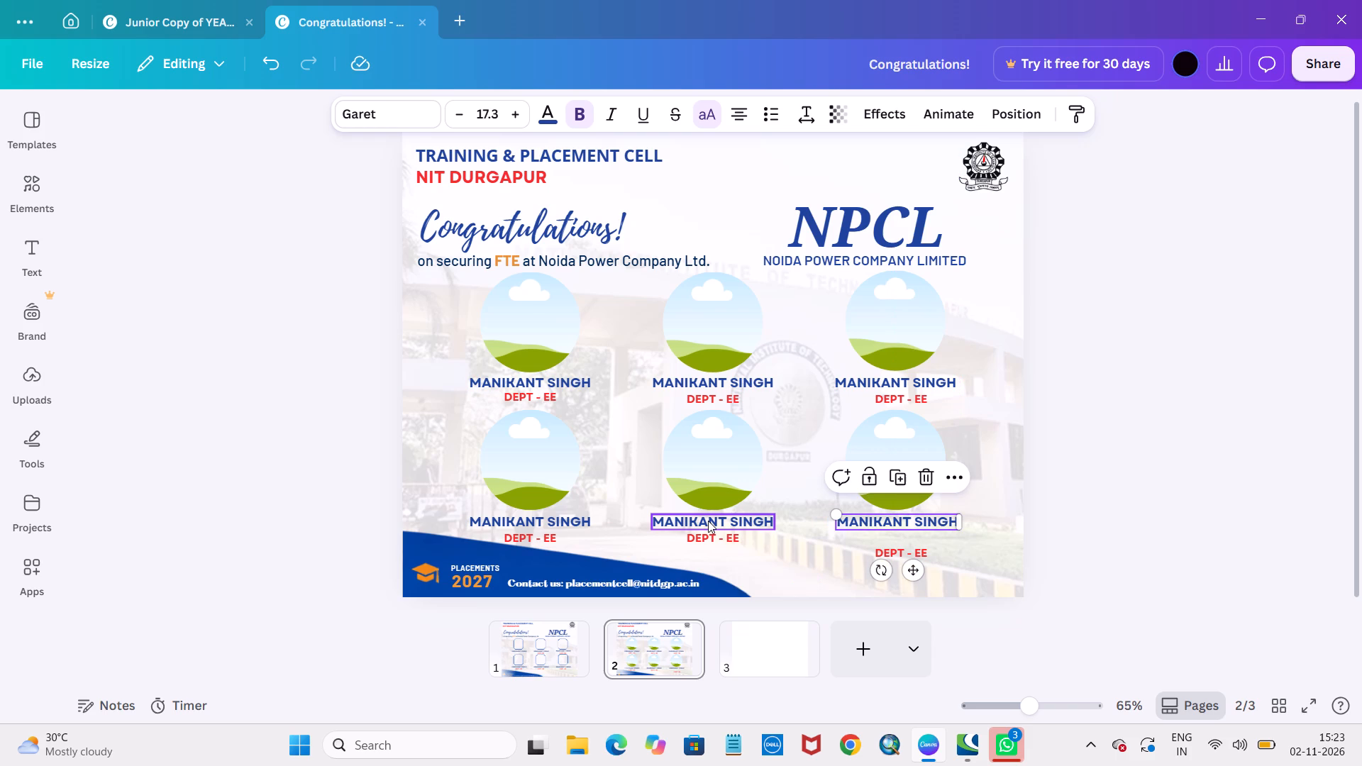
Move the third lower-row department line up beneath its name, level with the middle lower-row line and aligned with the upper-row line above.
left_click(1155, 470)
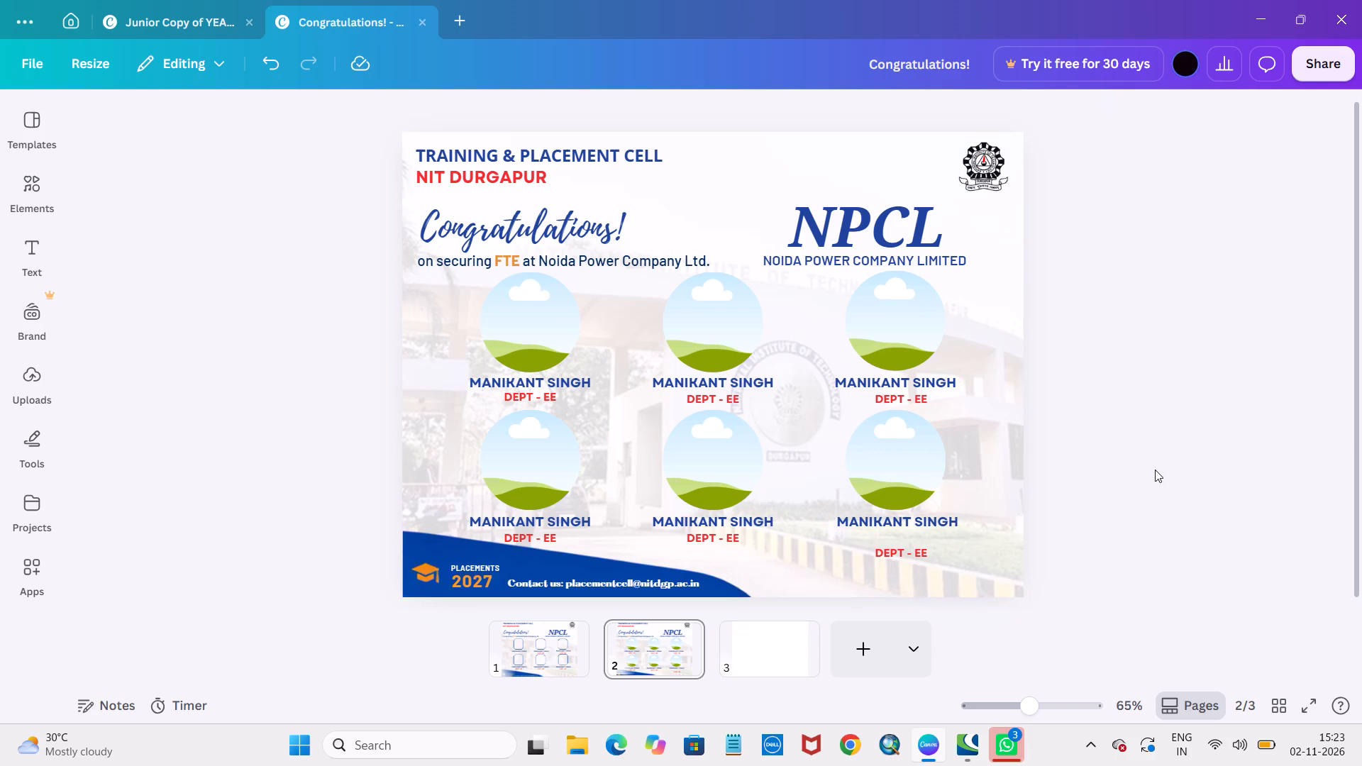
left_click(906, 522)
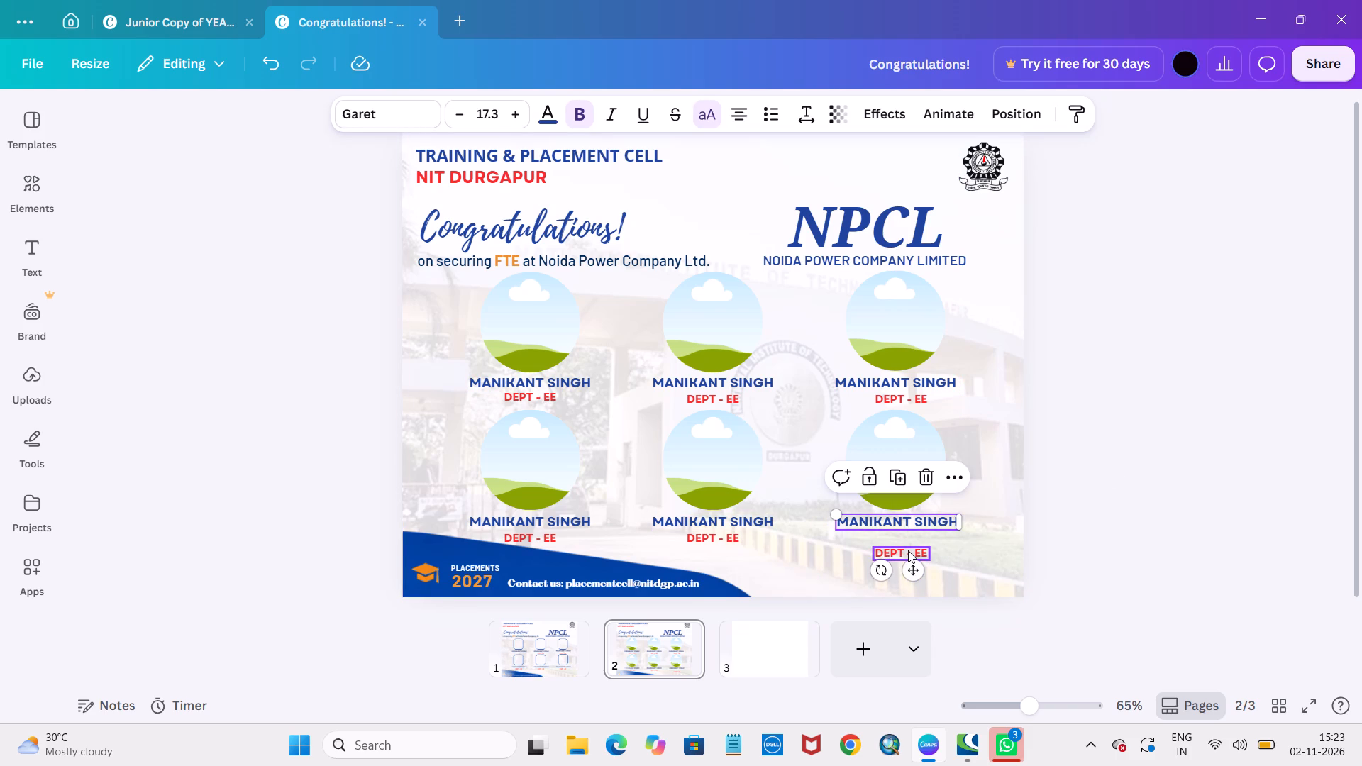
left_click_drag(908, 550, 902, 537)
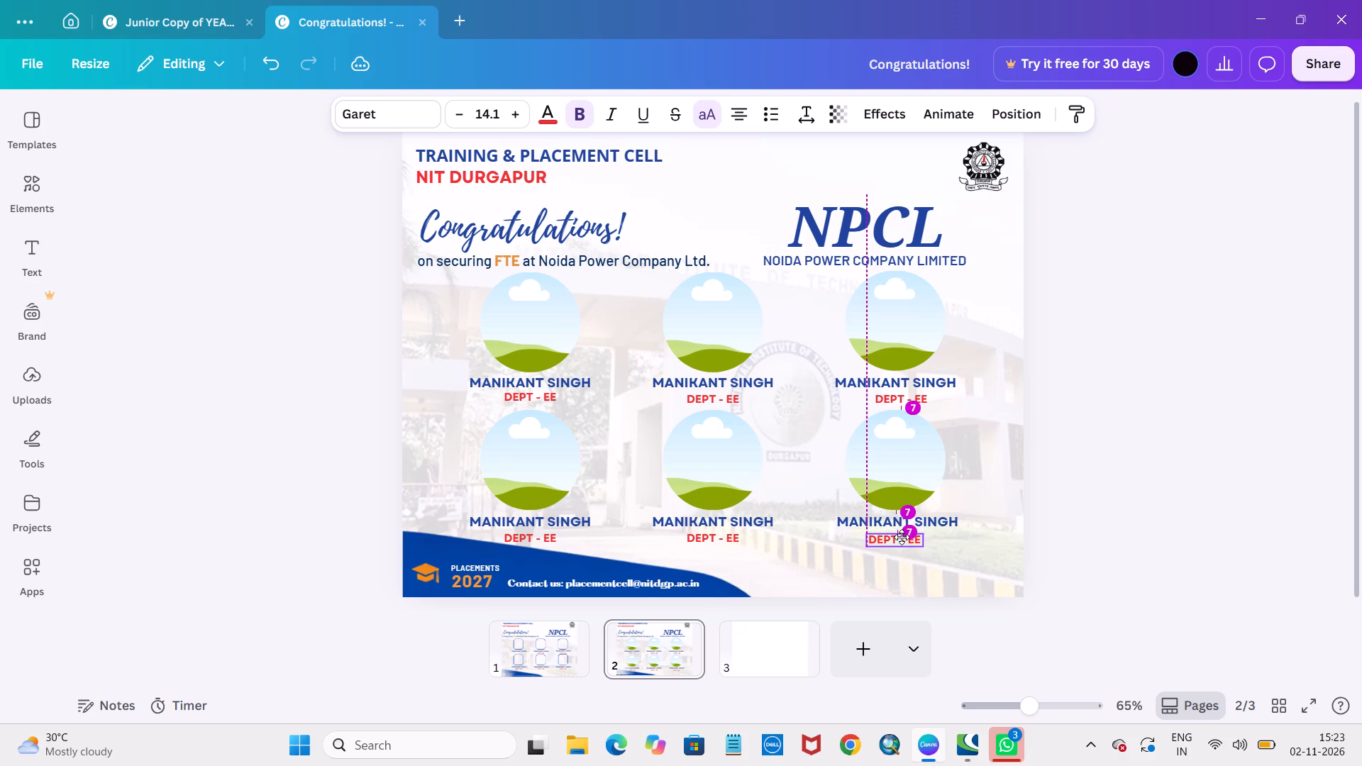
left_click_drag(902, 537, 908, 535)
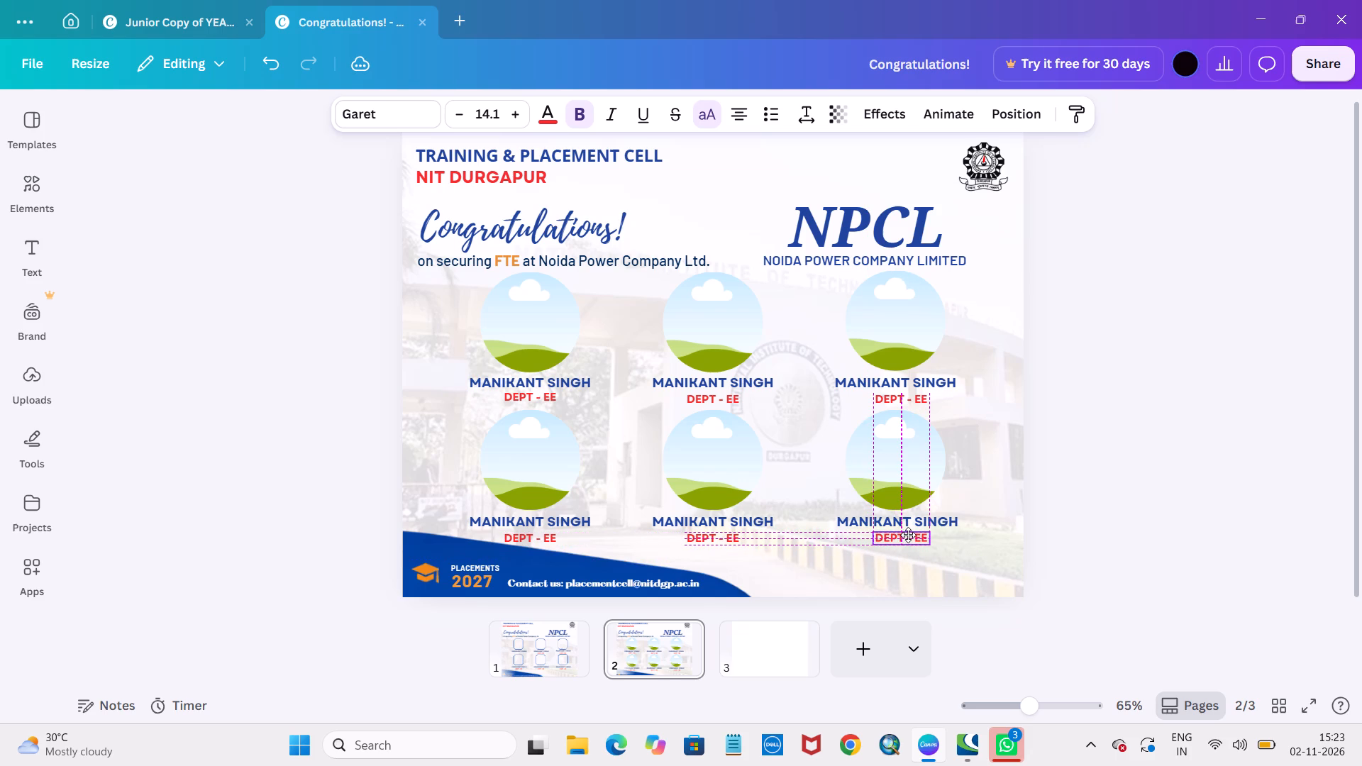
left_click_drag(908, 535, 908, 535)
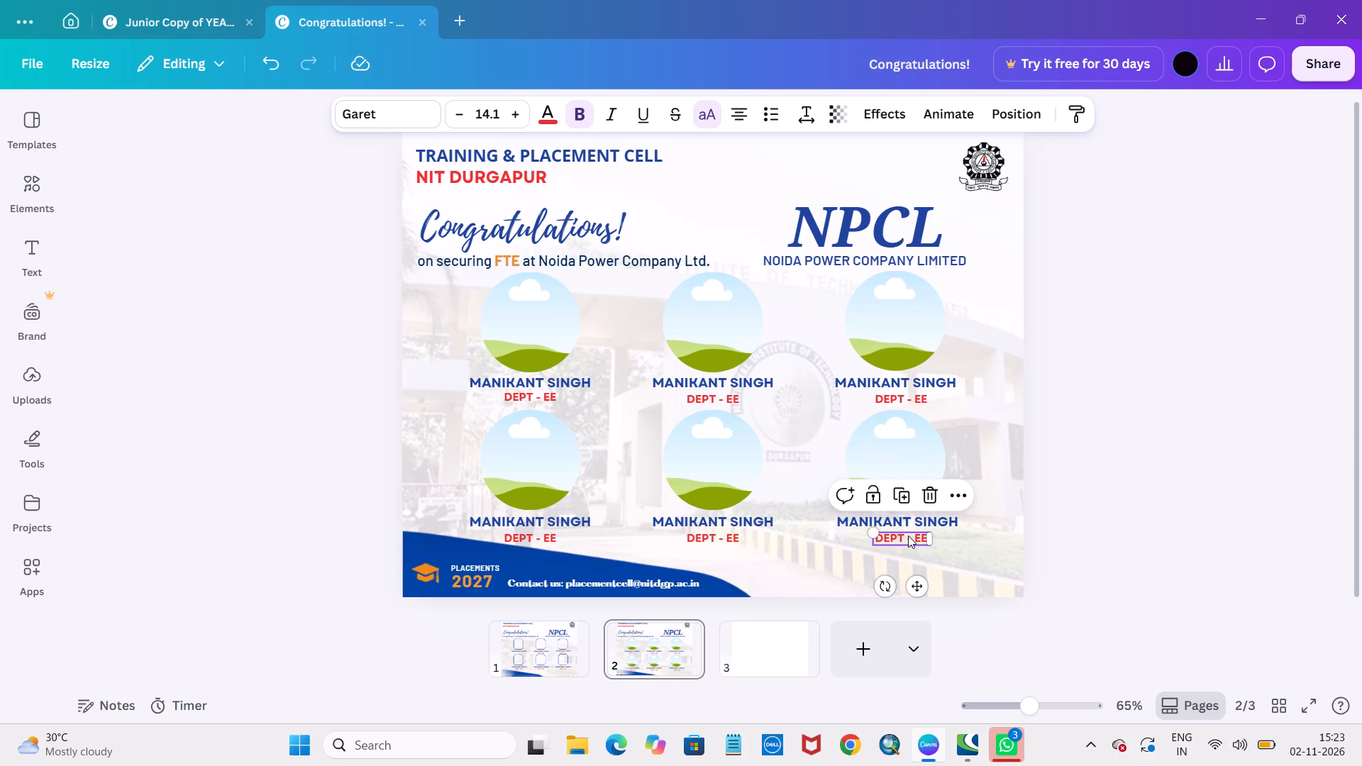
left_click(1162, 492)
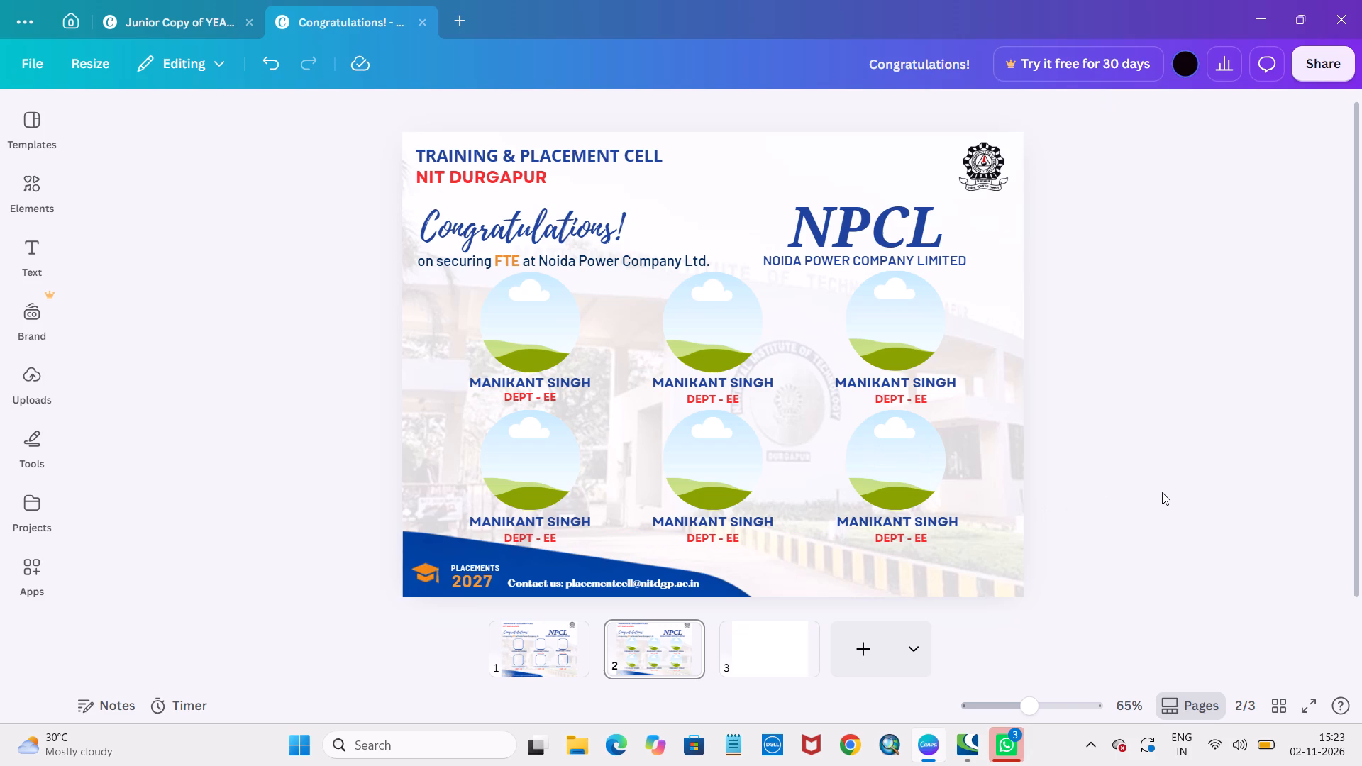
Download only the current page (2) of the design as a PNG.
left_click(1319, 60)
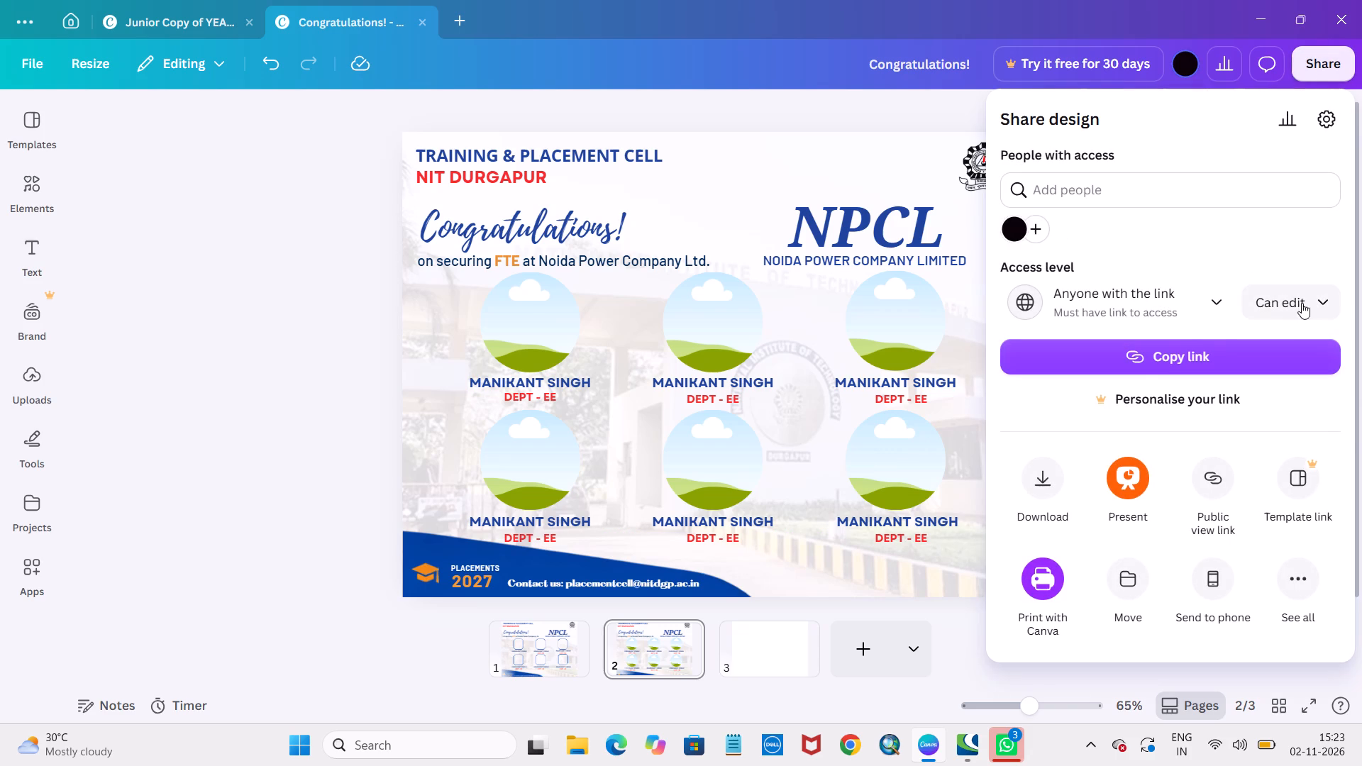
left_click(1039, 473)
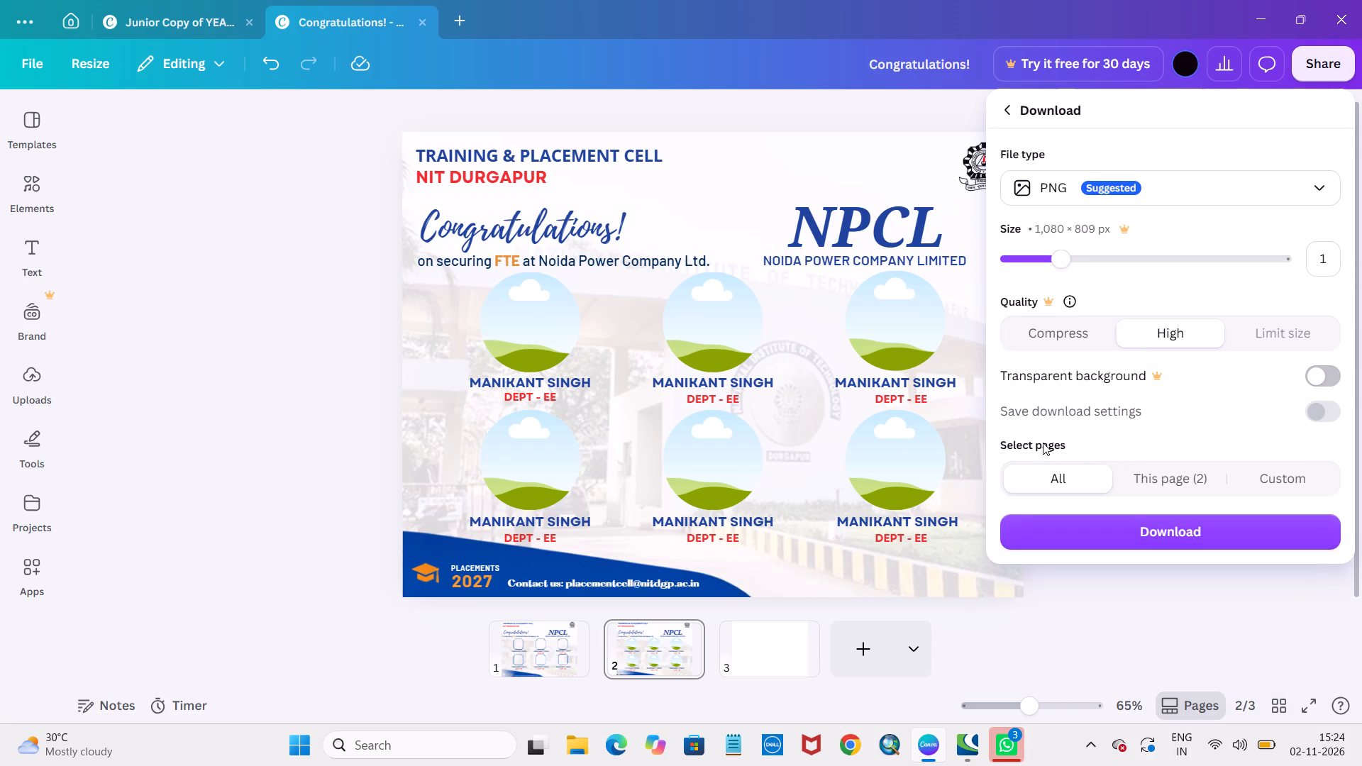
left_click(1158, 484)
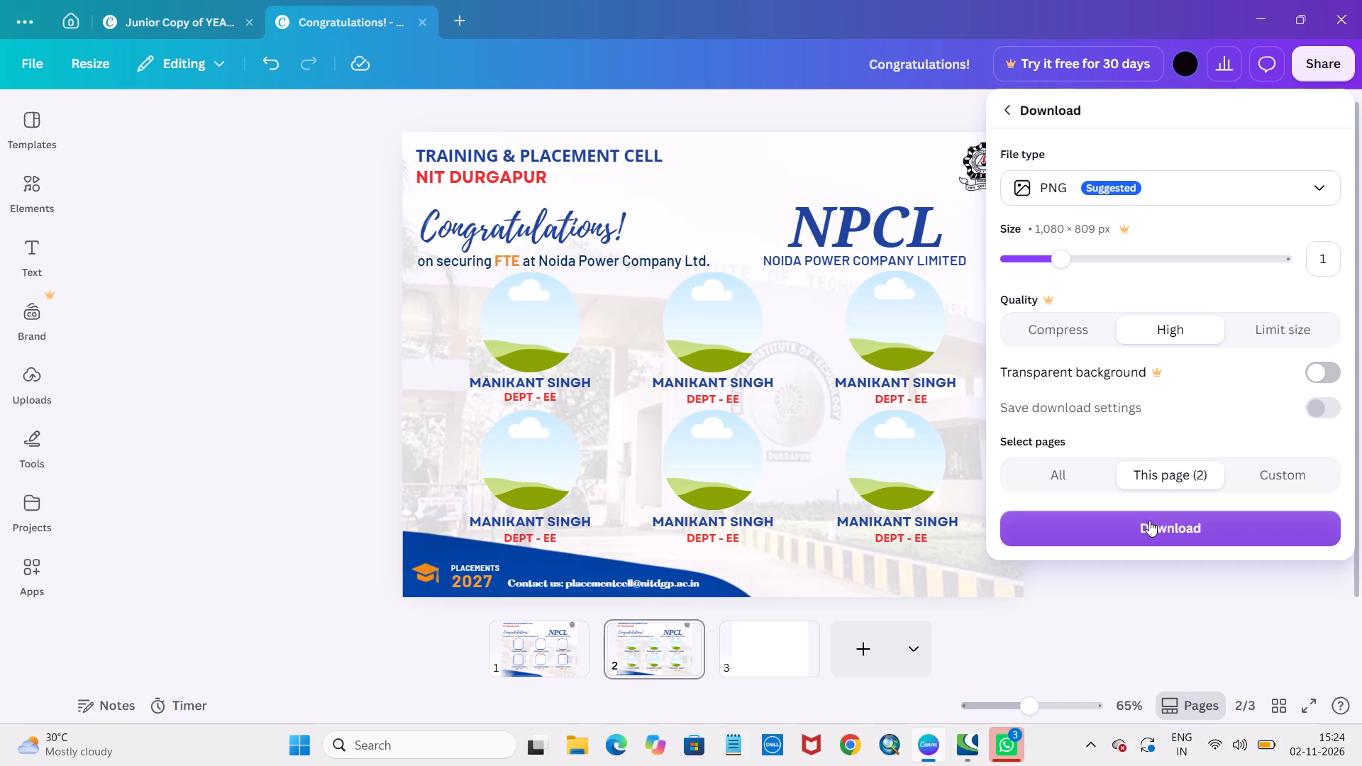
left_click(1153, 521)
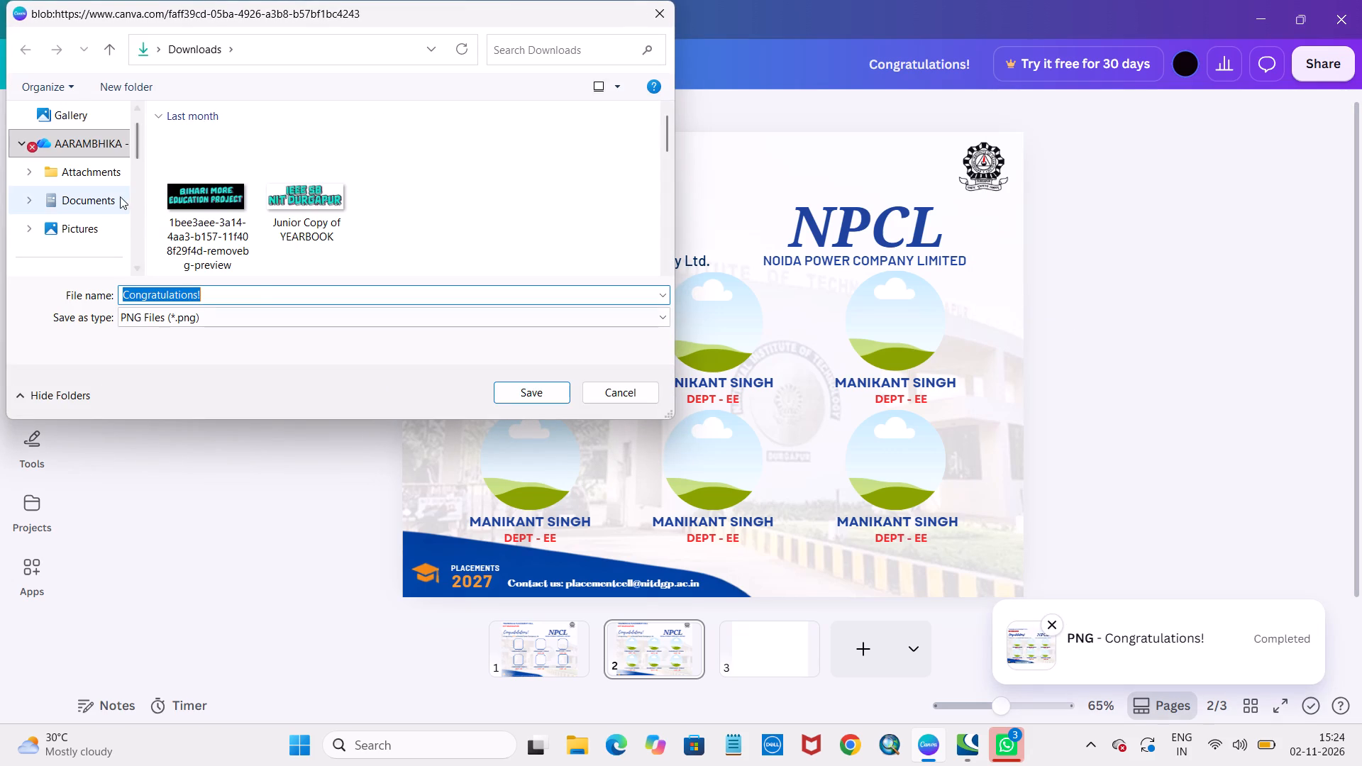
Save the PNG file in the Documents folder, keeping the file name Congratulations!
scroll(72, 209, "down", 2)
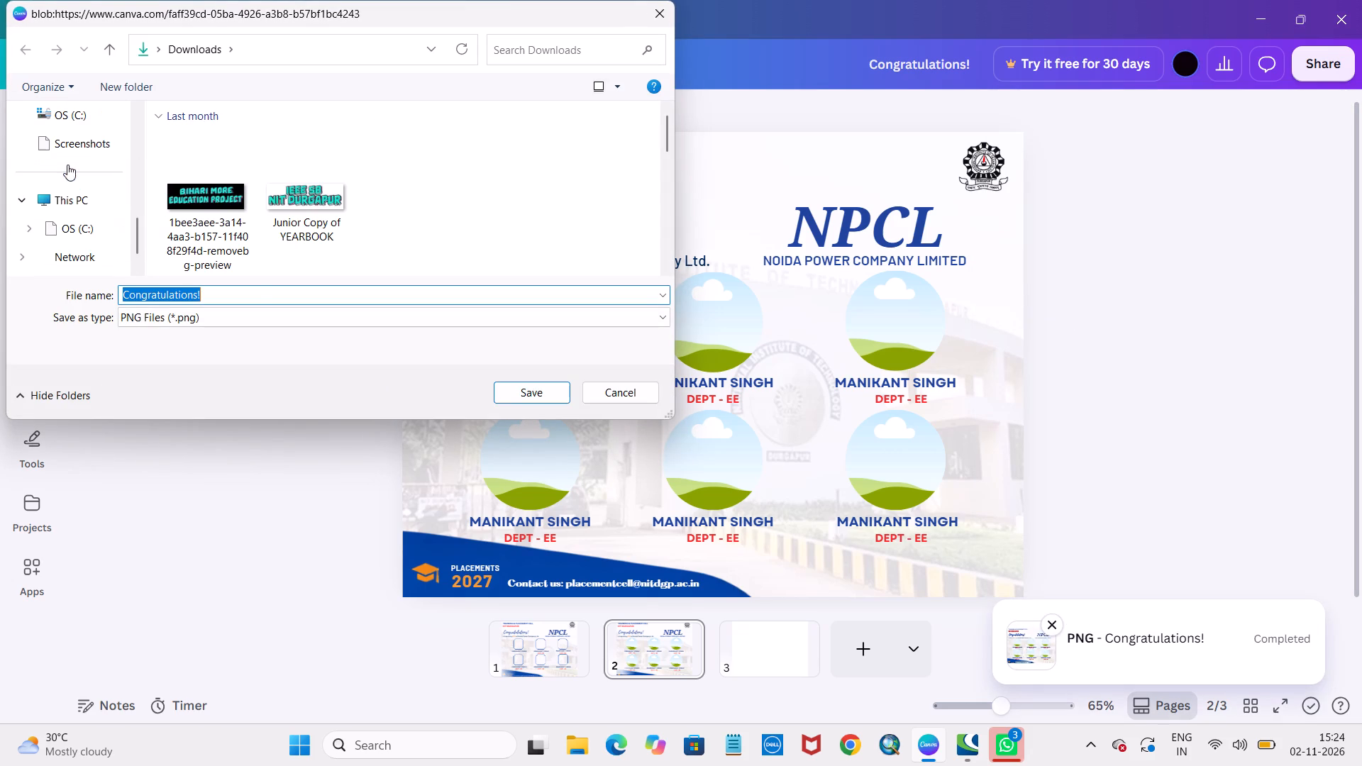
scroll(67, 165, "down", 1)
scroll(67, 165, "up", 3)
left_click(66, 232)
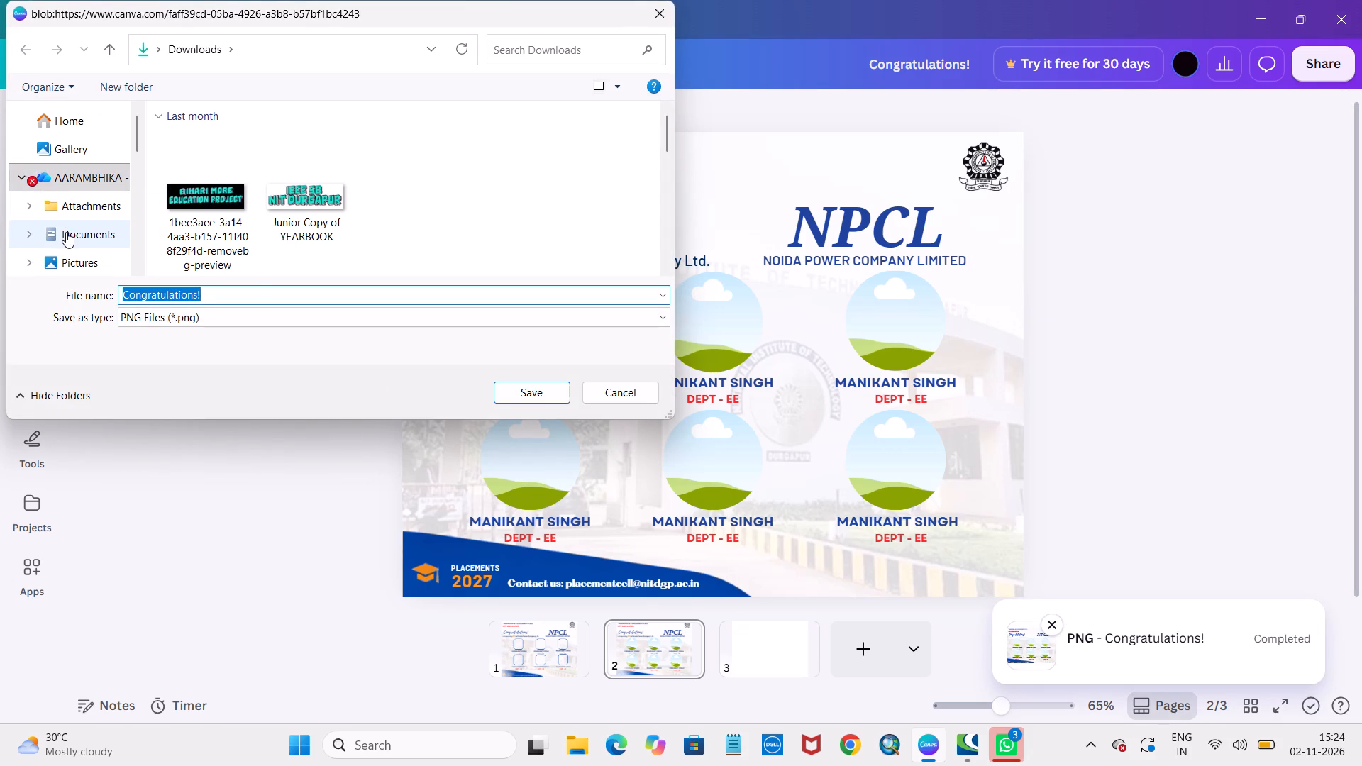
left_click(514, 387)
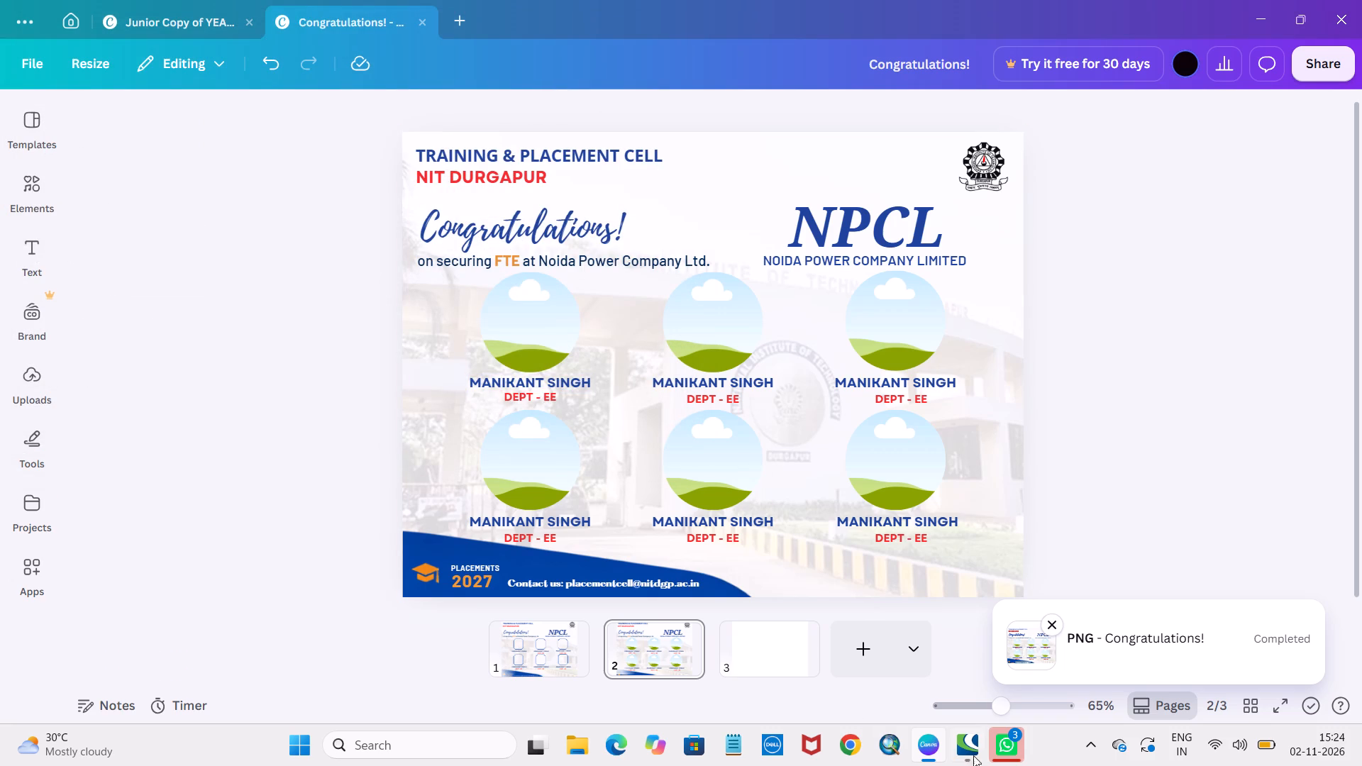
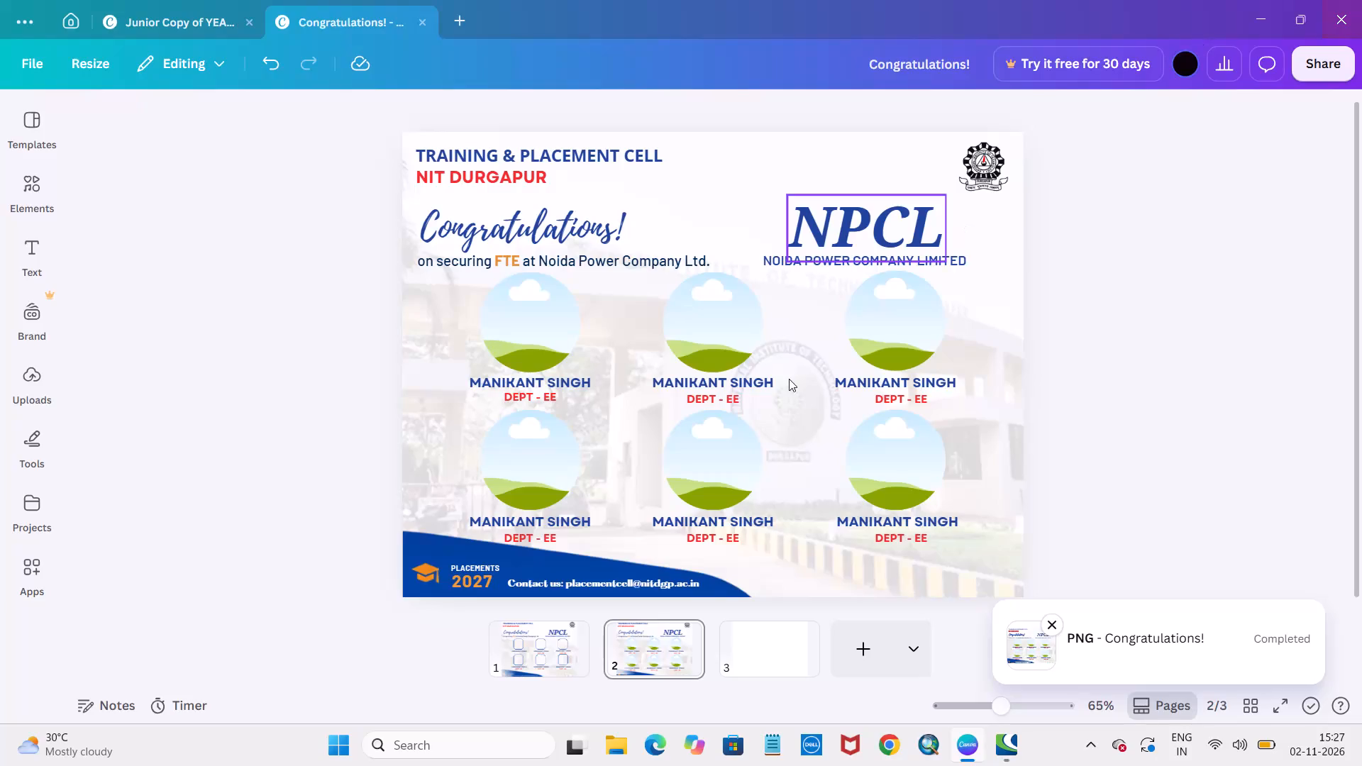
Shrink the middle upper-row circle frame to about 156 px square and centre it horizontally above its name, resting on the caption.
left_click(729, 321)
left_click_drag(664, 375, 676, 368)
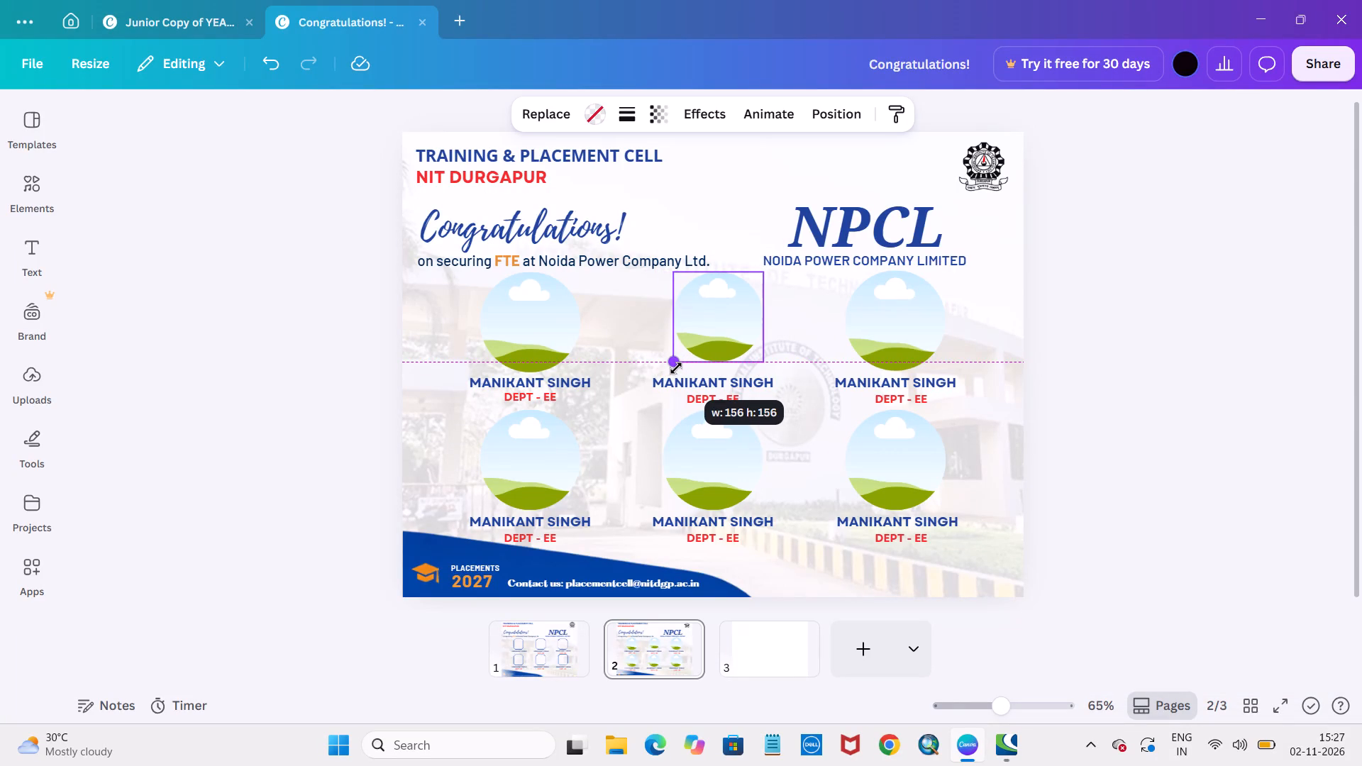
left_click_drag(676, 368, 677, 367)
left_click_drag(730, 312, 729, 314)
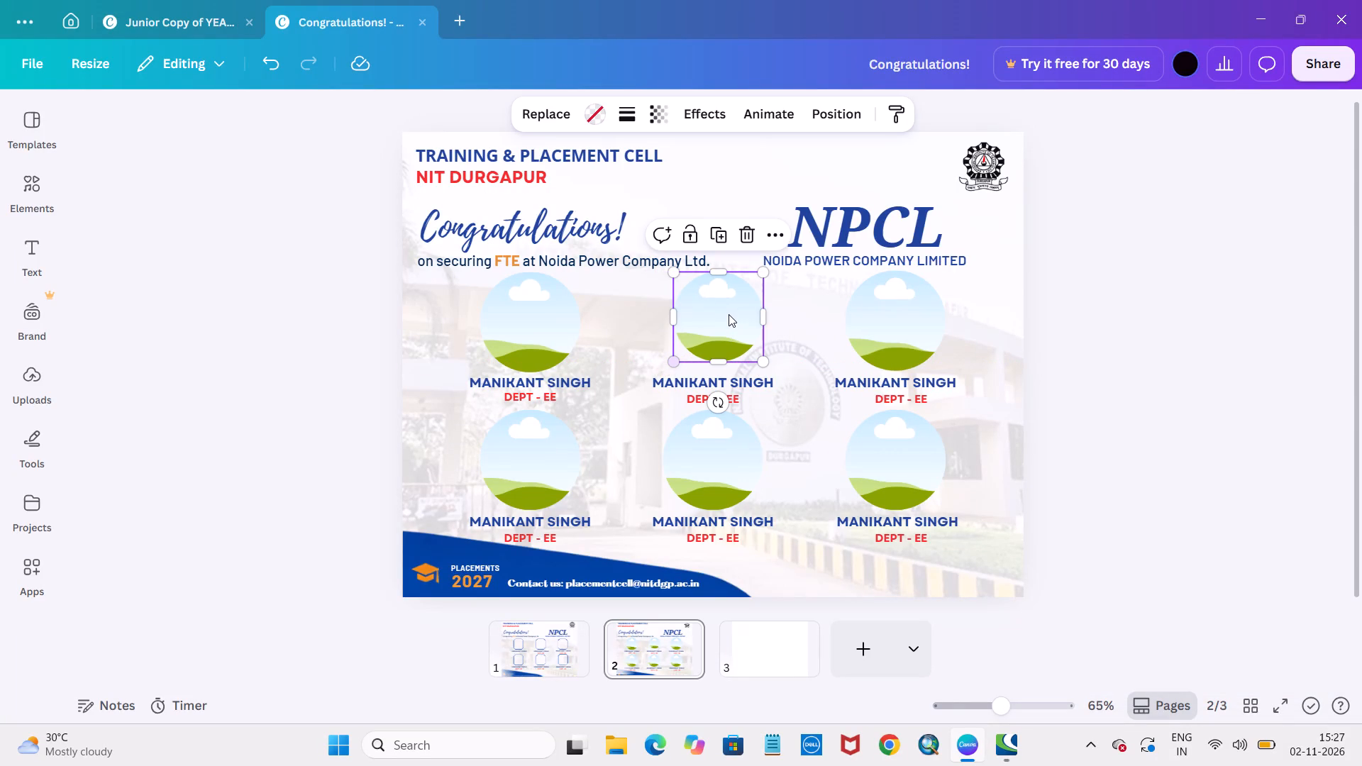
left_click_drag(729, 314, 714, 319)
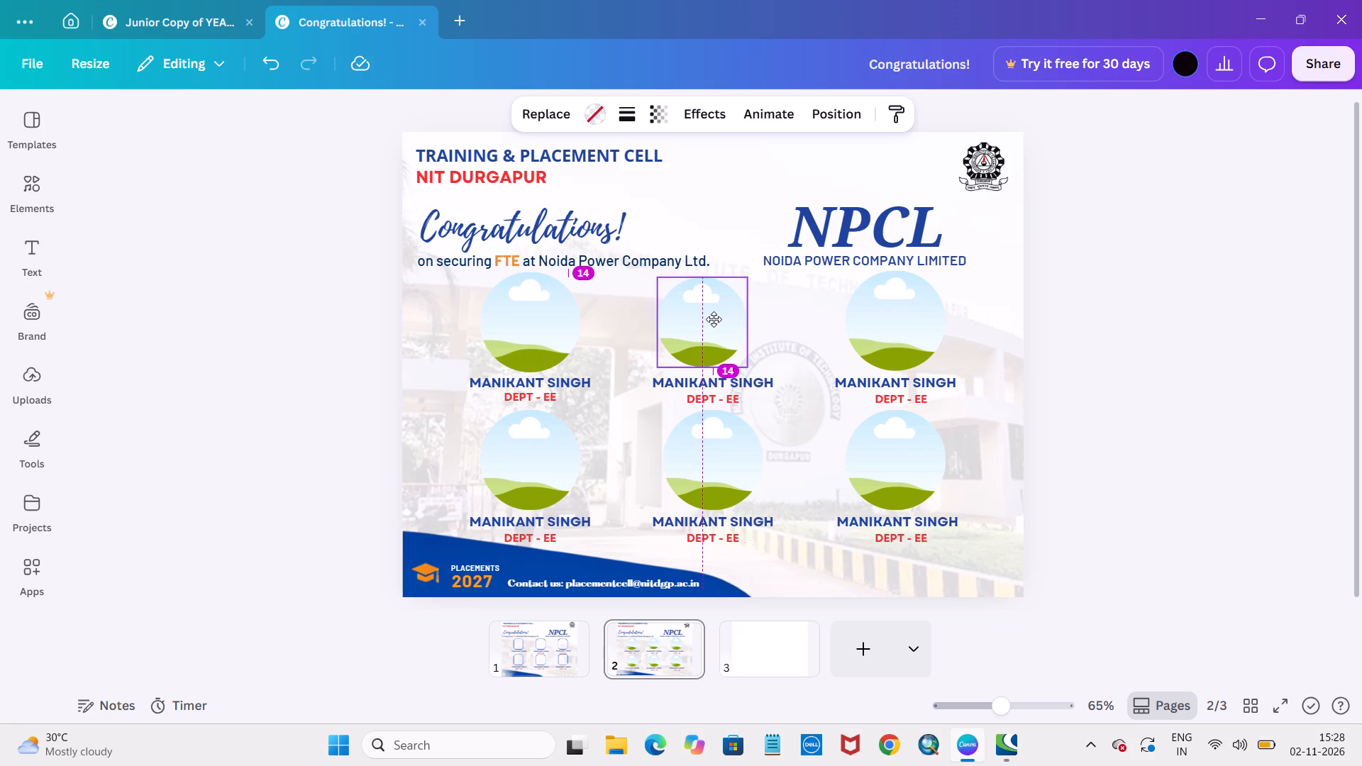
left_click_drag(714, 319, 719, 319)
left_click(704, 318)
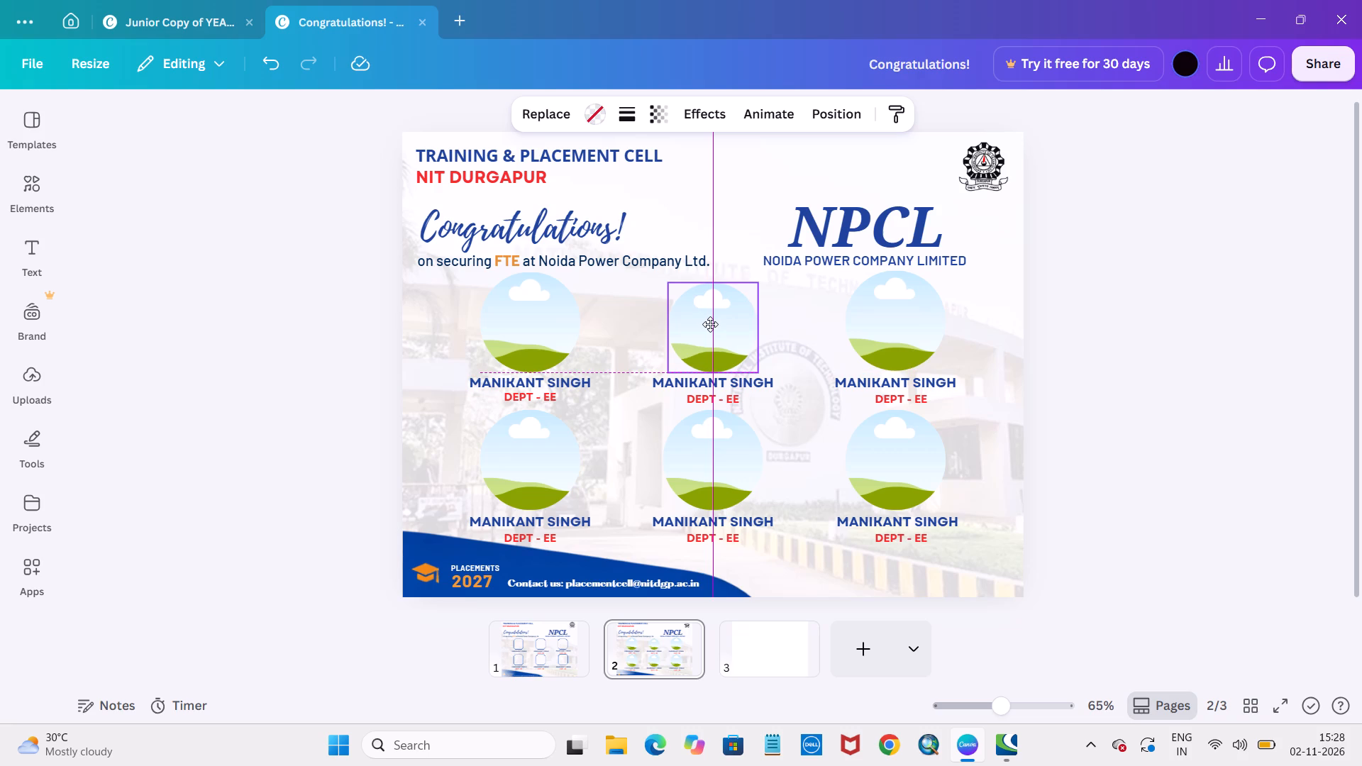
left_click(831, 123)
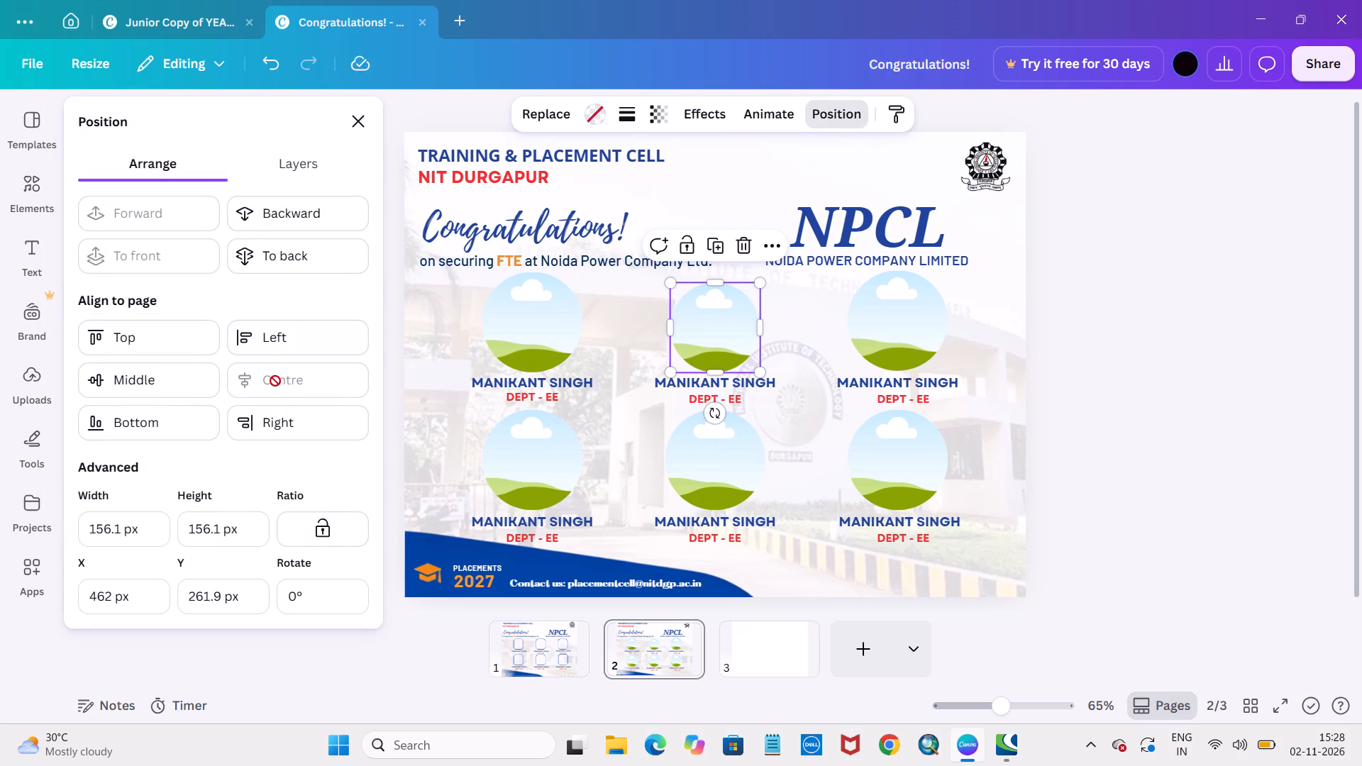
left_click(1212, 255)
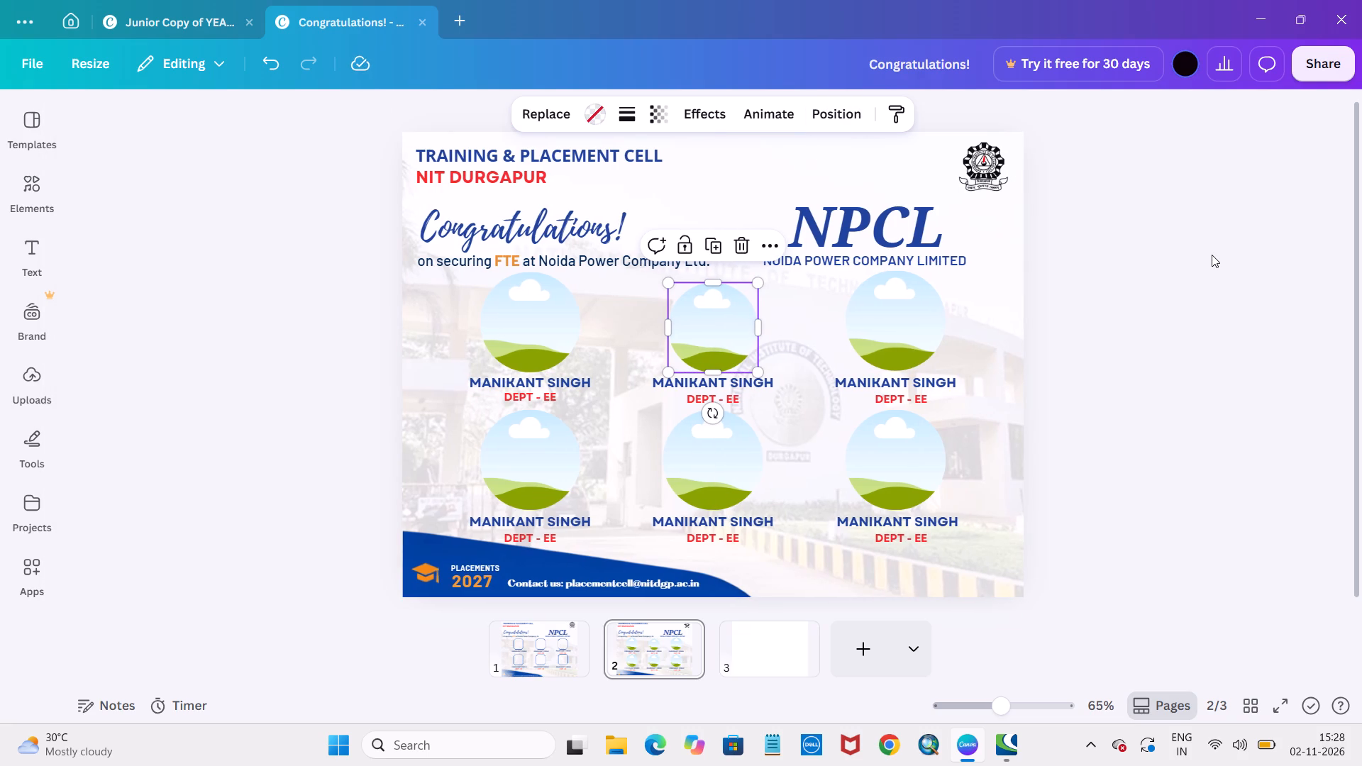
left_click(1156, 313)
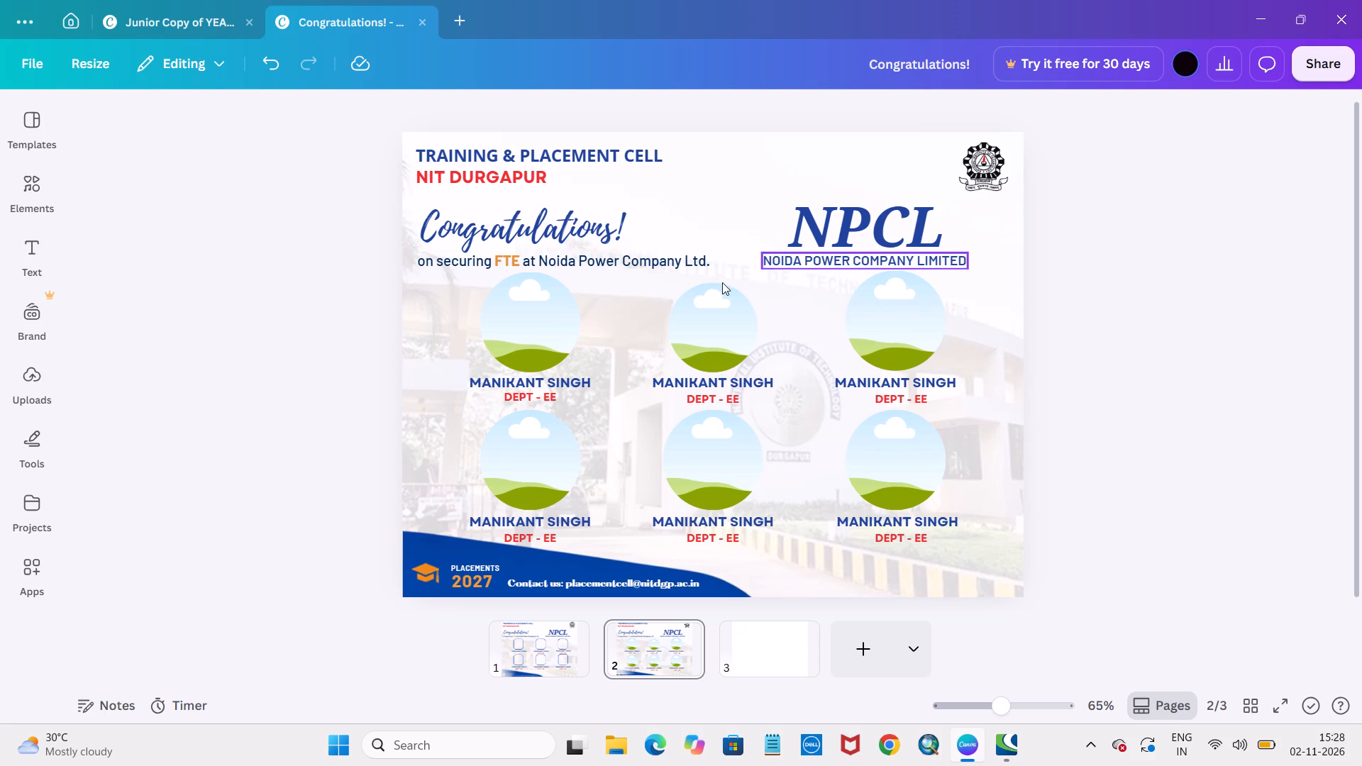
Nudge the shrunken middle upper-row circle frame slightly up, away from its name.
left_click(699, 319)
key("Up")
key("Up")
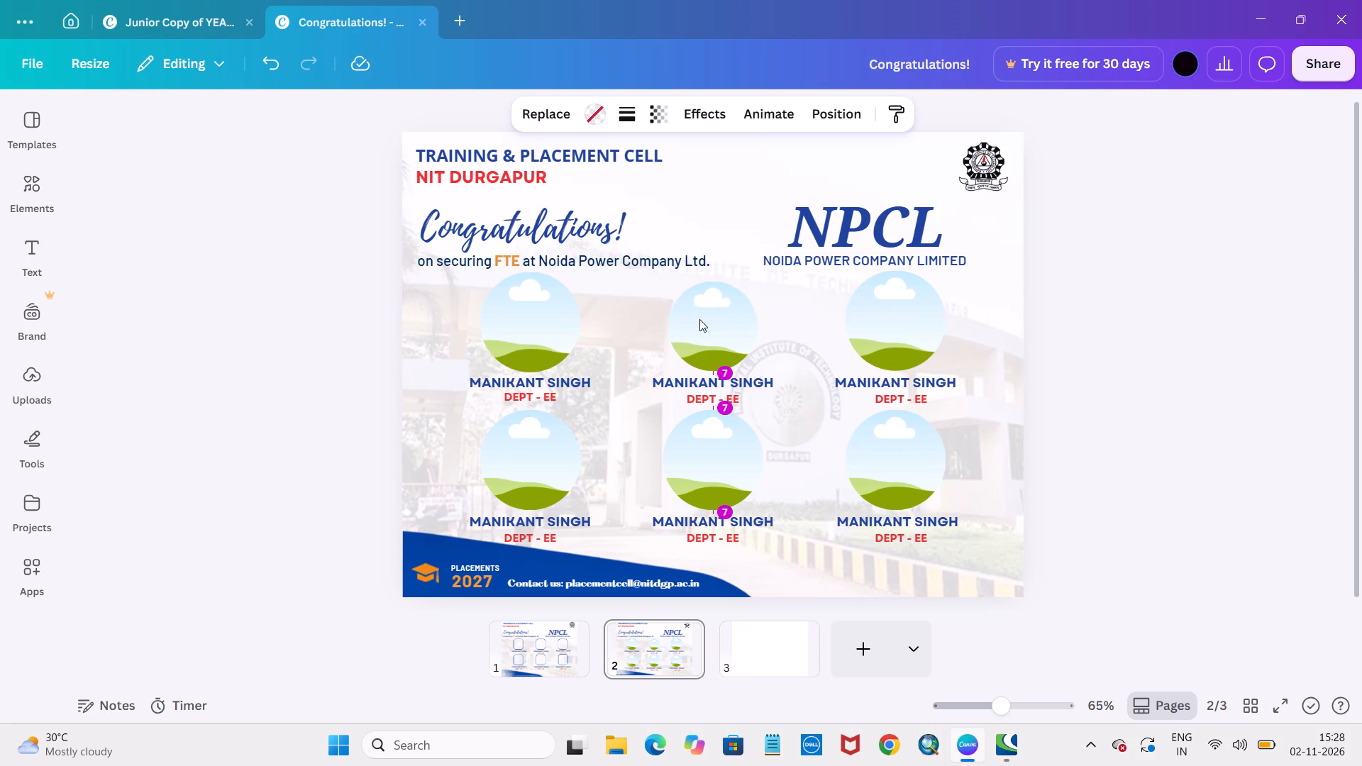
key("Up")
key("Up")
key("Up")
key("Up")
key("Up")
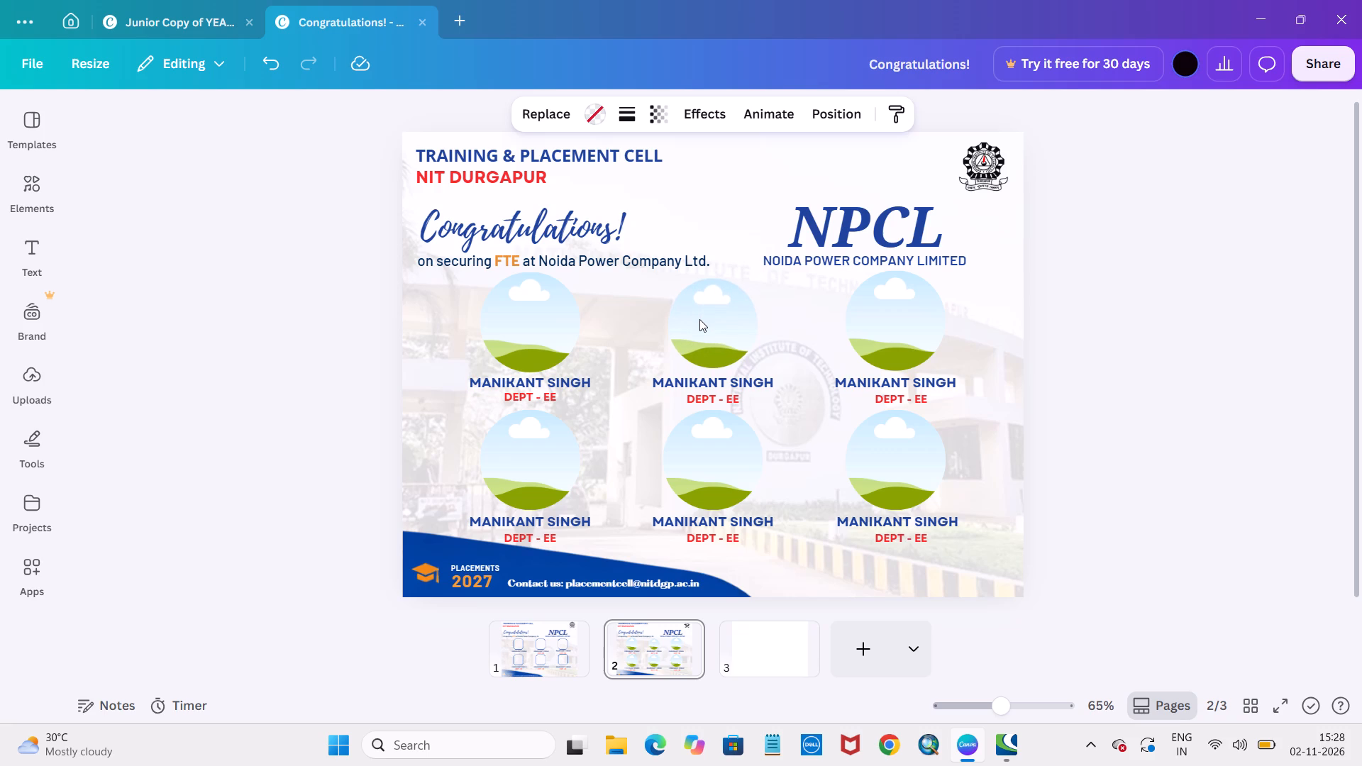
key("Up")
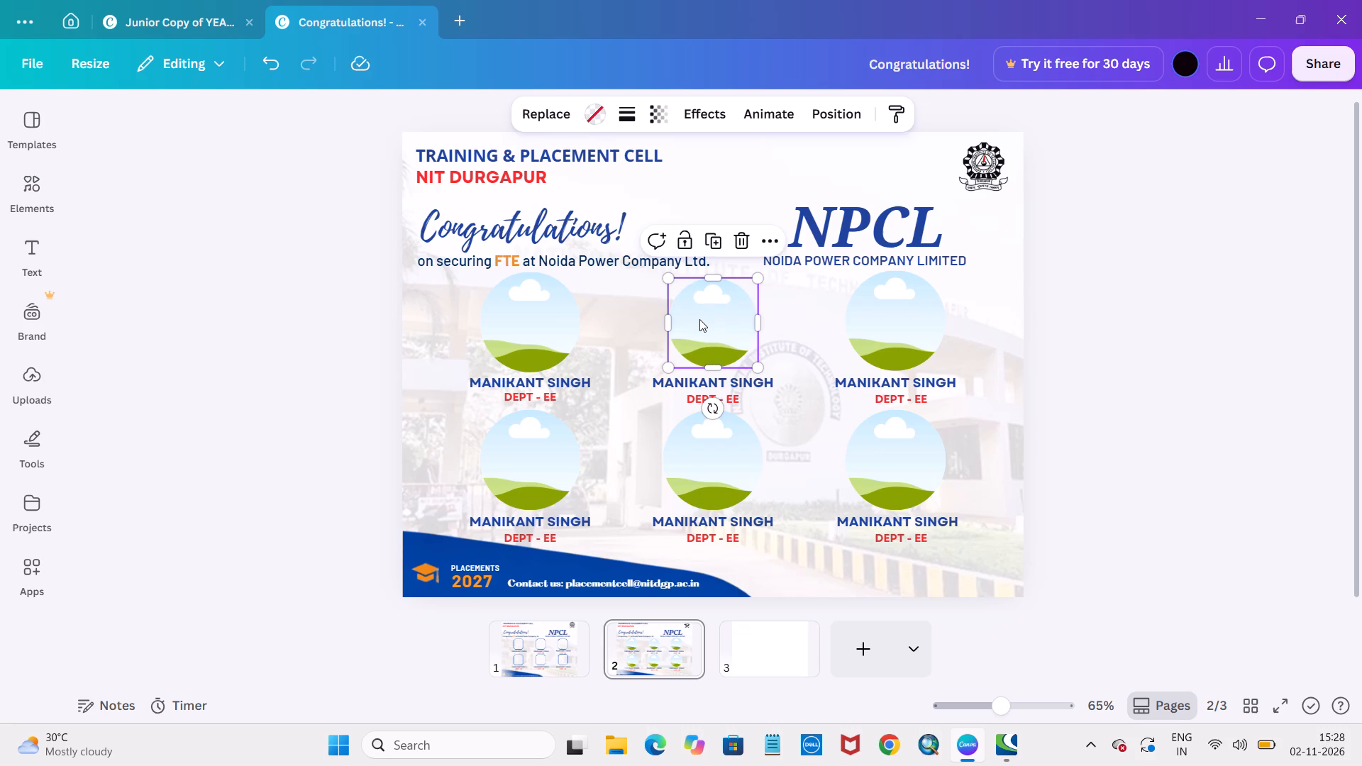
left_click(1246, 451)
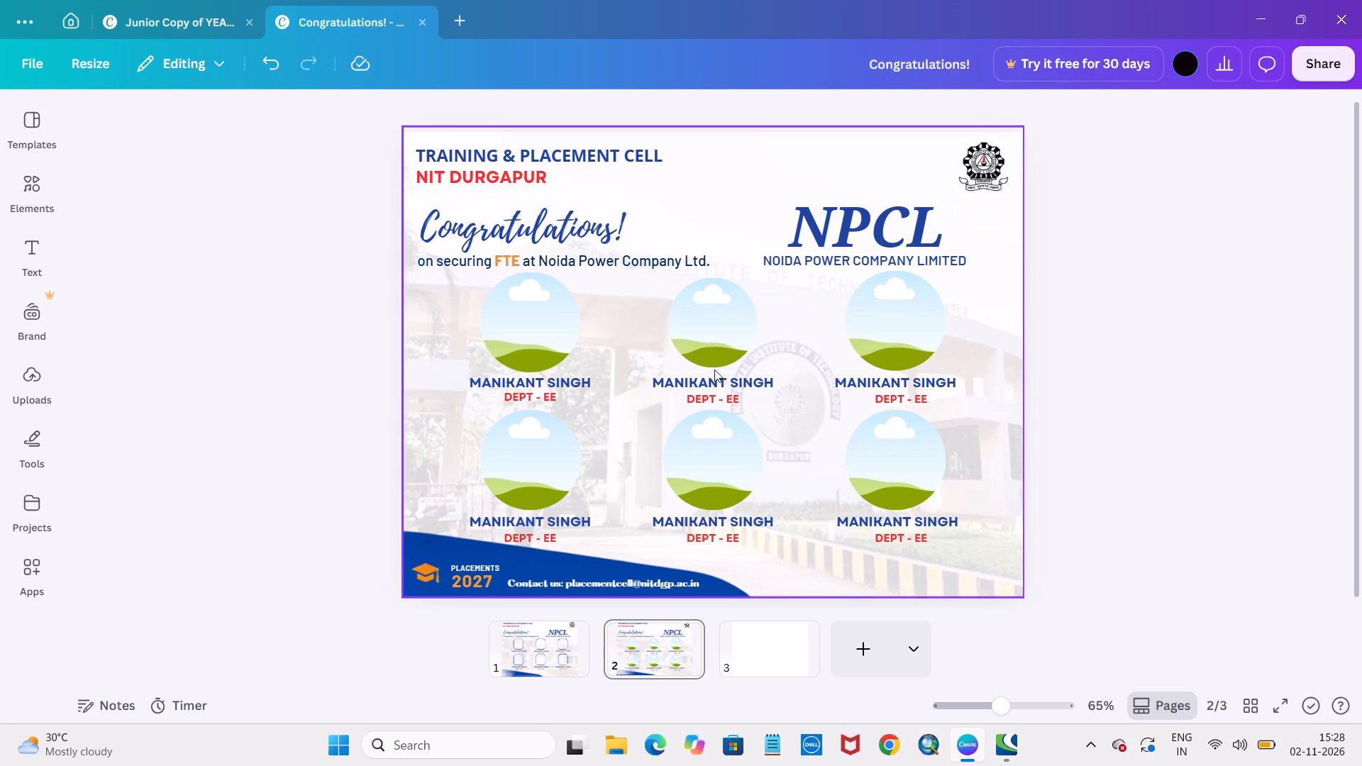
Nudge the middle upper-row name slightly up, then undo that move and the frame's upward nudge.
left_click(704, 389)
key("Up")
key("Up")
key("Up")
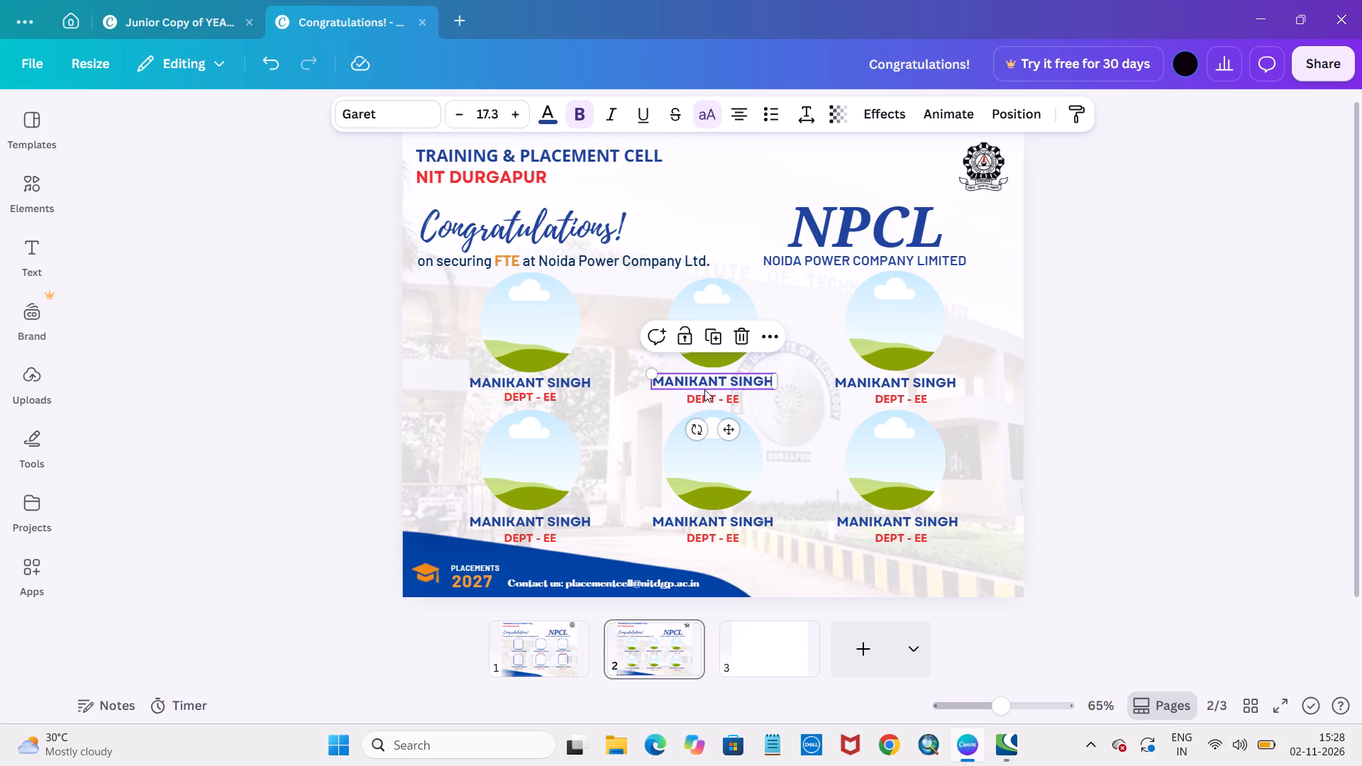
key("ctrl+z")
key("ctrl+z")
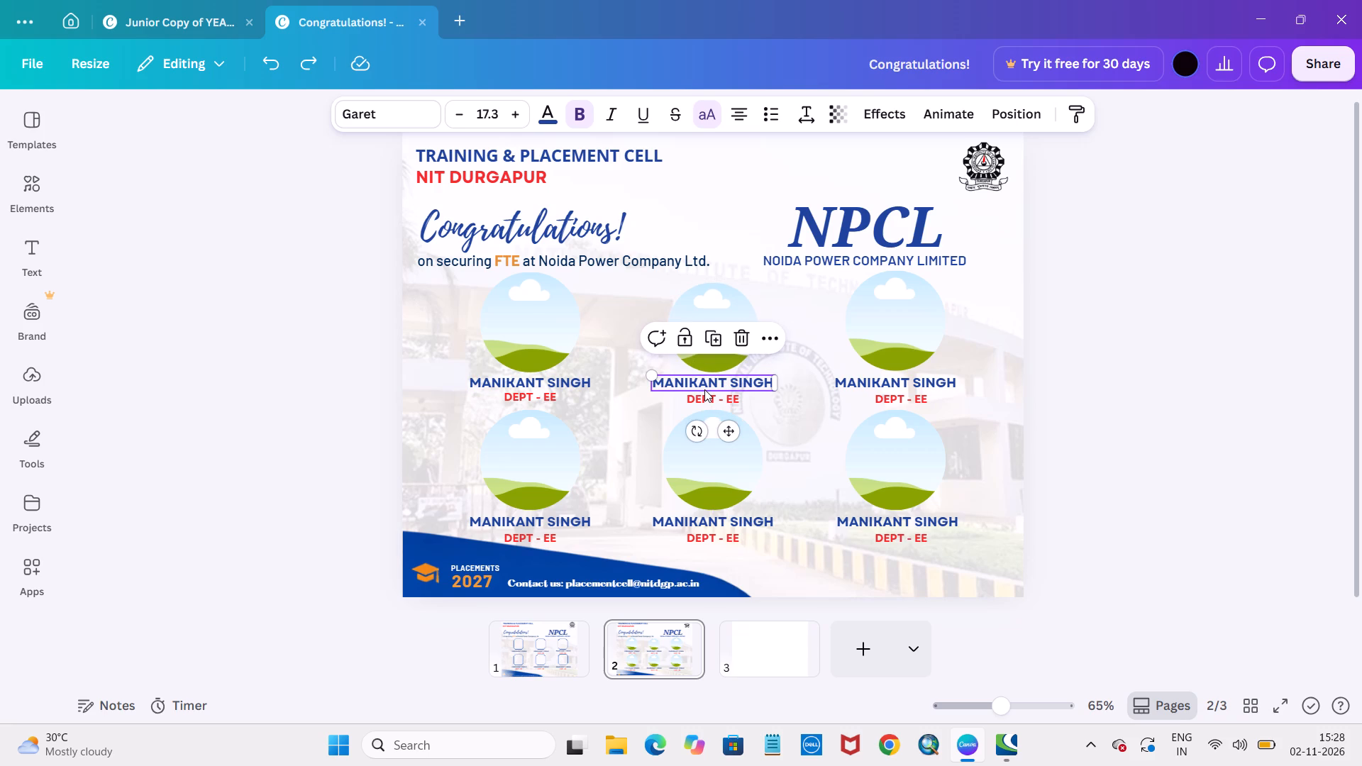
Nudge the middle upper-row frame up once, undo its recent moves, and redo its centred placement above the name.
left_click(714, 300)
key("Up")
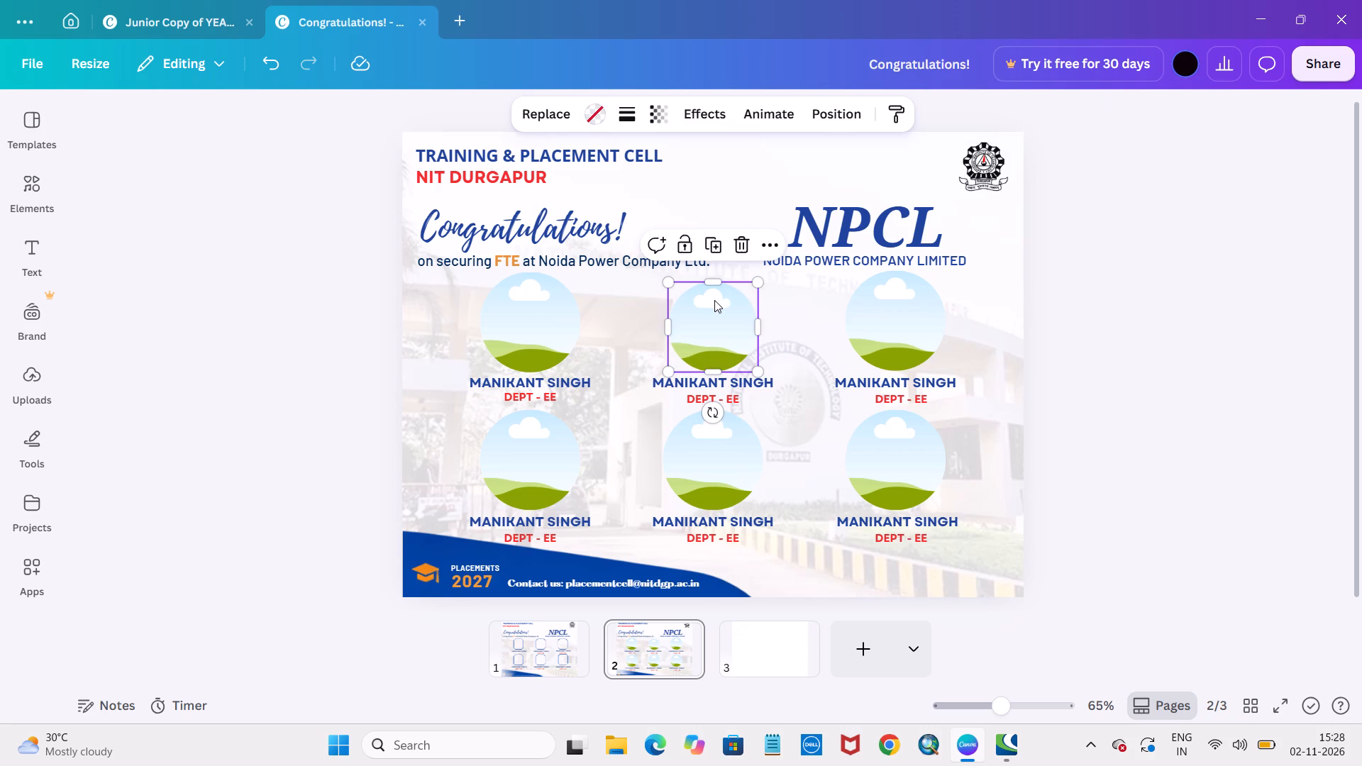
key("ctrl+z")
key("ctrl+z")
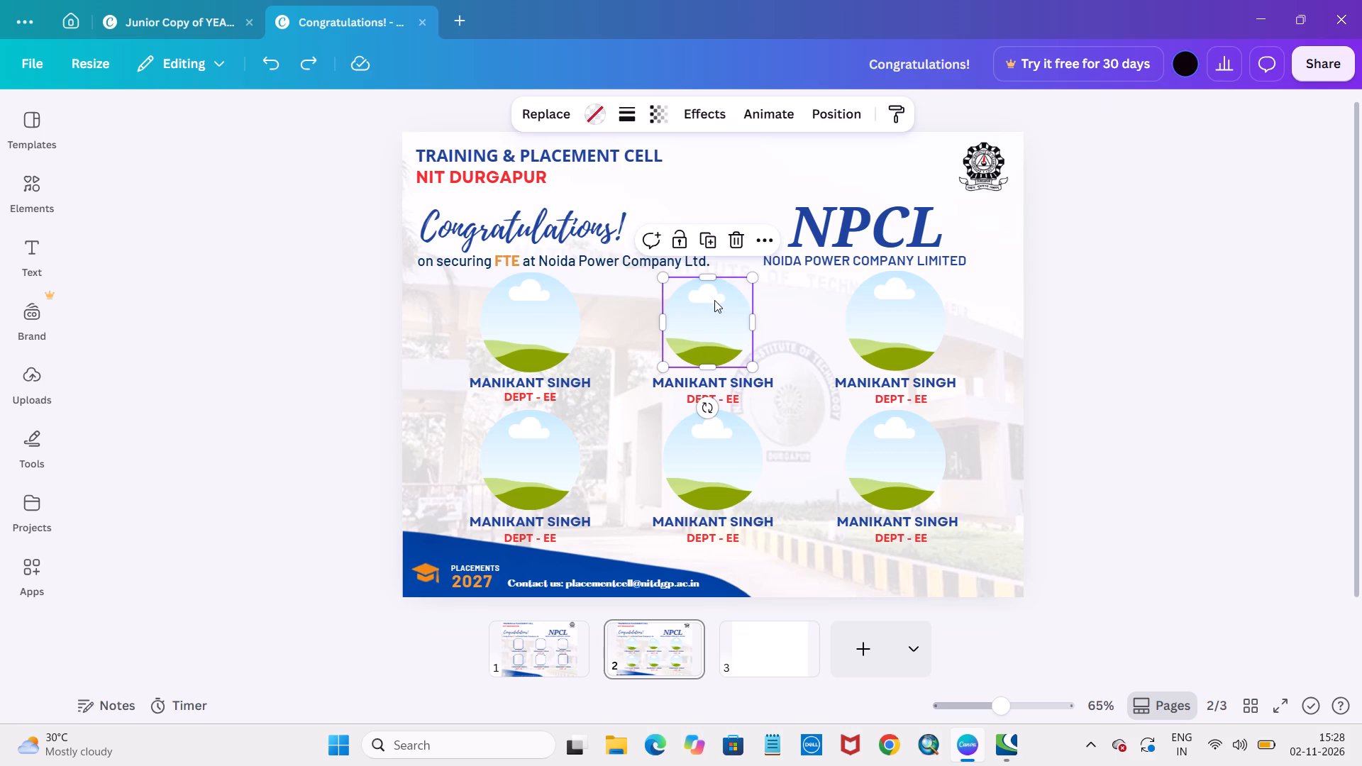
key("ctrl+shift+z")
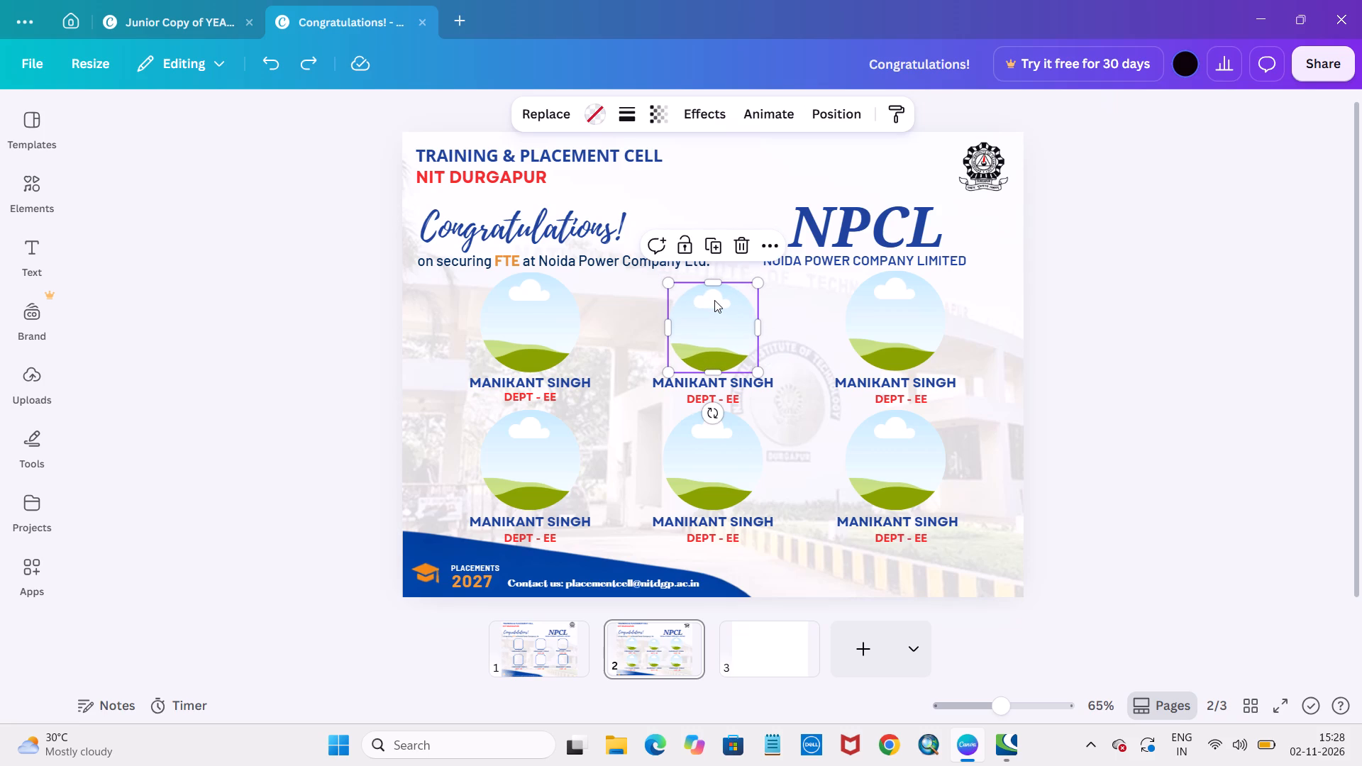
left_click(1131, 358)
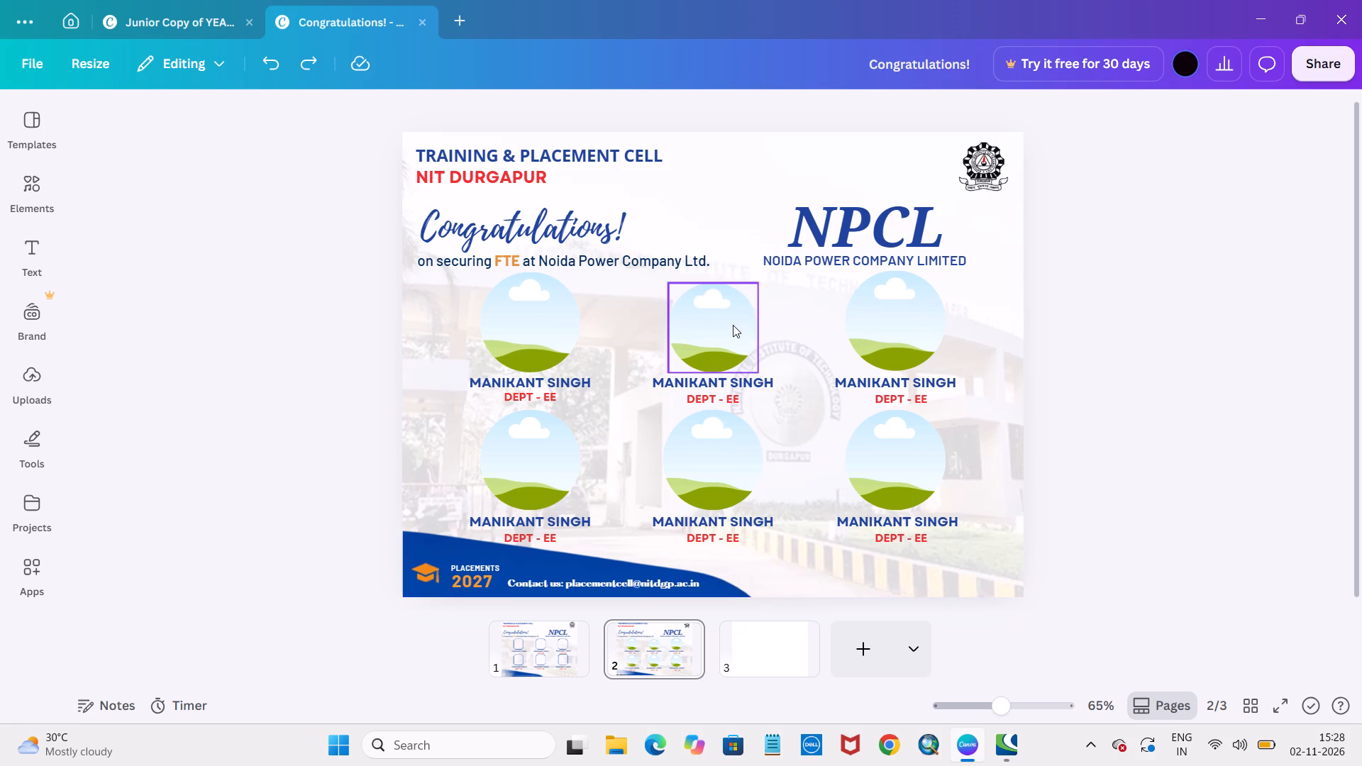
Nudge the middle upper-row circle frame up by eight small increments to leave a gap above its name.
left_click(733, 325)
key("Up")
key("Up")
key("Up")
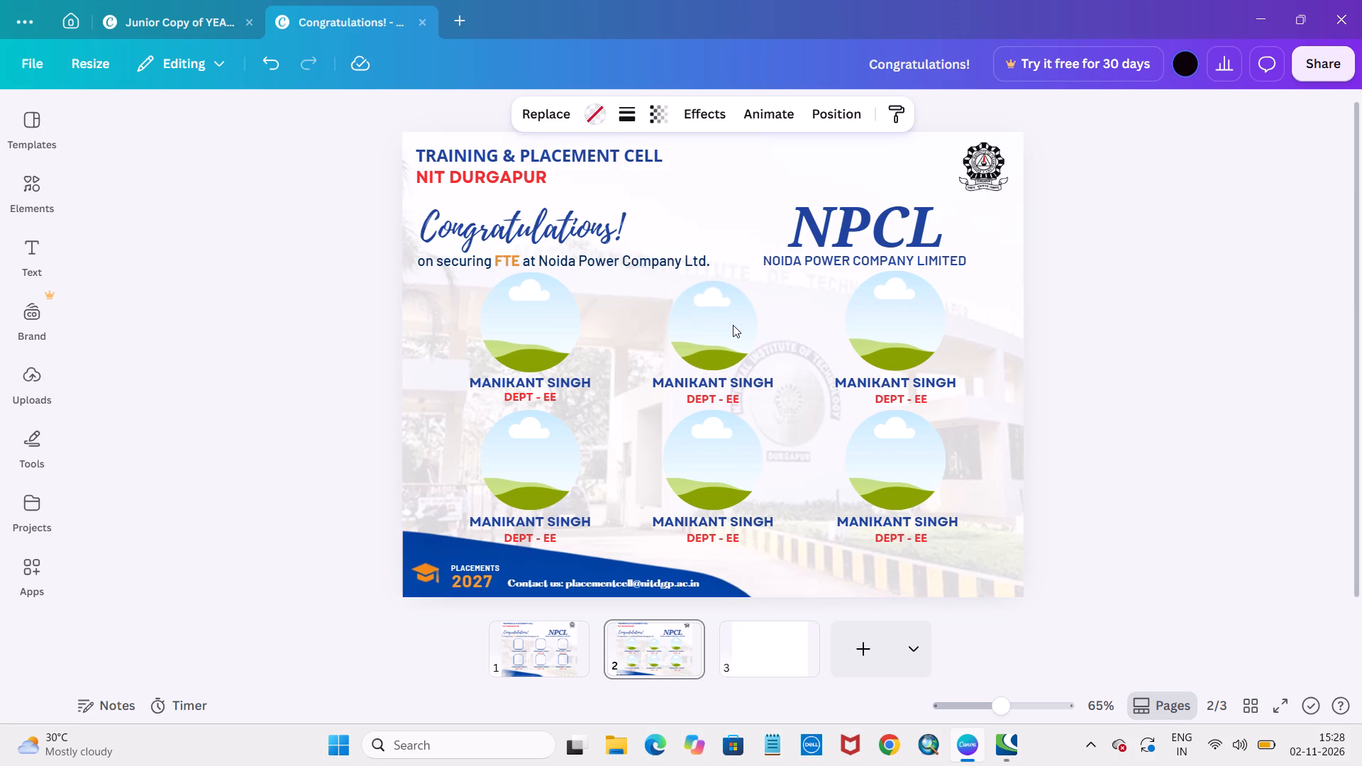
key("Up")
key("Up")
key("Up")
key("Up")
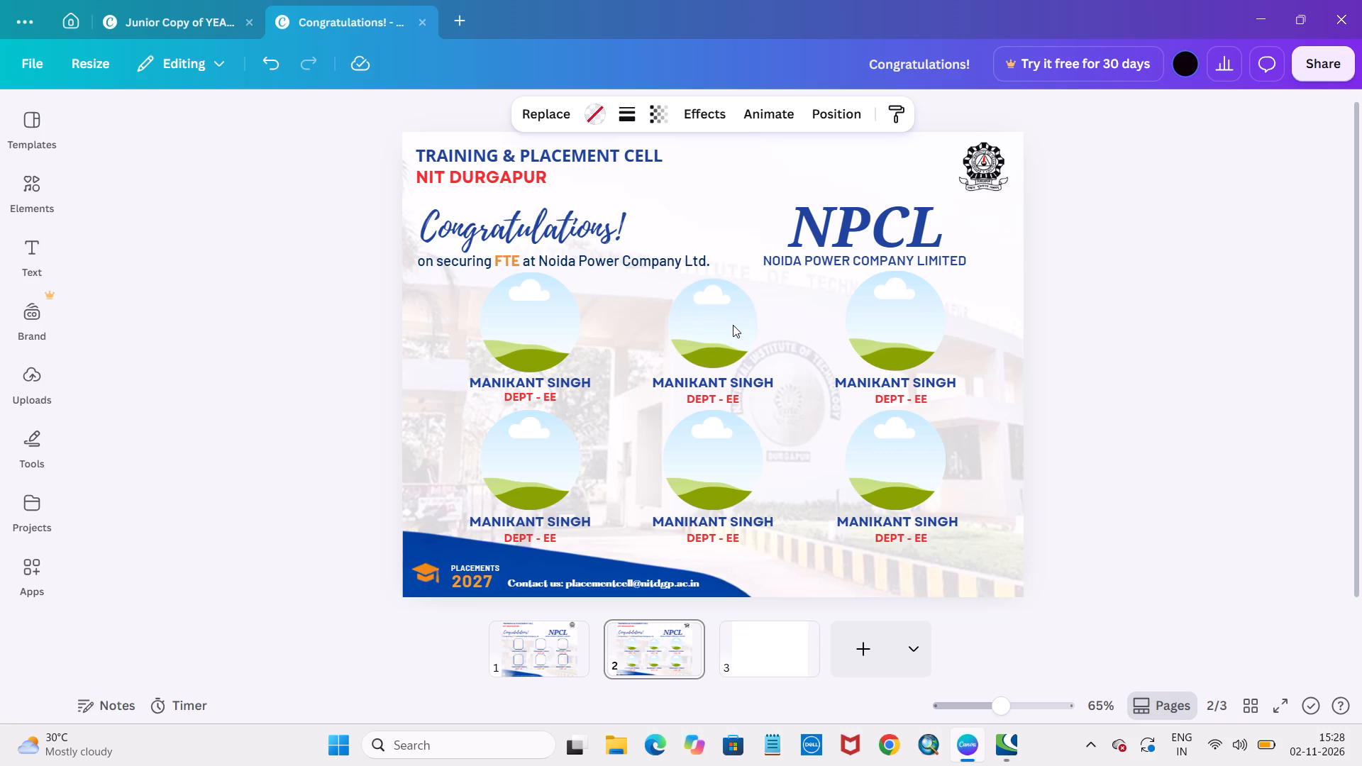
key("Up")
left_click(1148, 434)
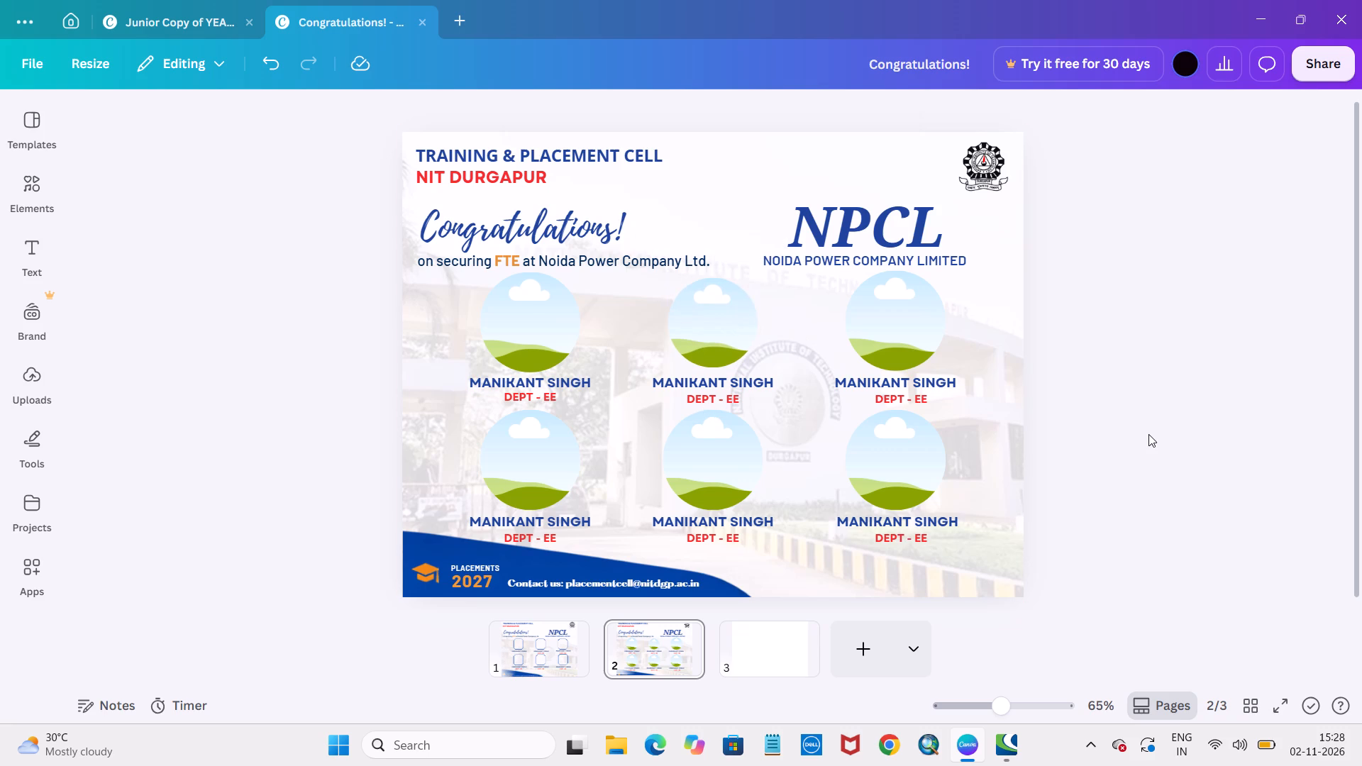
Nudge the middle upper-row name up by eight small increments, closer to its circle frame.
left_click(753, 379)
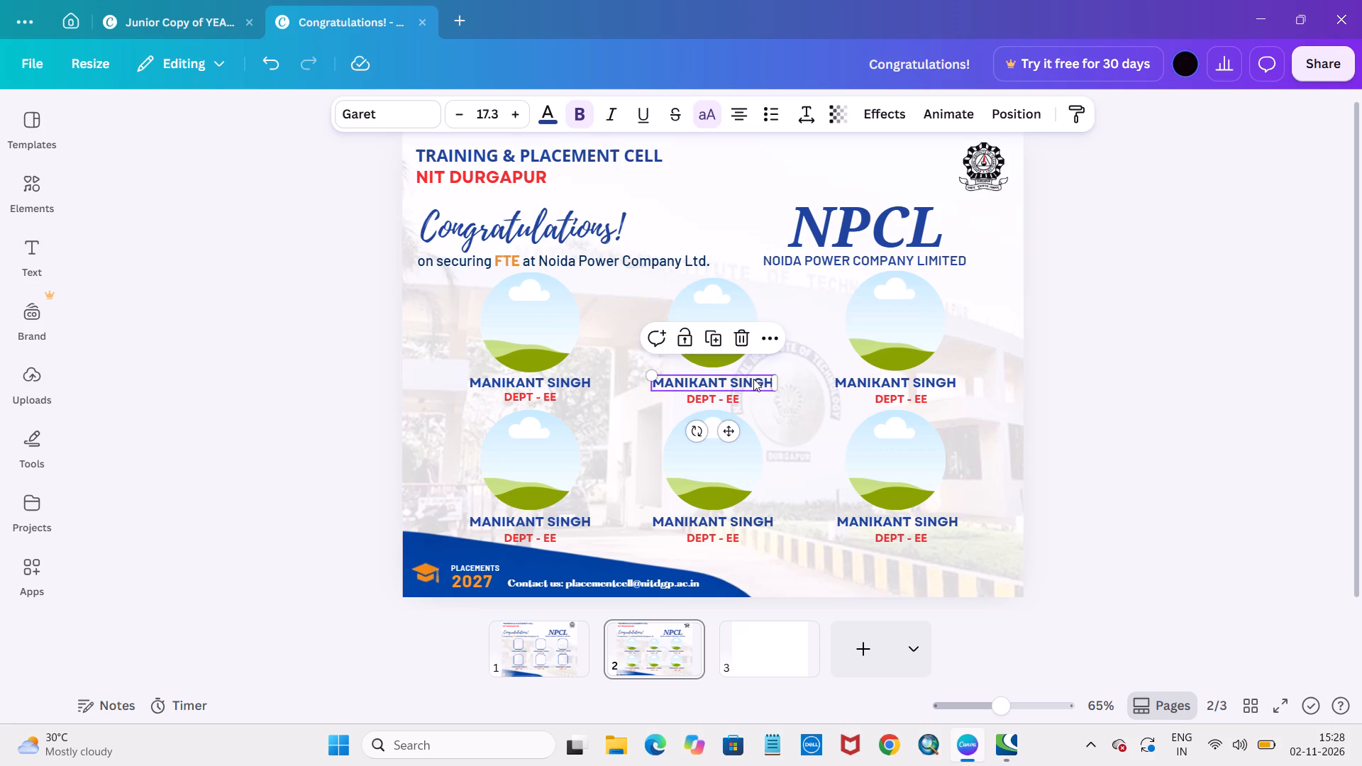
key("Up")
key("Up")
key("Up")
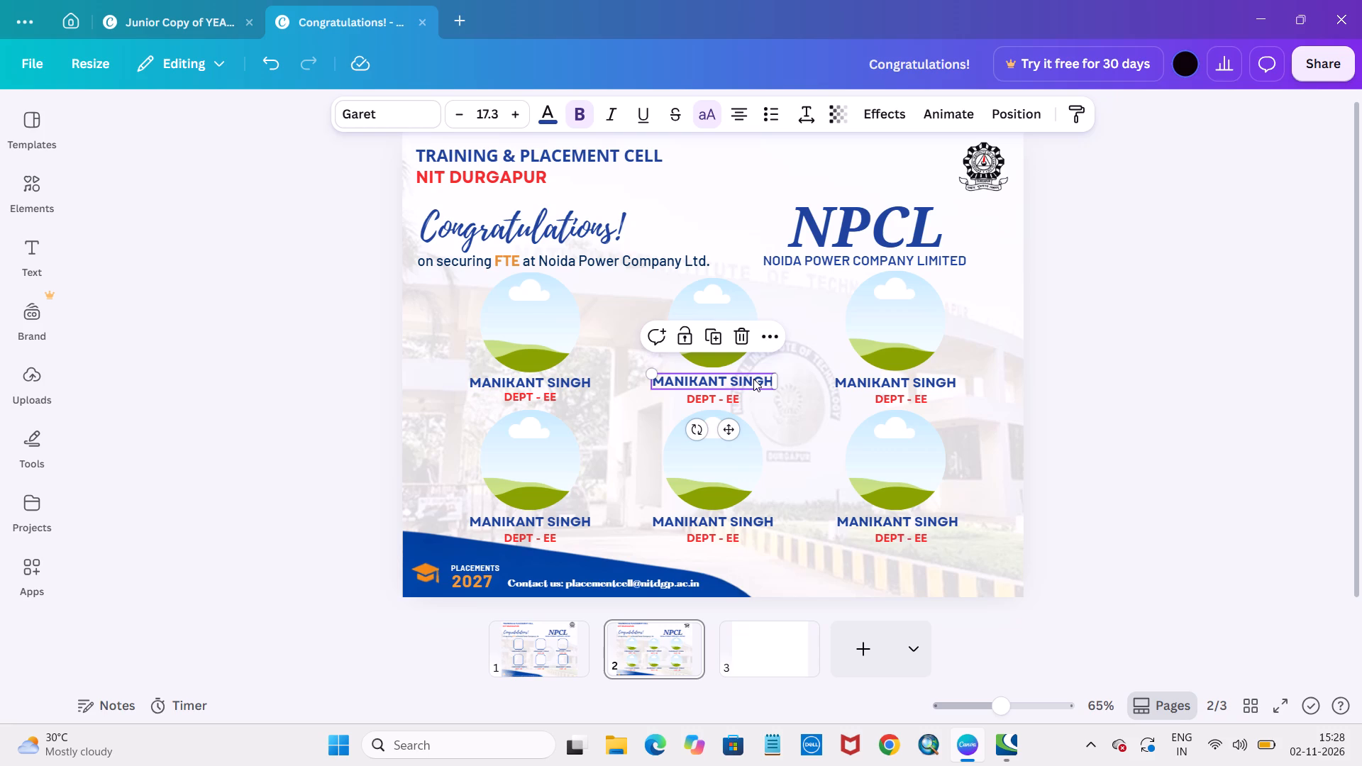
key("Up")
key("Up")
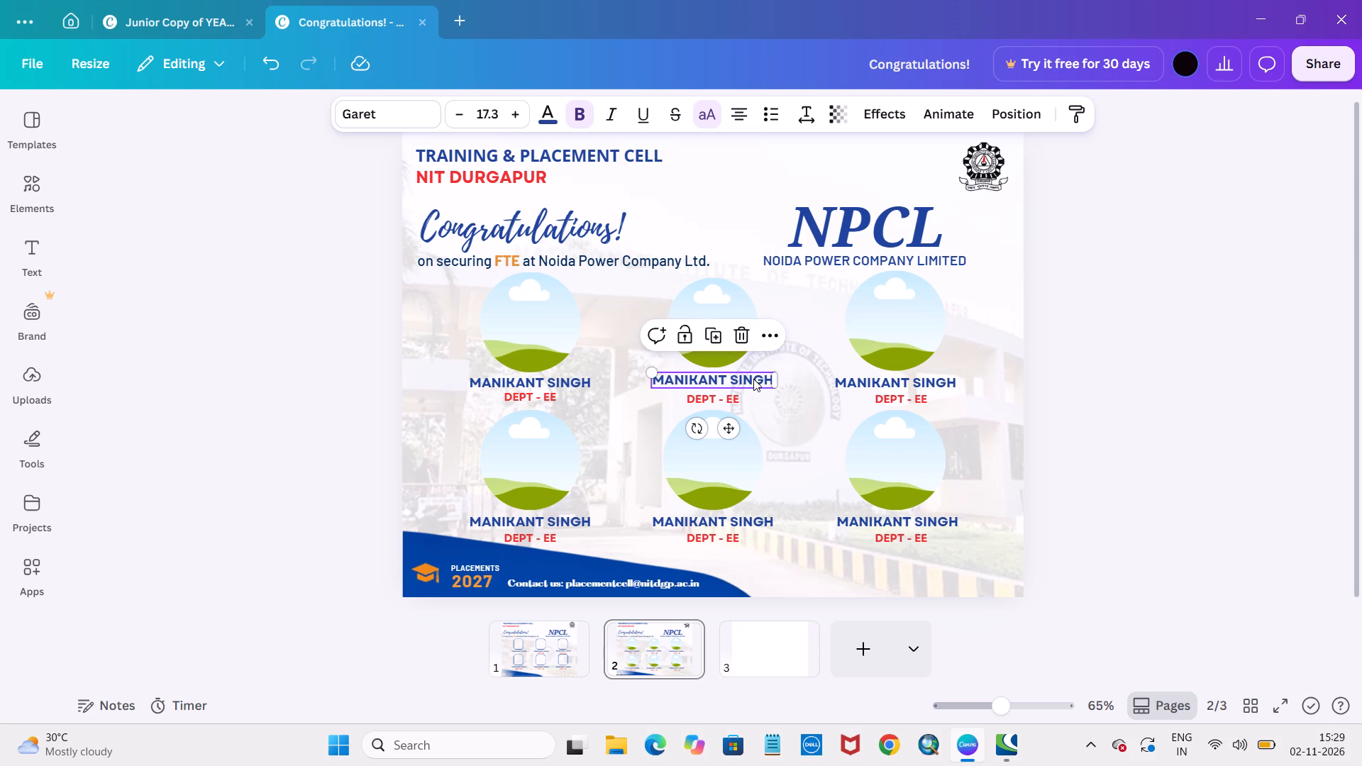
key("Up")
key("Up")
key("Up")
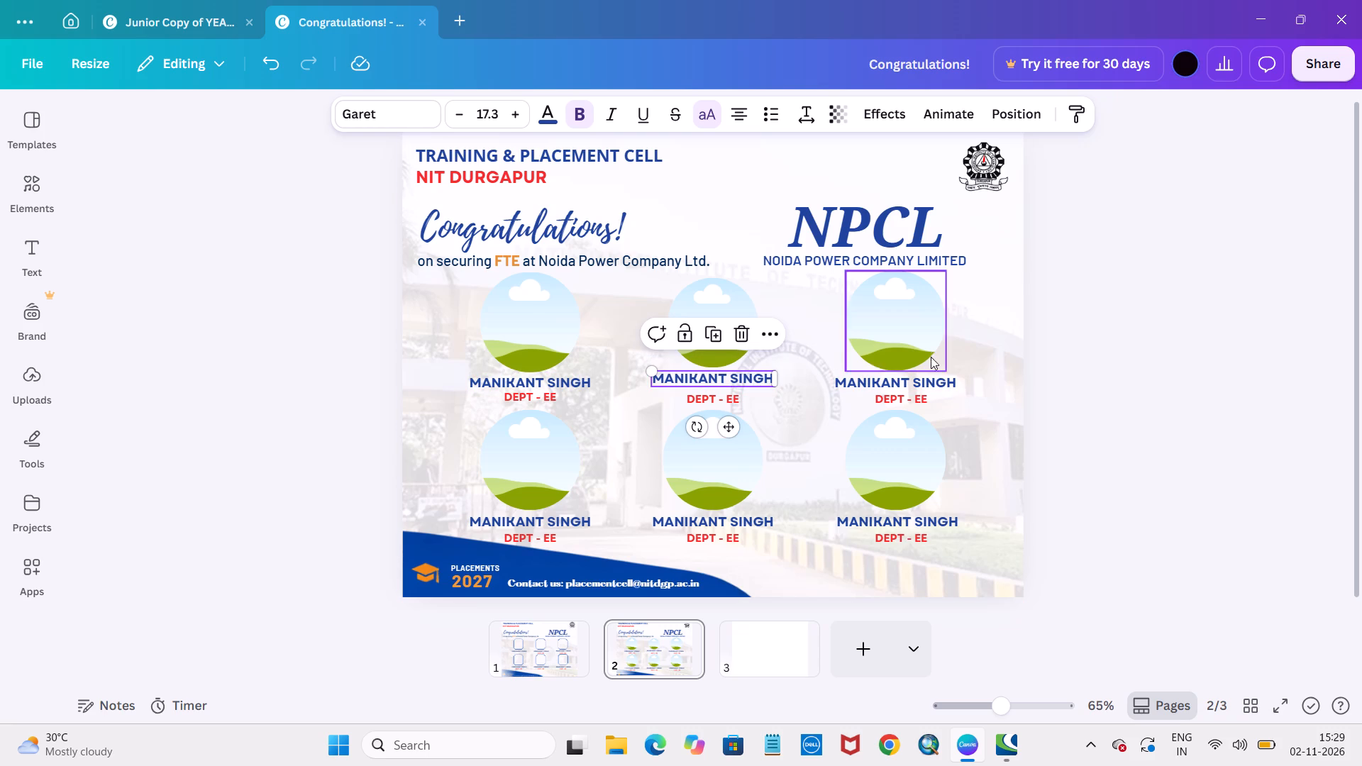
Nudge the middle upper-row department line up by six small increments, closer beneath its name.
left_click(733, 397)
key("Up")
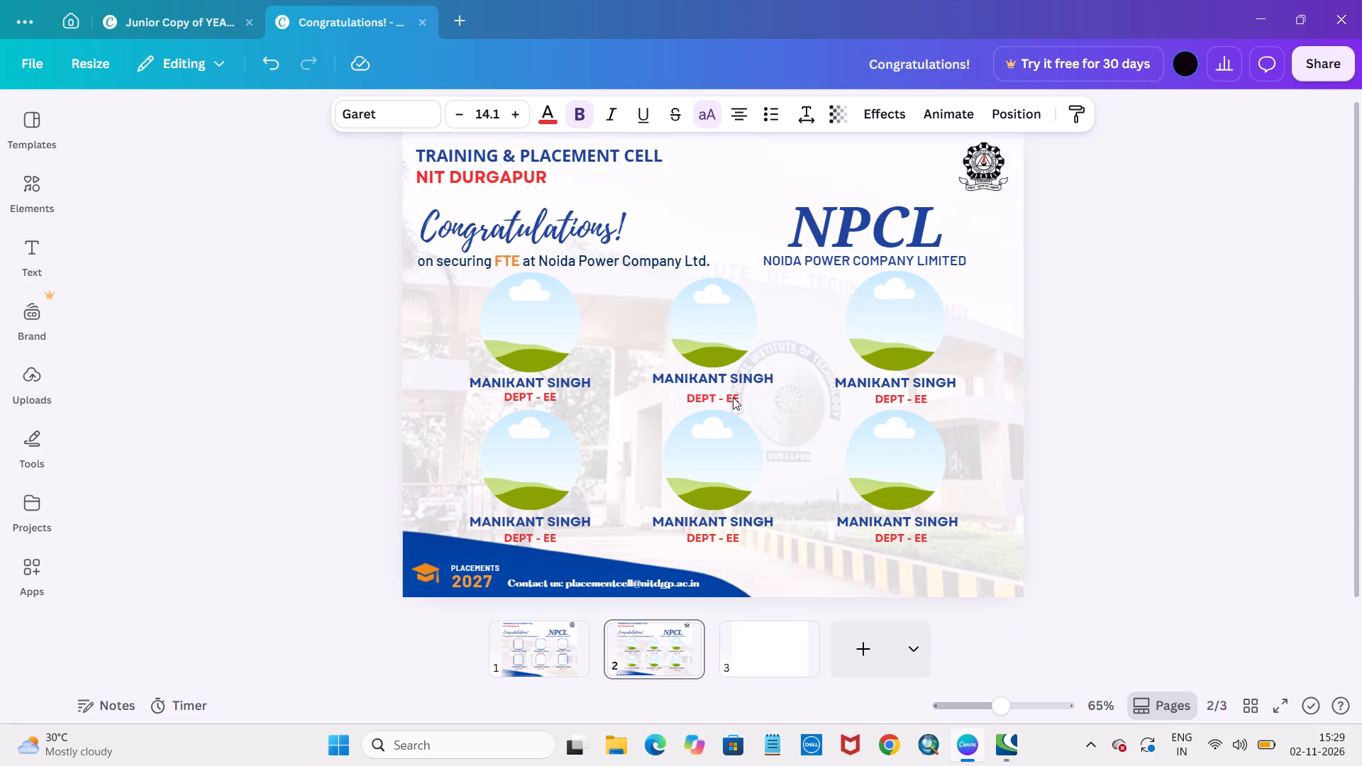
key("Up")
key("Up")
key("Up")
key("Up")
key("Up")
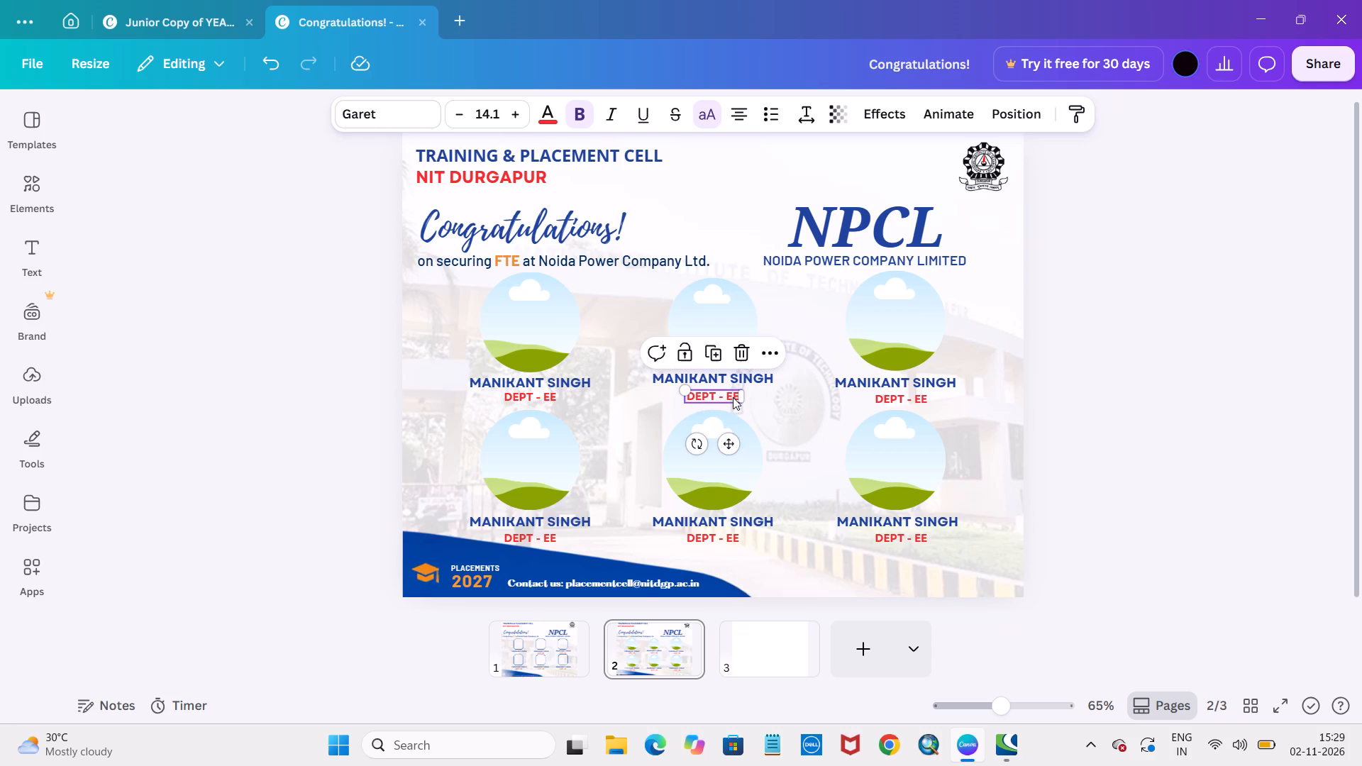
left_click(1237, 369)
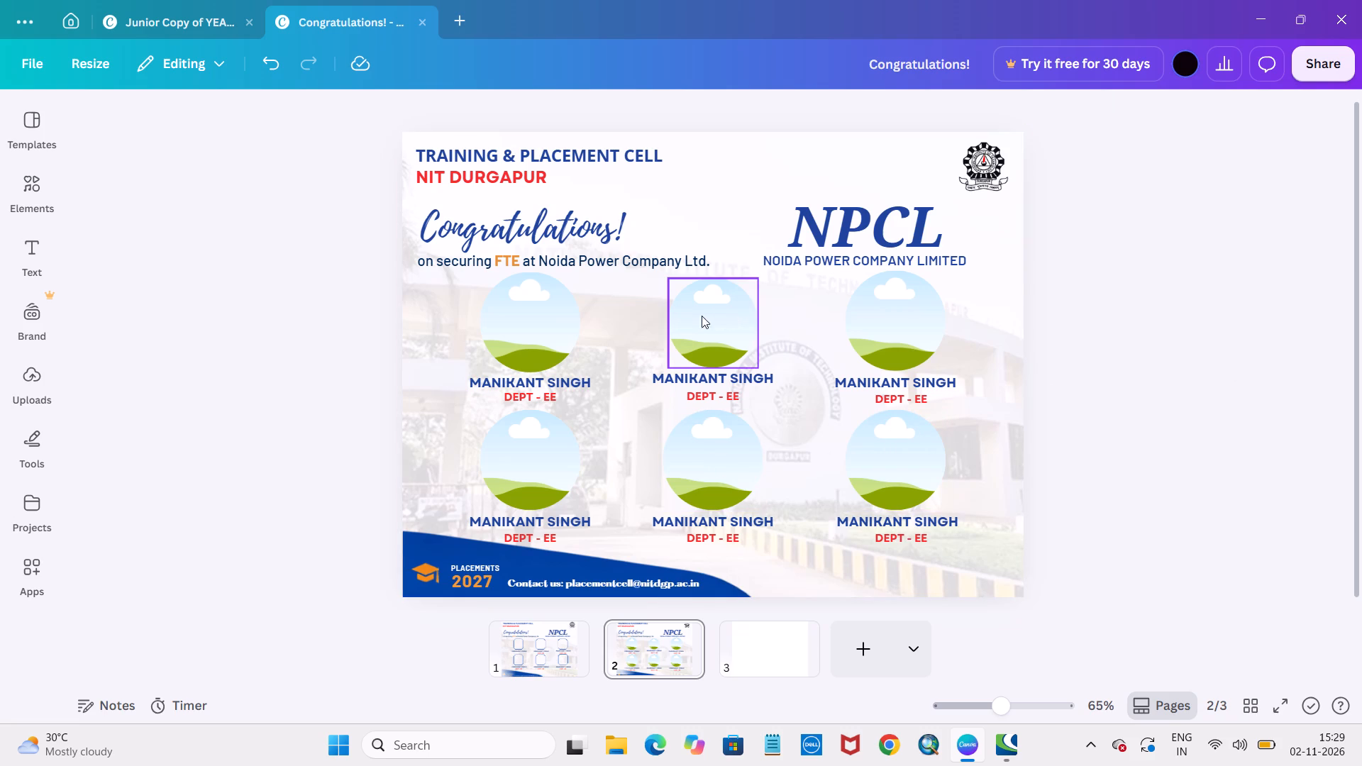
Delete the first upper-row circle frame together with its name and department line.
left_click(513, 325)
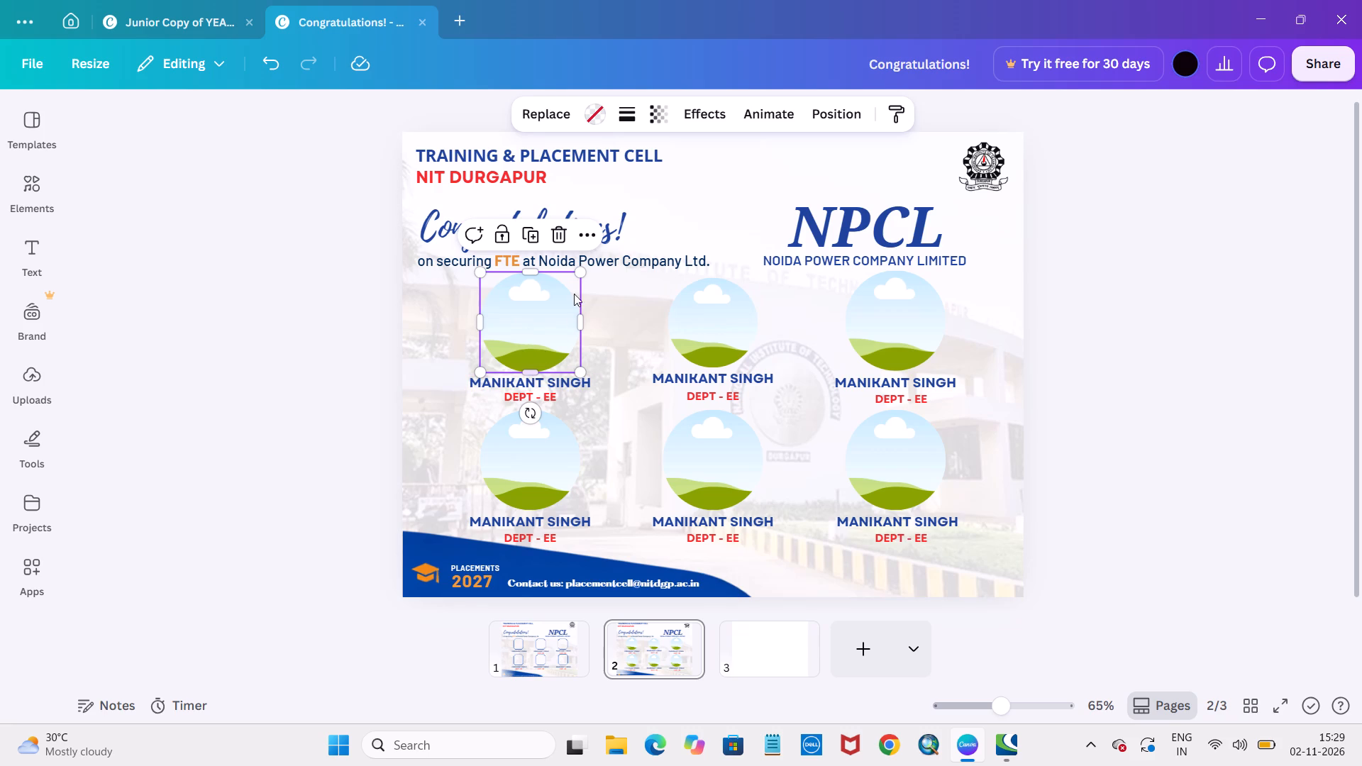
left_click(561, 231)
left_click(537, 382)
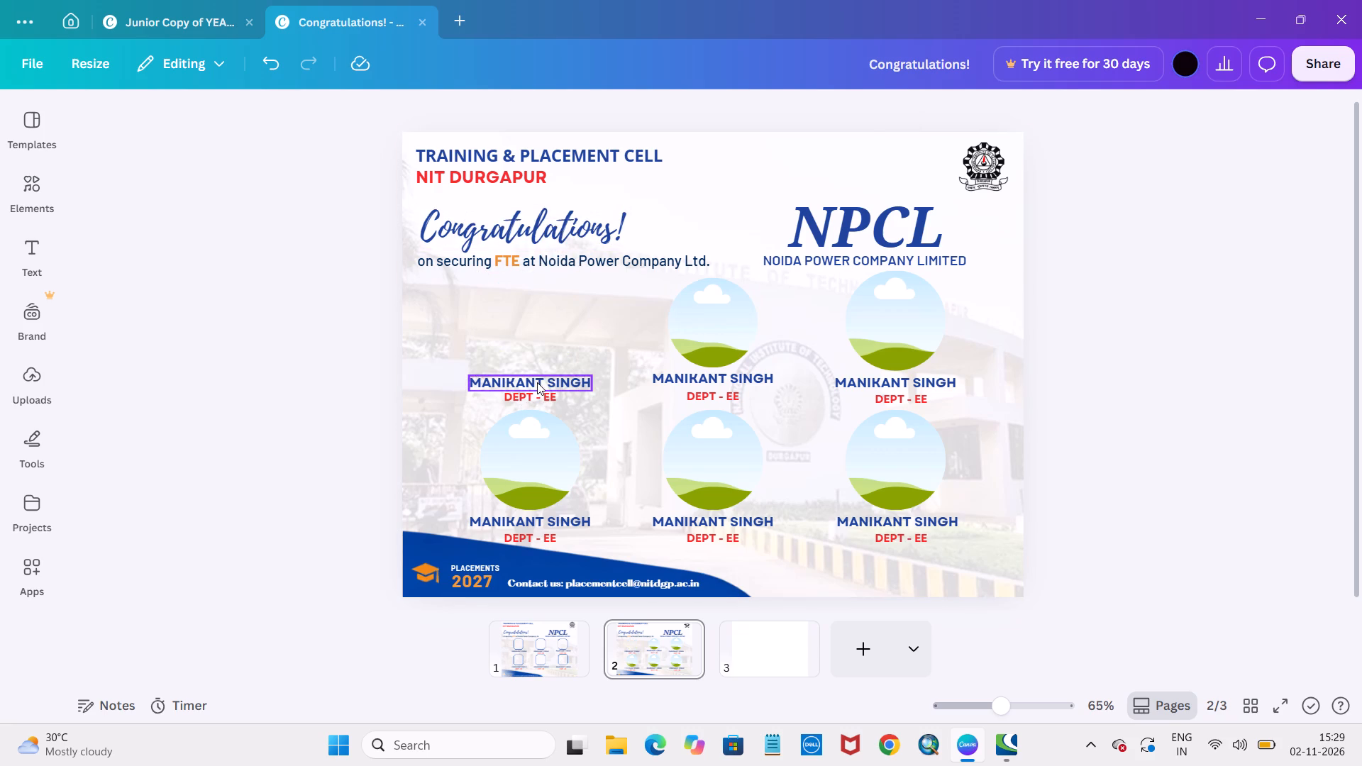
left_click(558, 339)
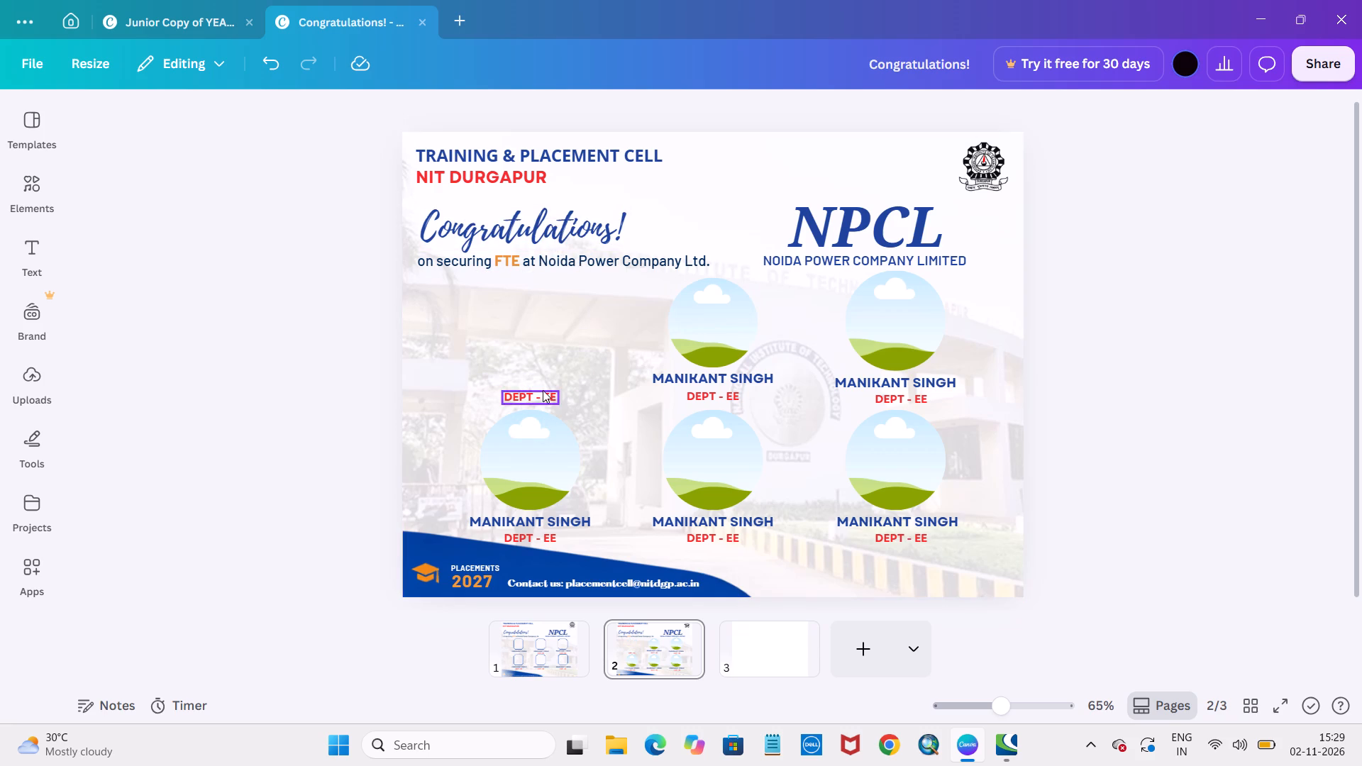
left_click(543, 390)
left_click(559, 350)
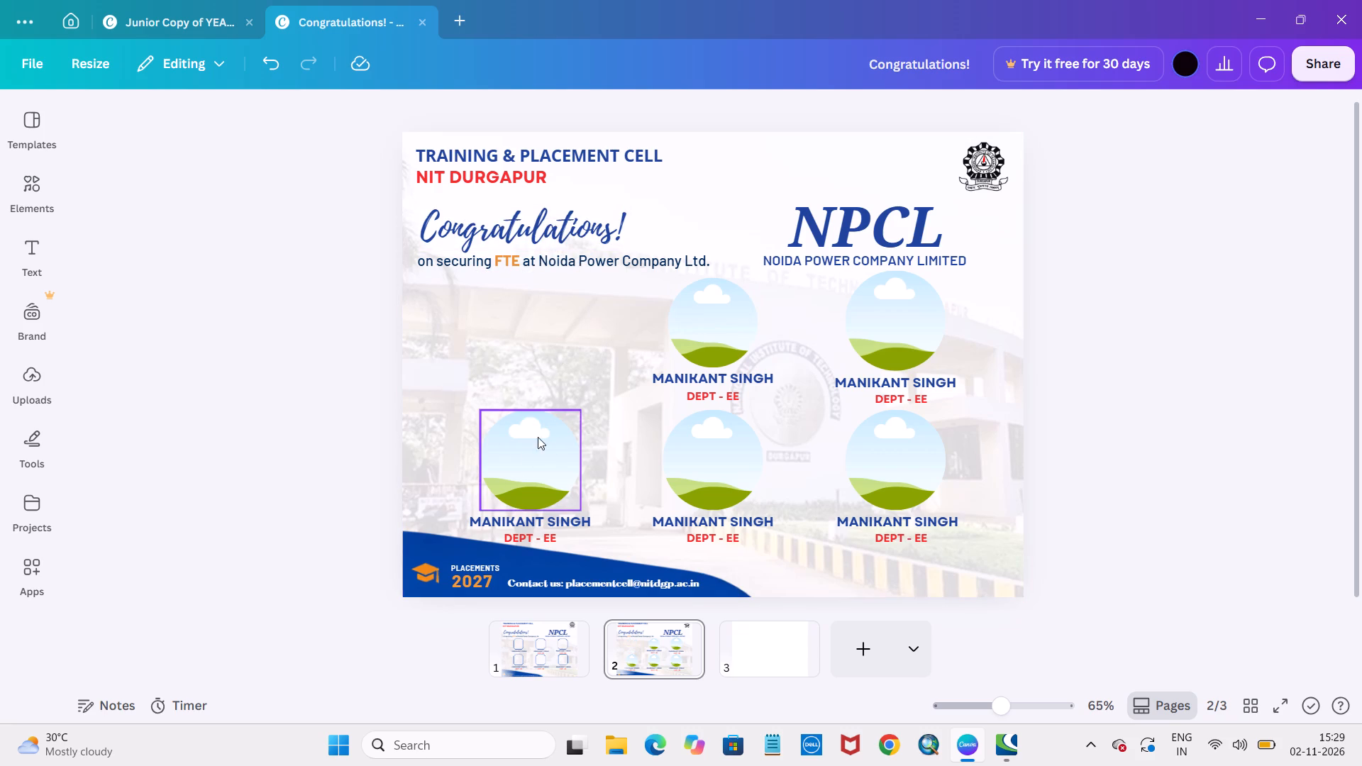
Delete the first lower-row circle frame together with its name and department line.
left_click(535, 455)
left_click(567, 375)
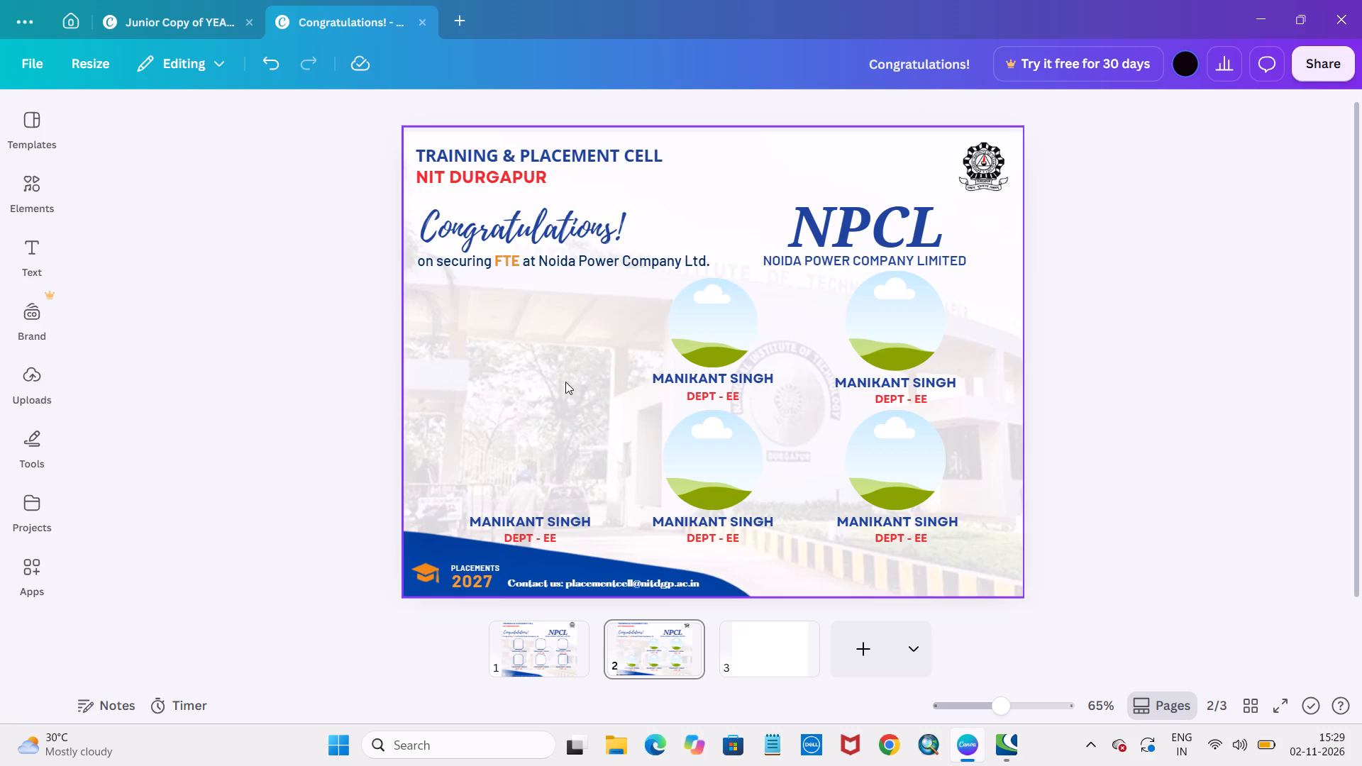
left_click(534, 525)
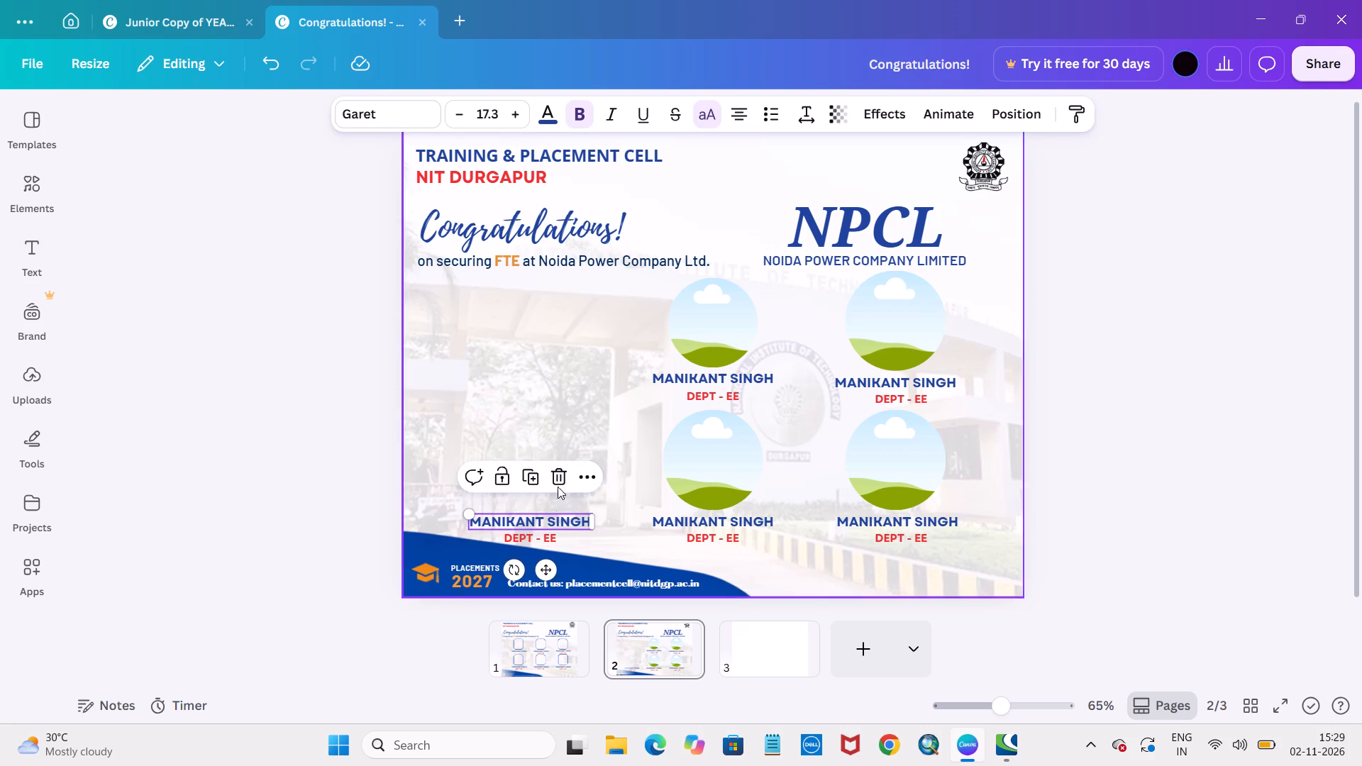
left_click(556, 478)
left_click(539, 535)
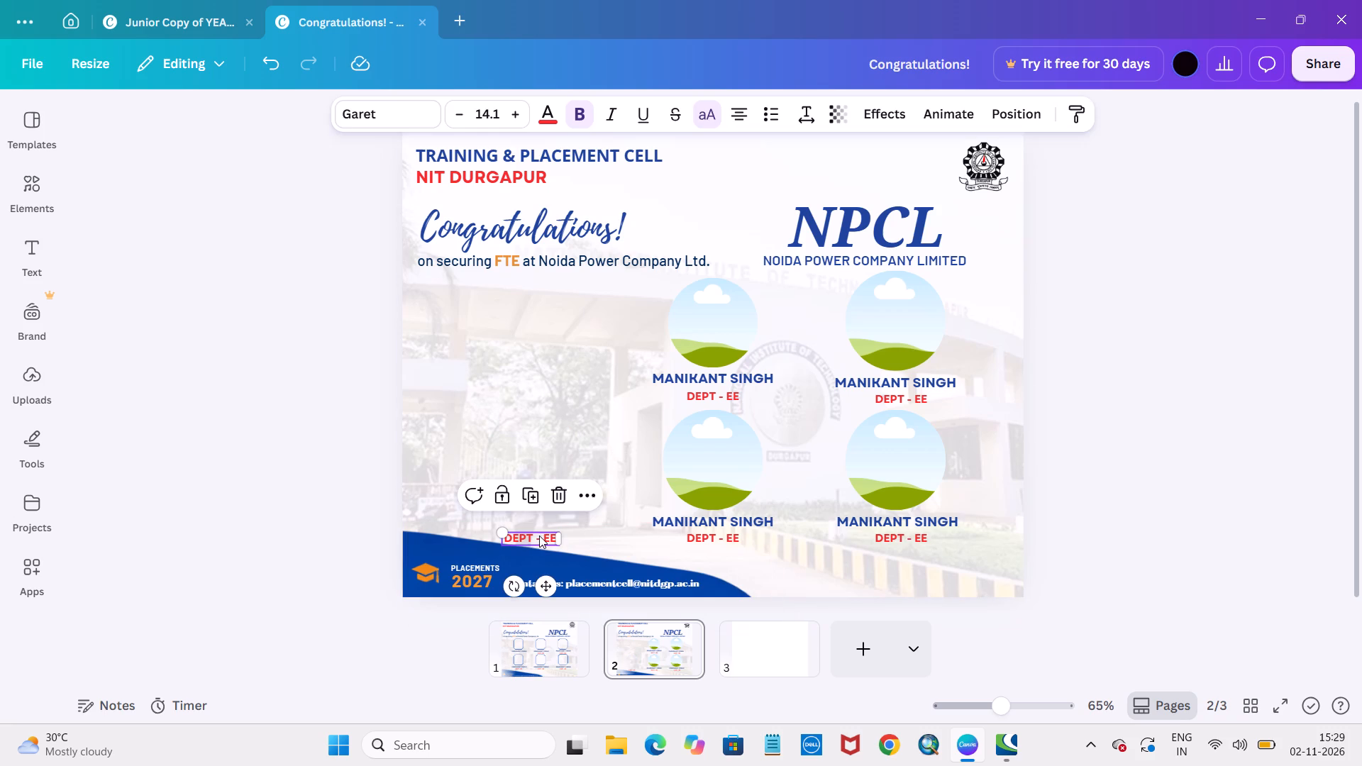
left_click(561, 490)
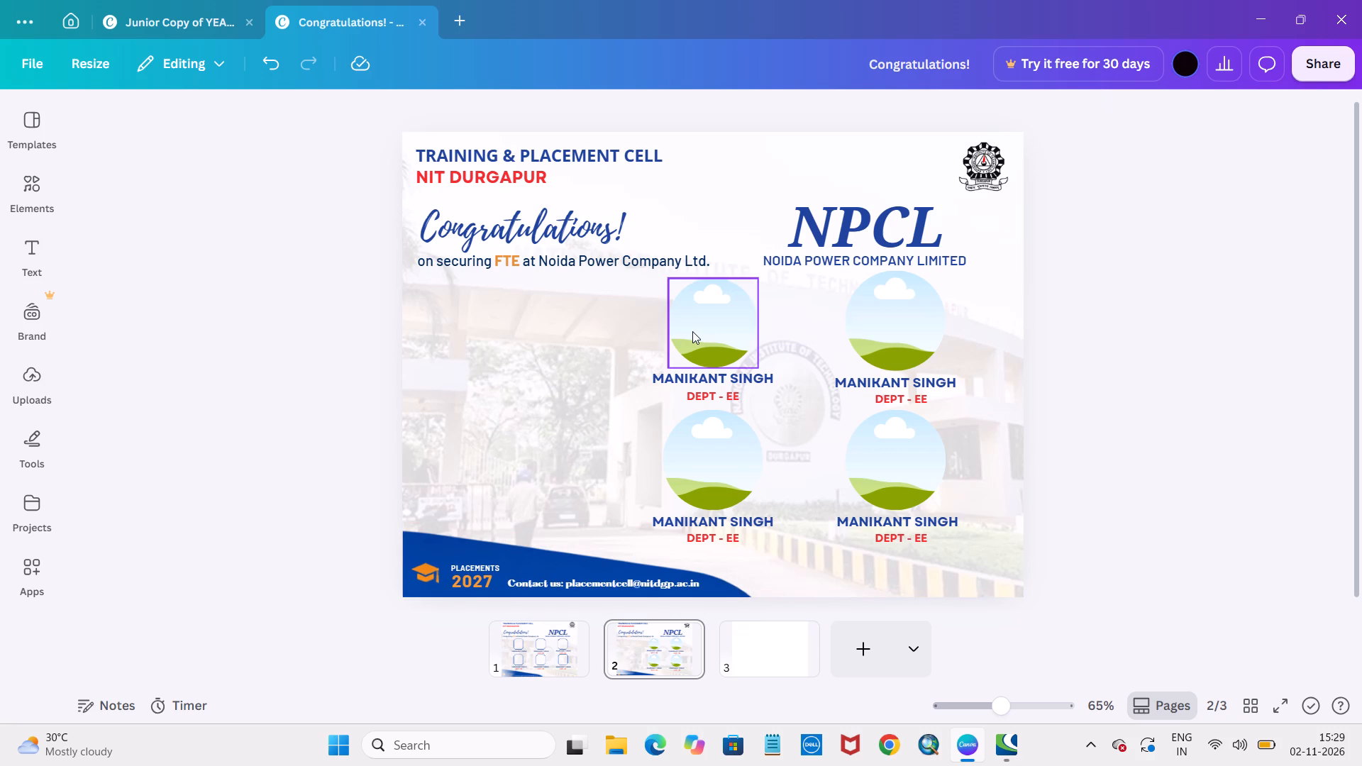
Group the middle upper-row circle frame with its name and department line.
left_click(692, 331)
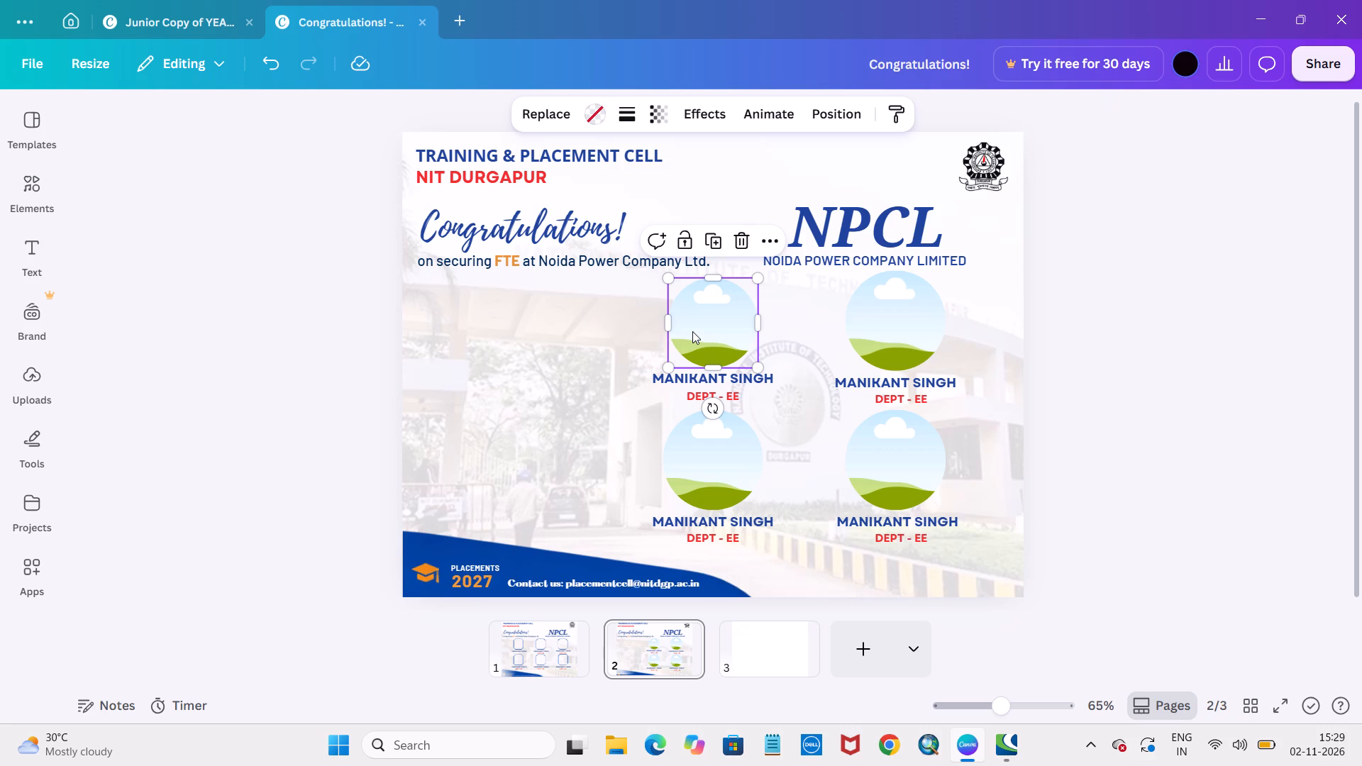
left_click(686, 382, "shift")
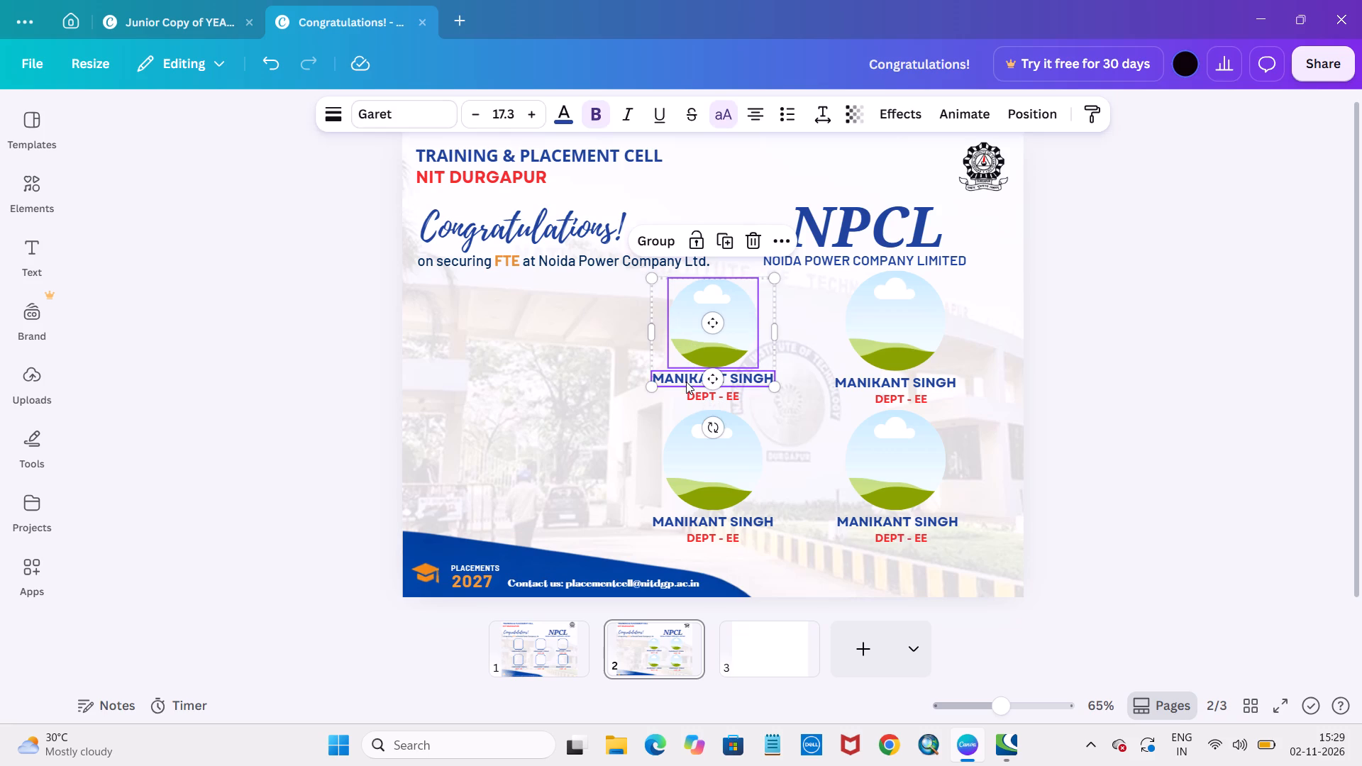
left_click(703, 392, "shift")
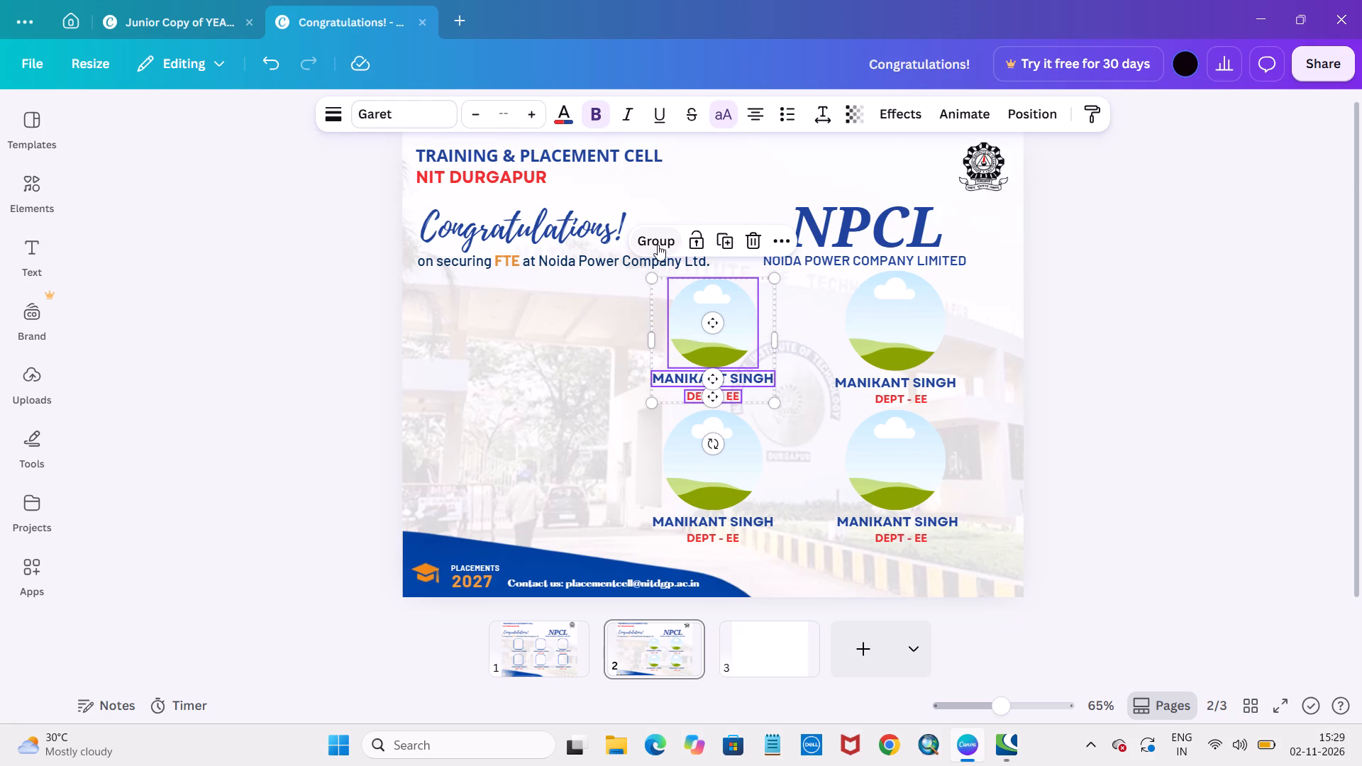
left_click(658, 245)
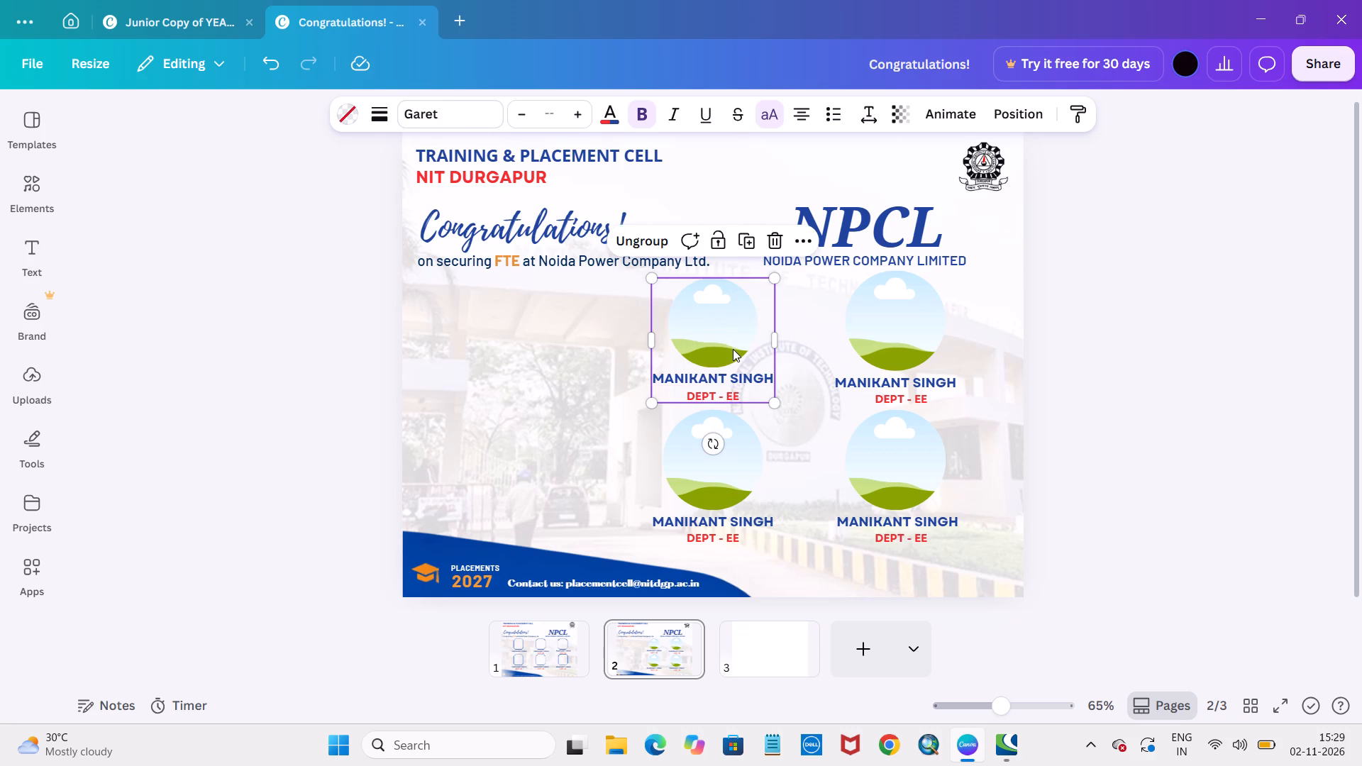
Duplicate the middle upper-row group and place the copy in the first upper-row position.
key("ctrl+c")
key("ctrl+v")
left_click_drag(733, 349, 562, 346)
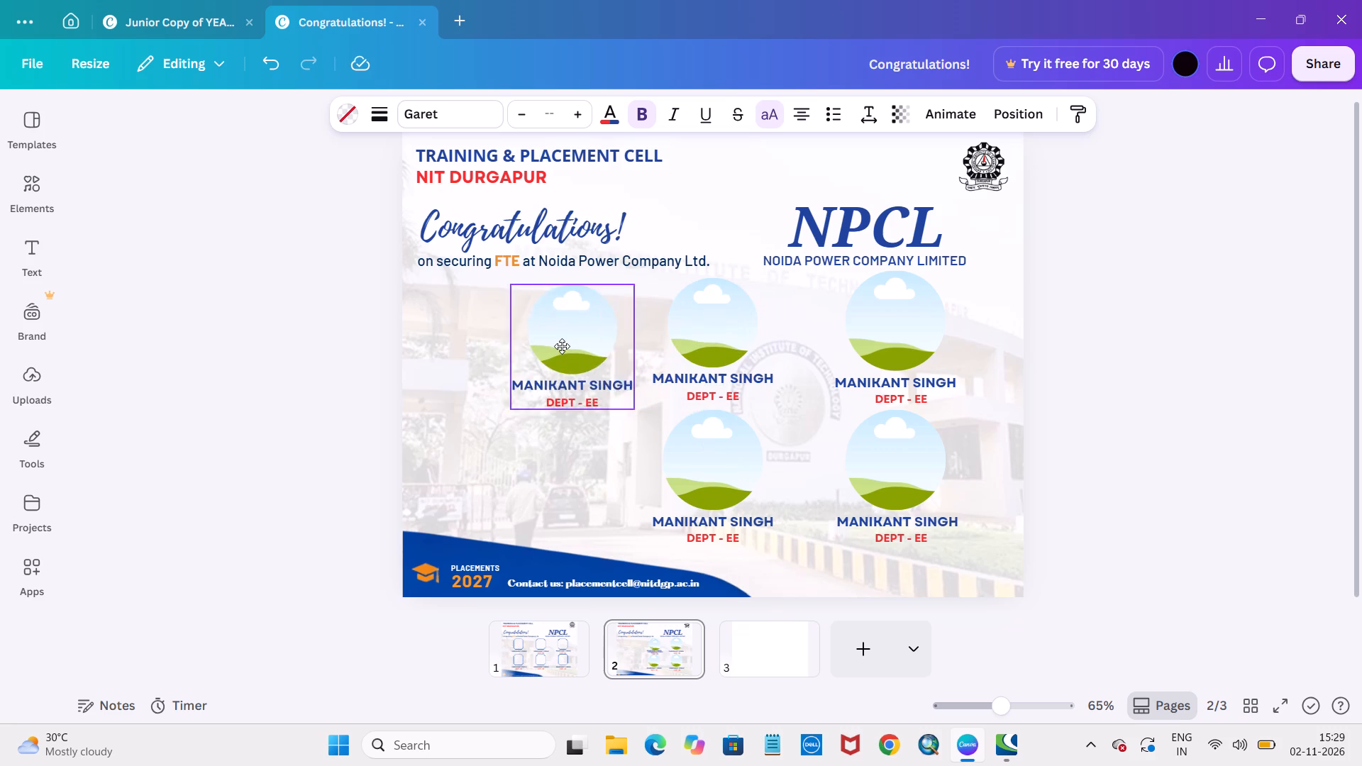
left_click_drag(562, 346, 534, 345)
Delete the middle lower-row circle frame together with its name and department line.
left_click(722, 467)
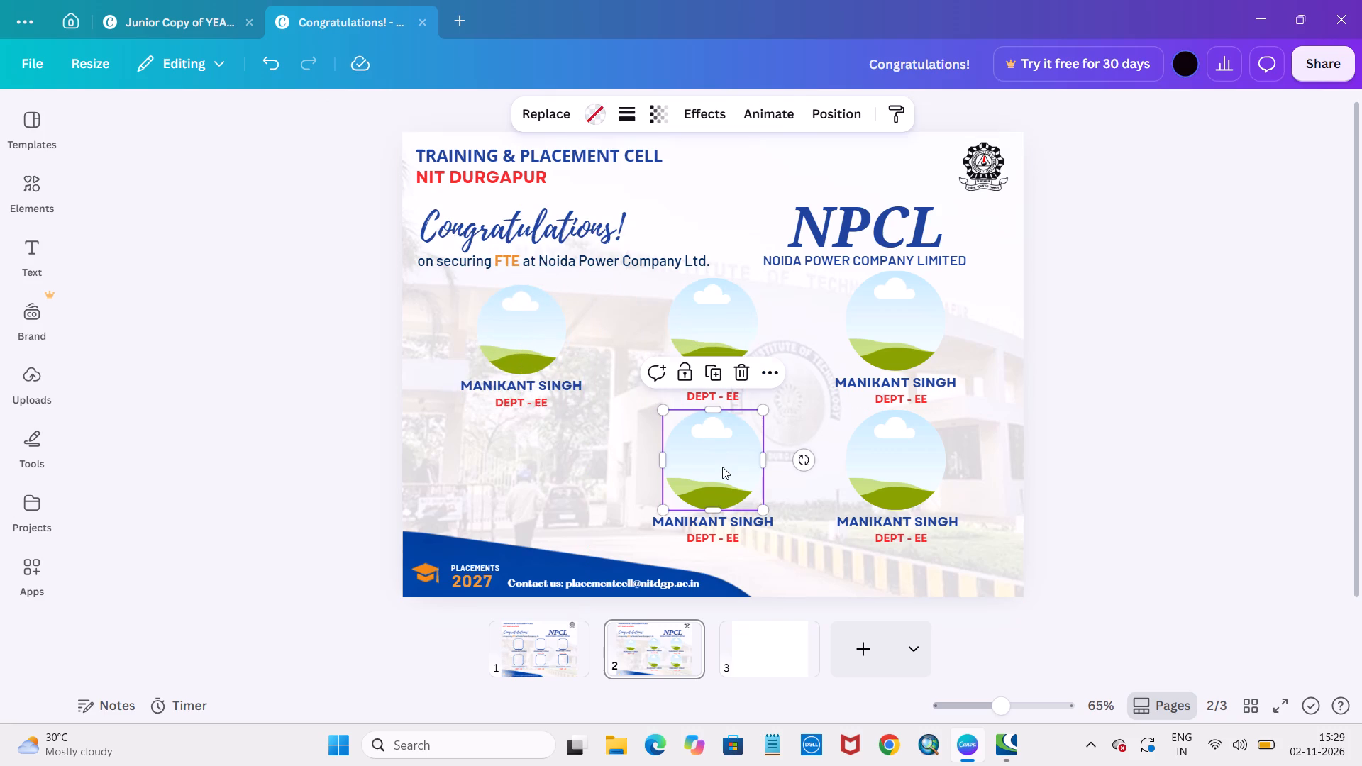
left_click(743, 375)
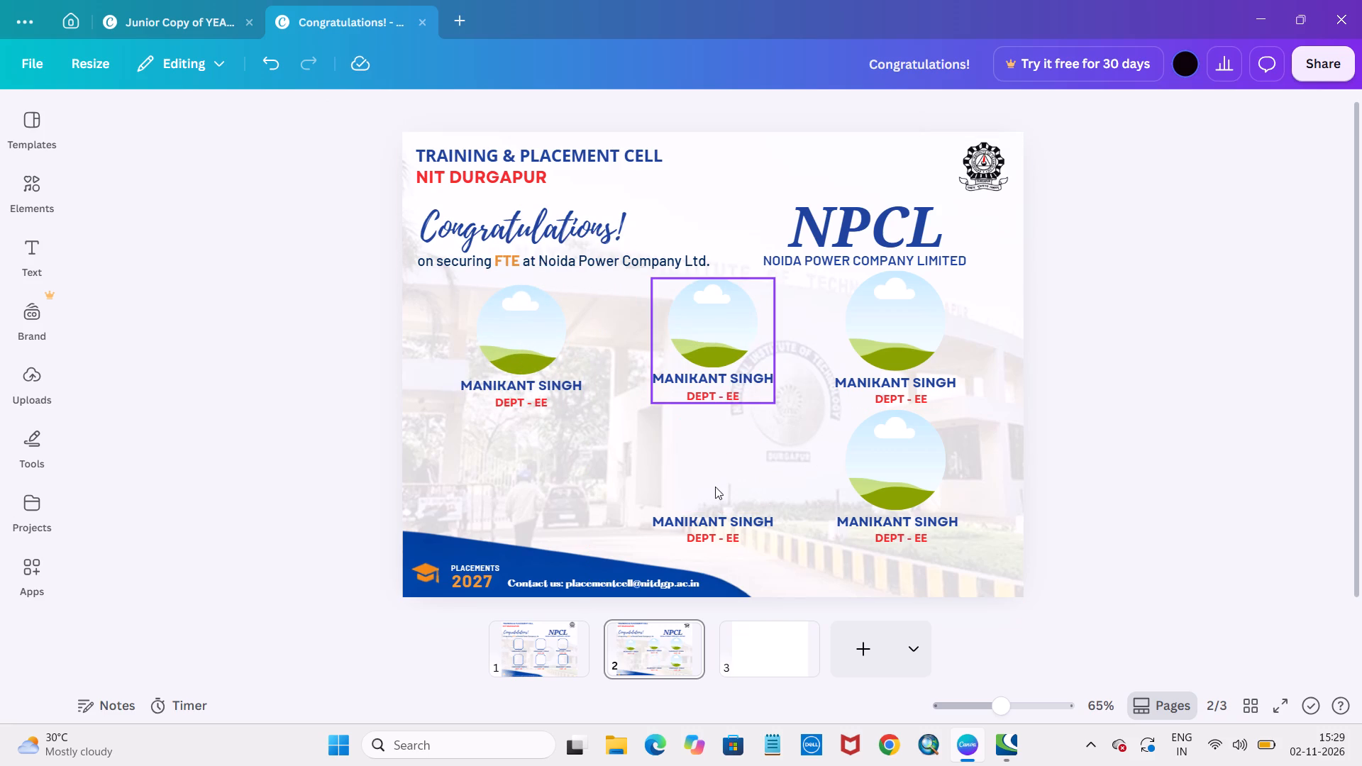
left_click(712, 515)
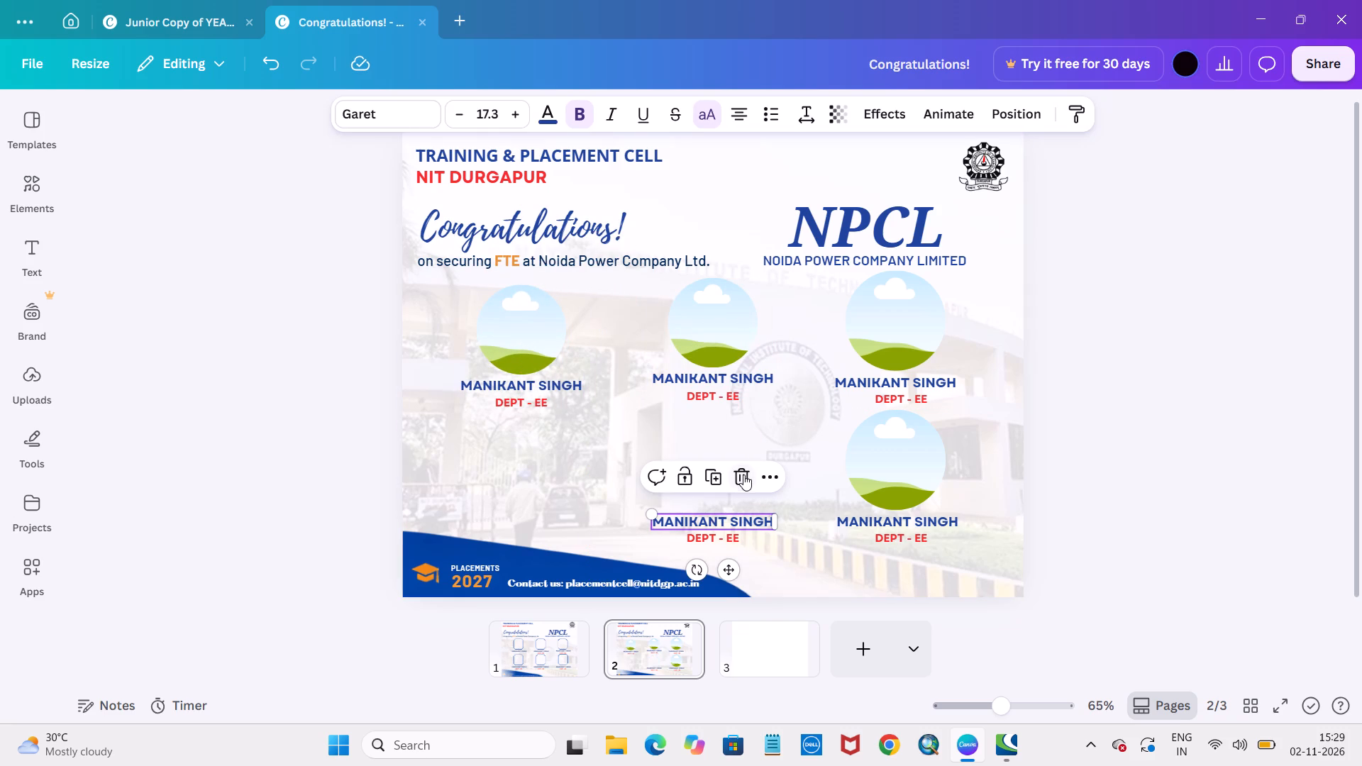
left_click(743, 474)
left_click(723, 543)
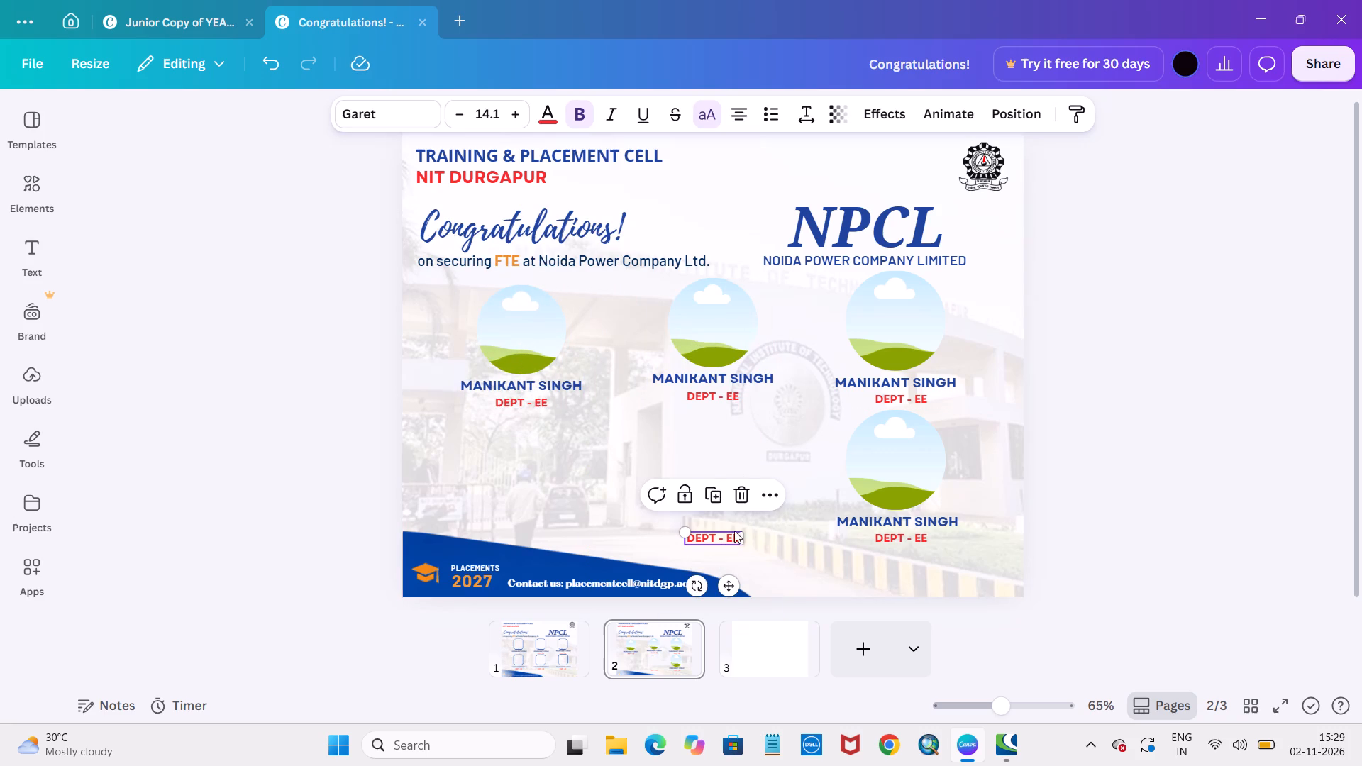
left_click(739, 495)
Delete the third upper-row circle frame together with its name and department line.
left_click(933, 289)
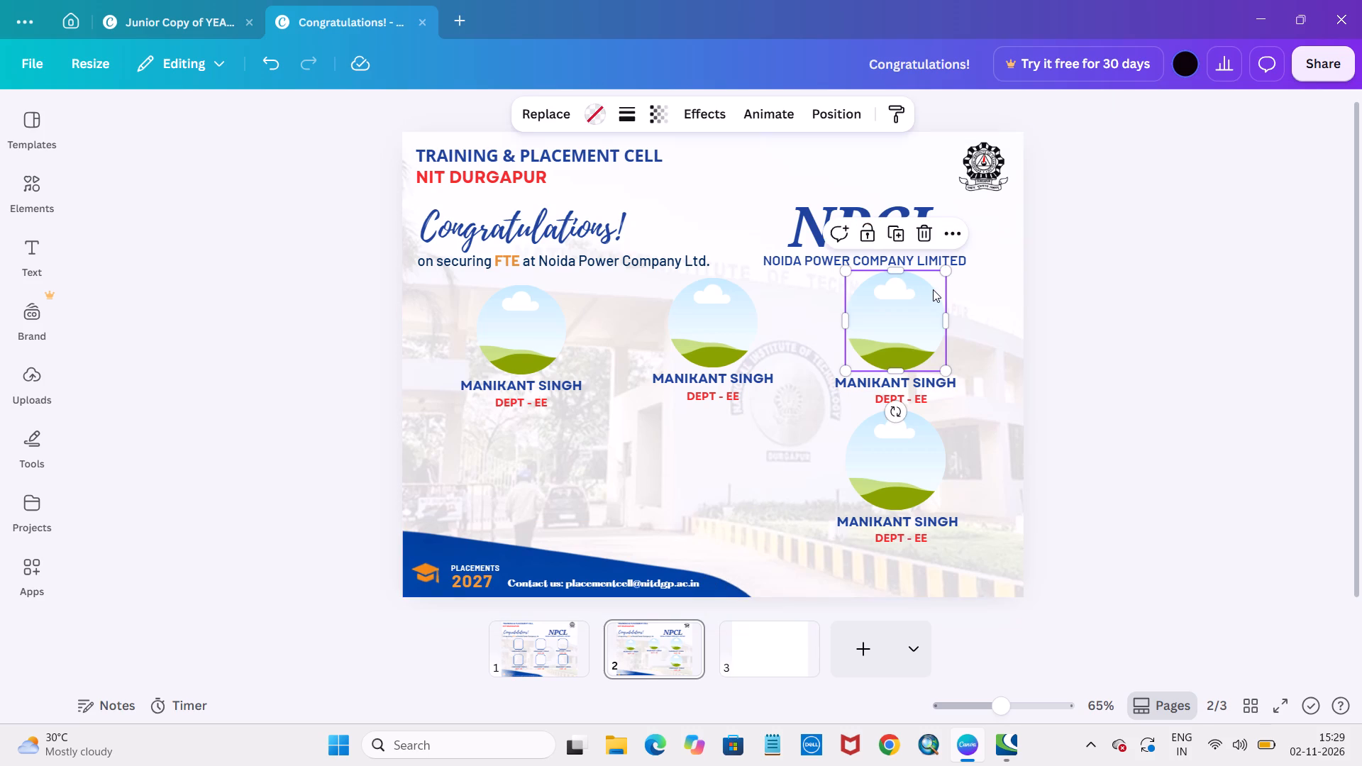
left_click(928, 228)
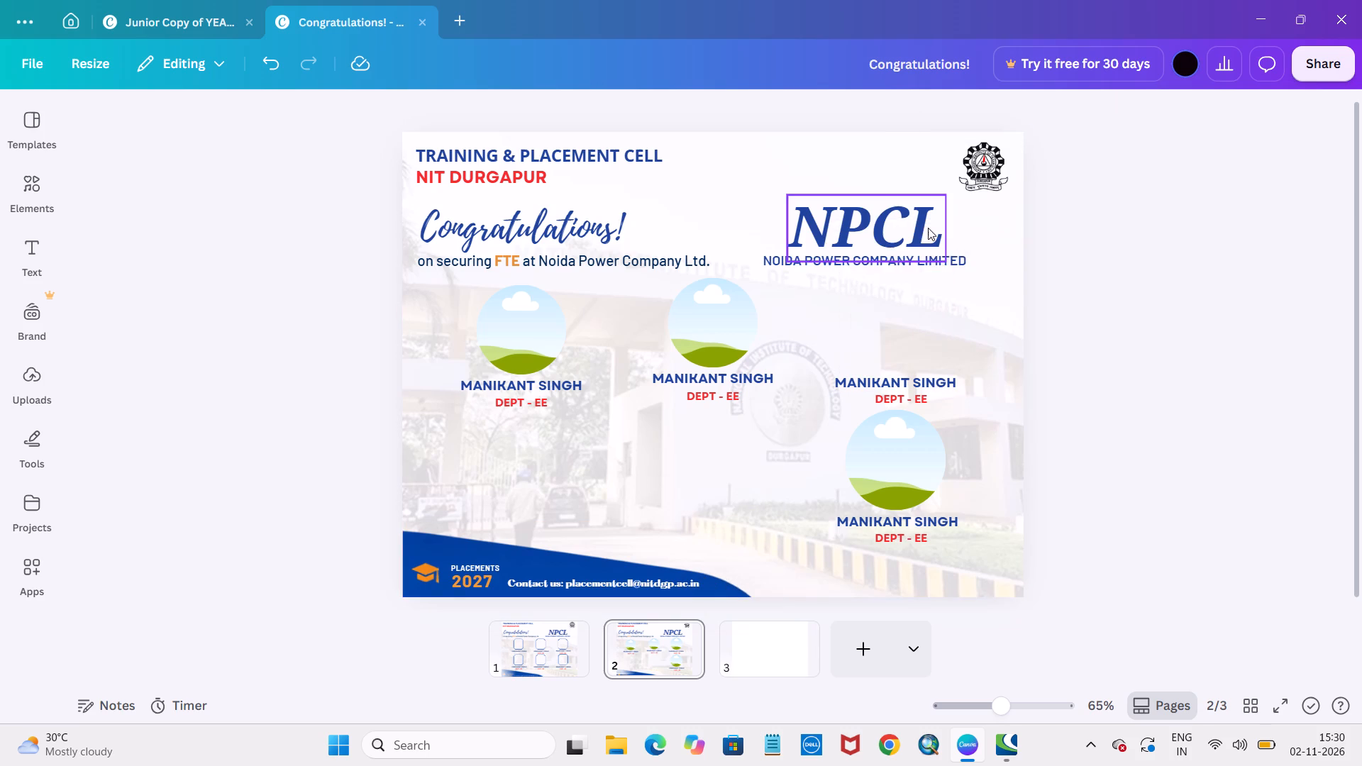
left_click(897, 379)
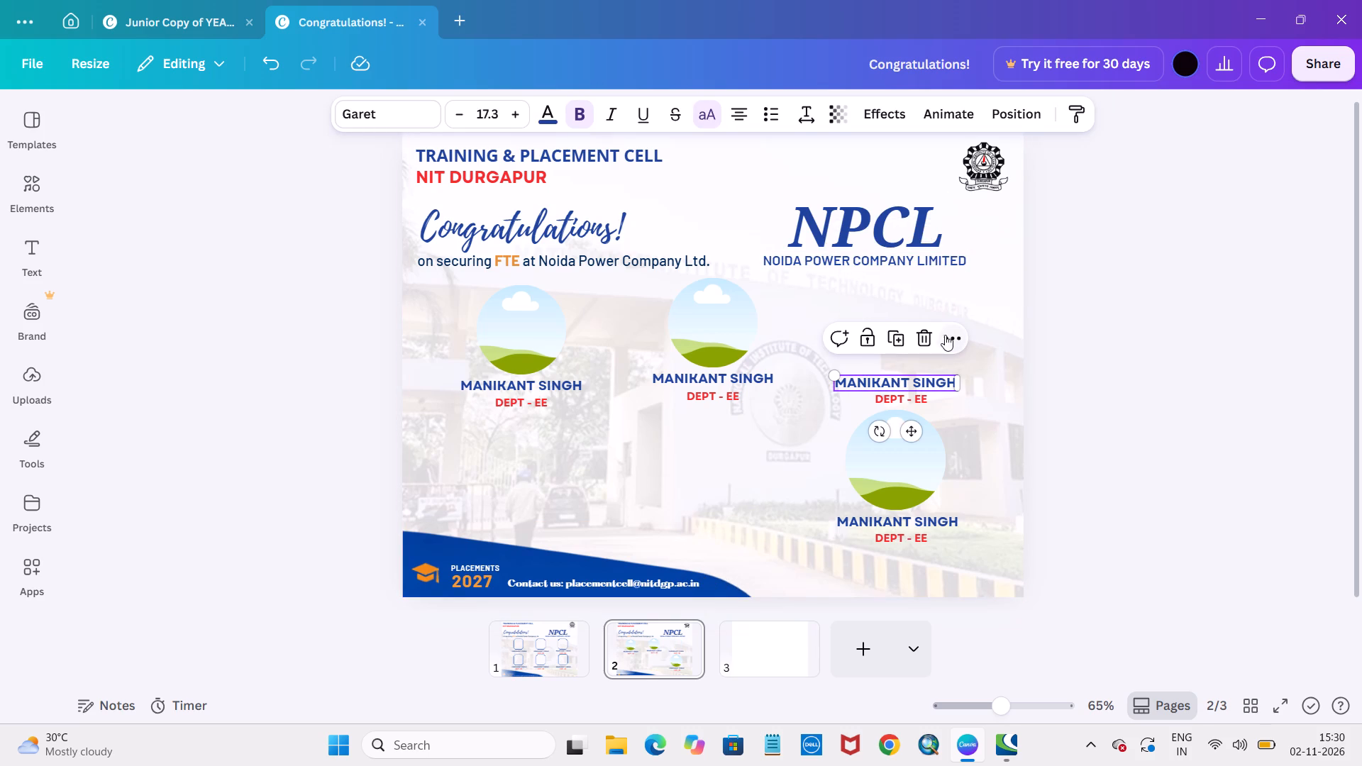
left_click(923, 338)
left_click(902, 396)
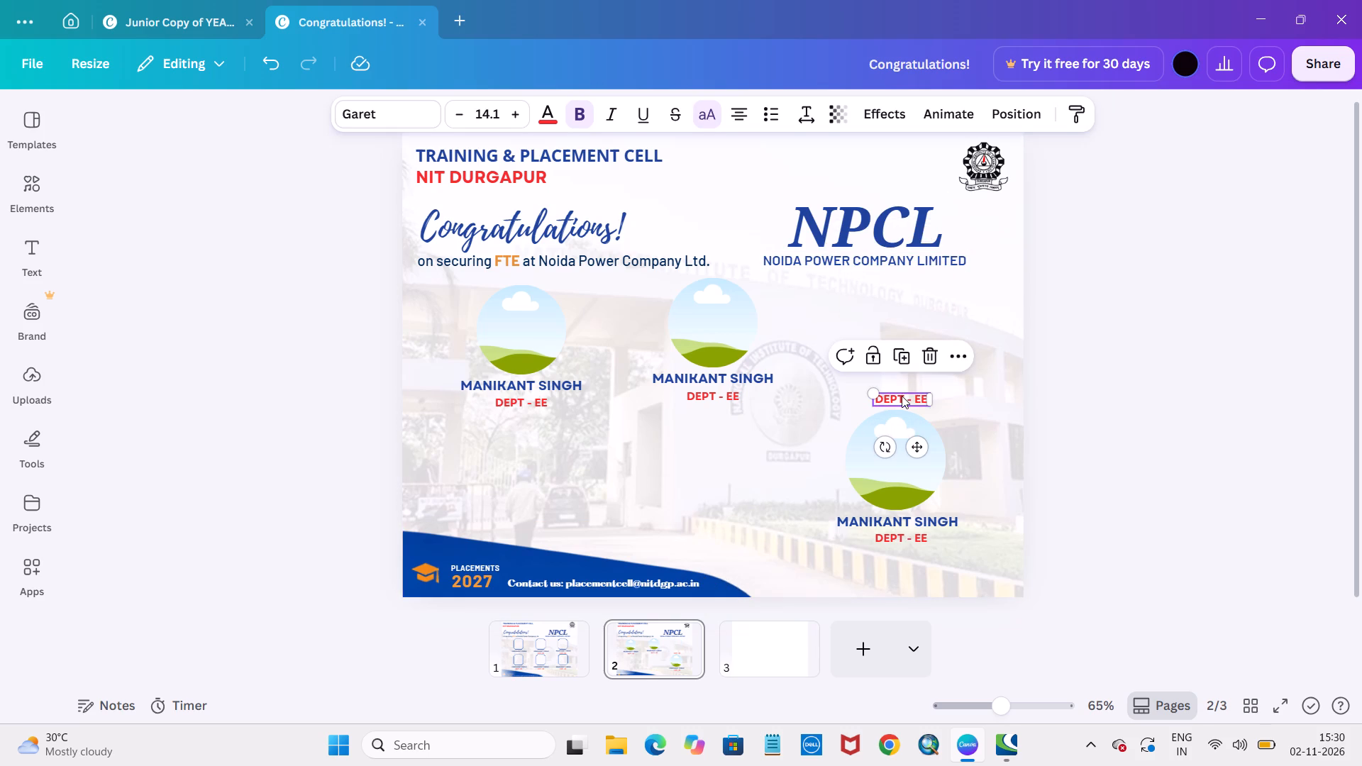
left_click(936, 352)
Delete the third lower-row circle frame together with its department line and name.
left_click(891, 455)
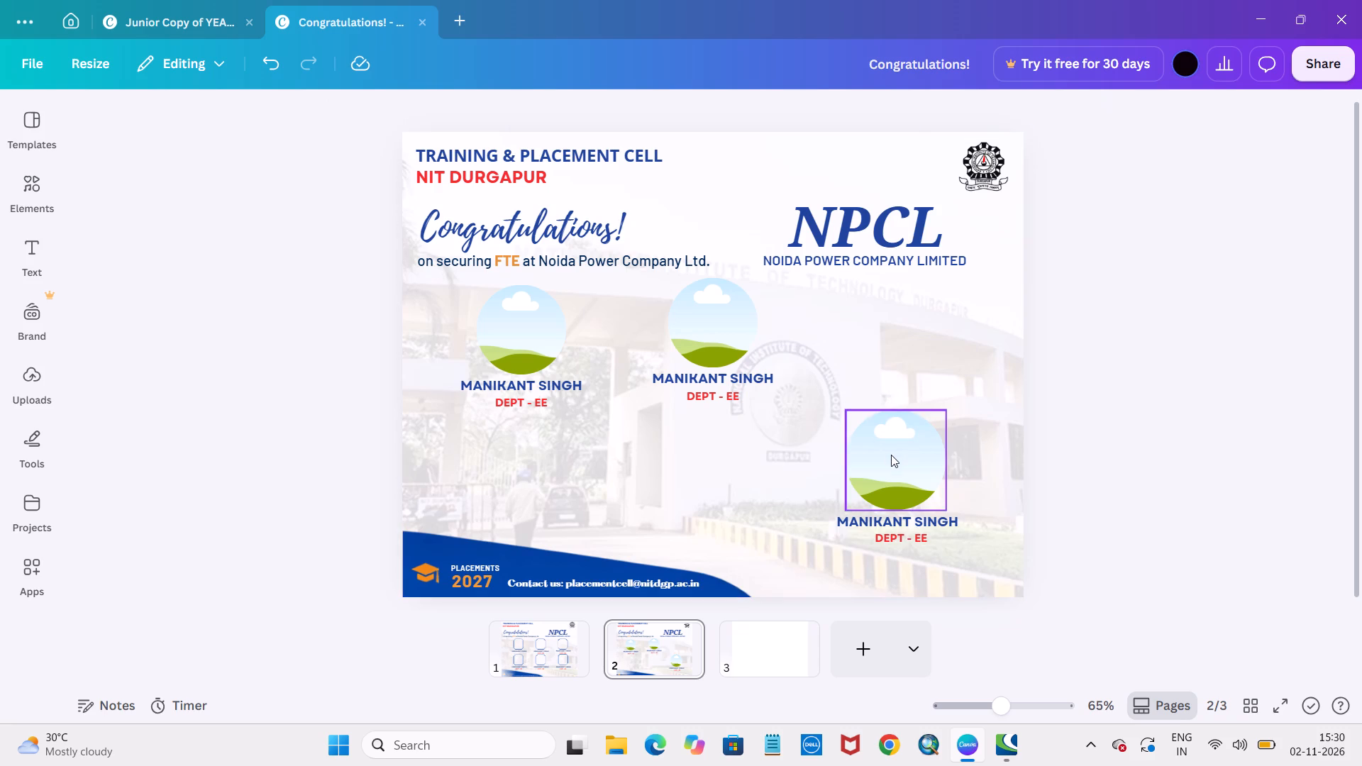
left_click(922, 373)
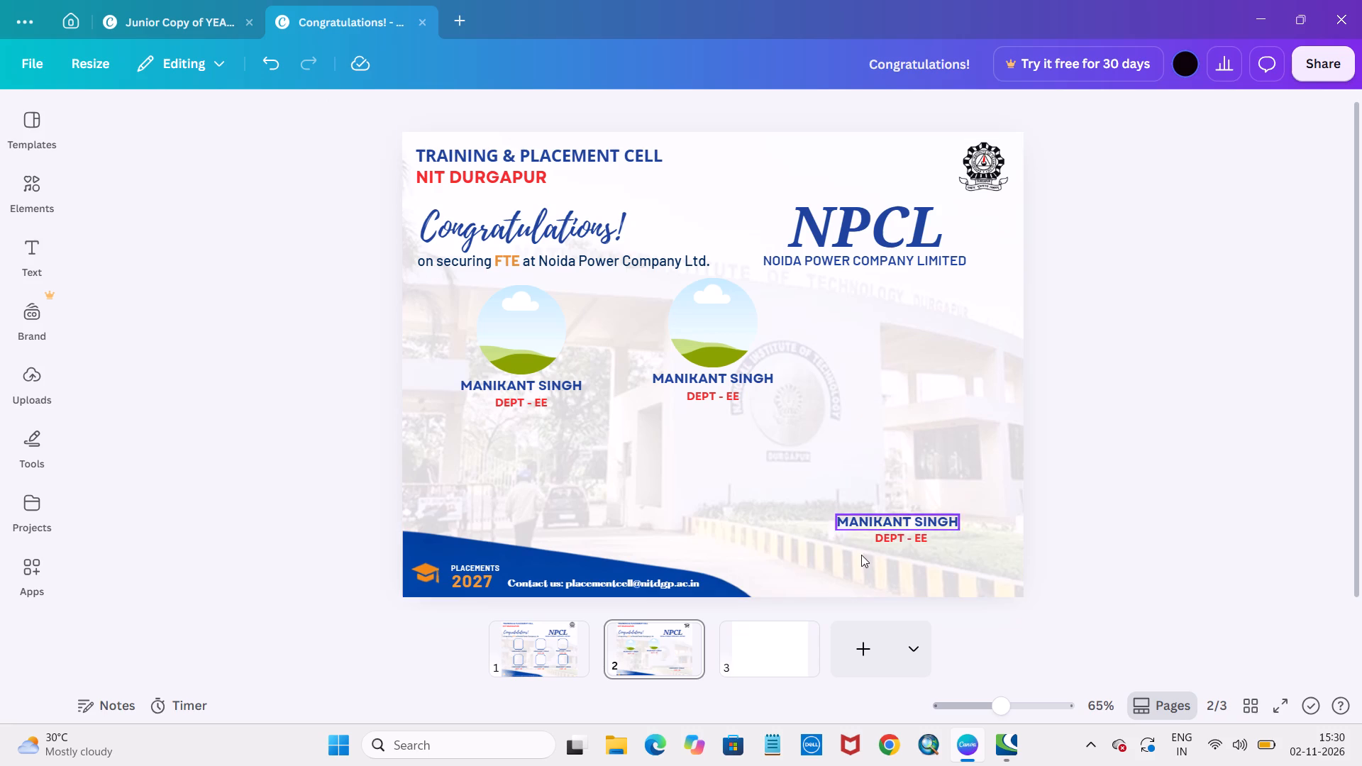
left_click(888, 531)
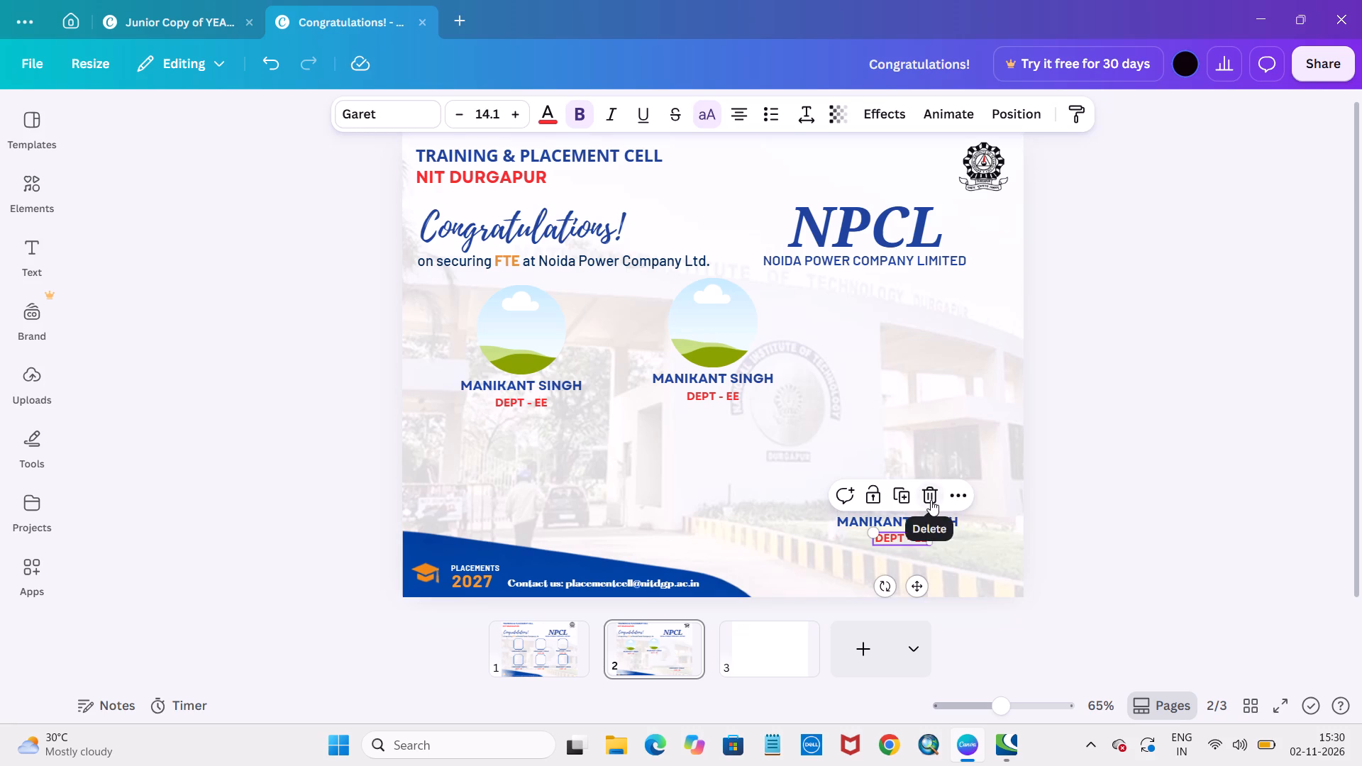
left_click(931, 500)
left_click(892, 523)
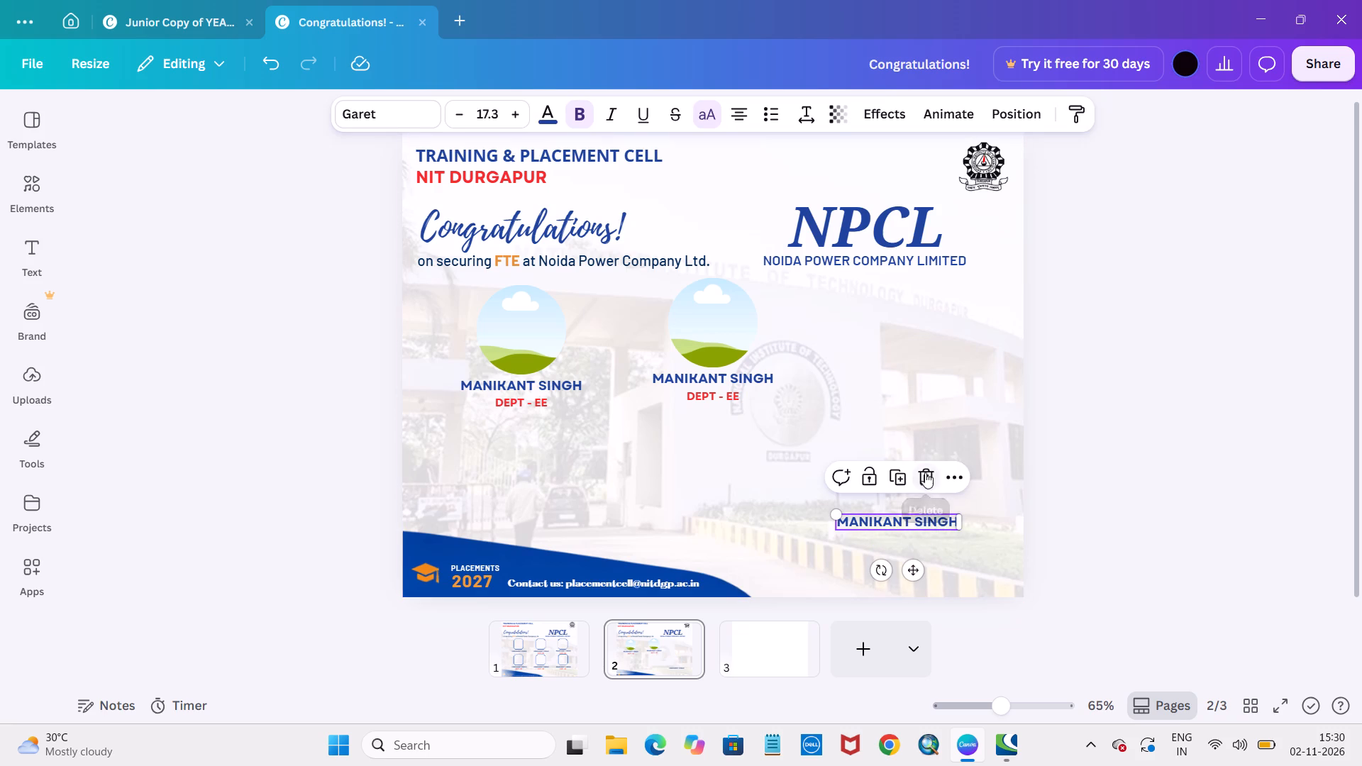
left_click(927, 472)
Move the first upper-row group level with the middle group.
left_click_drag(529, 370, 543, 365)
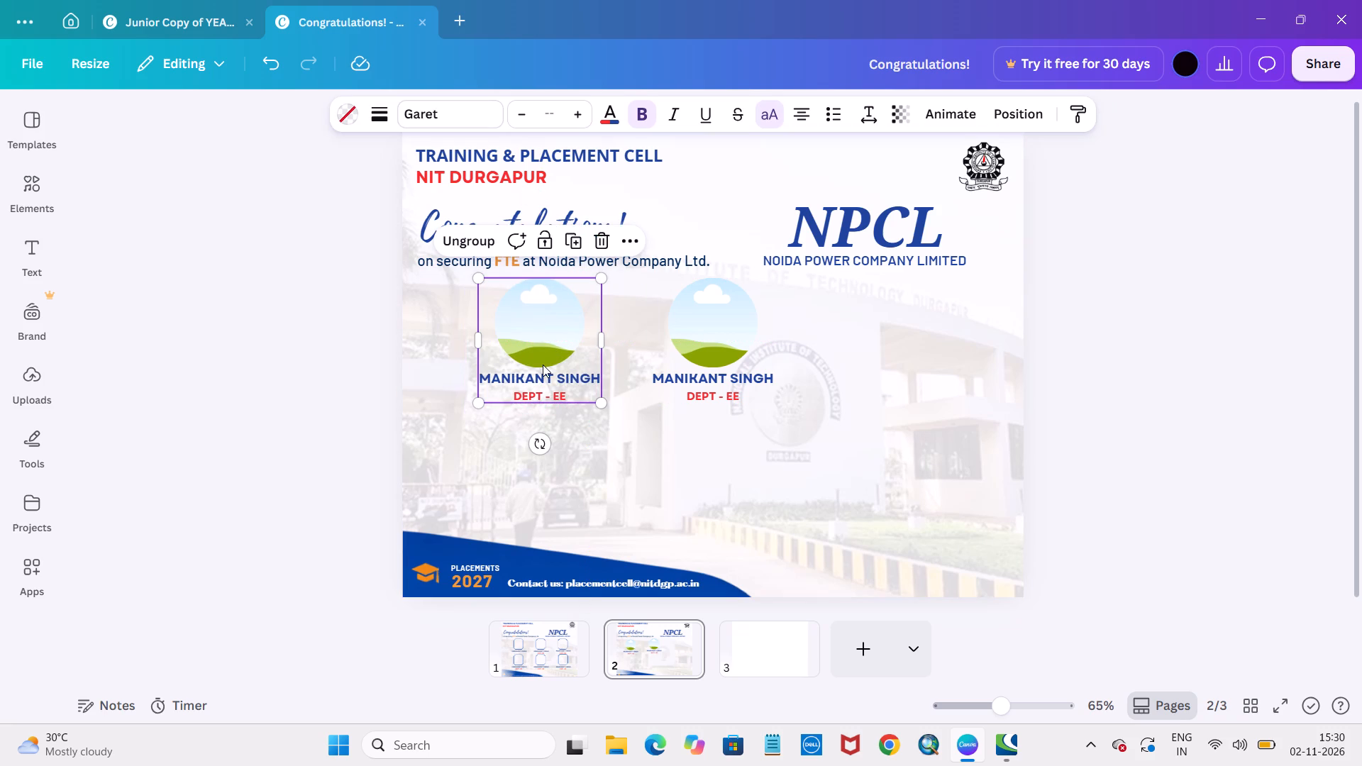
Paste another copy of the group and place it third in the upper row, level with the other two.
key("ctrl+v")
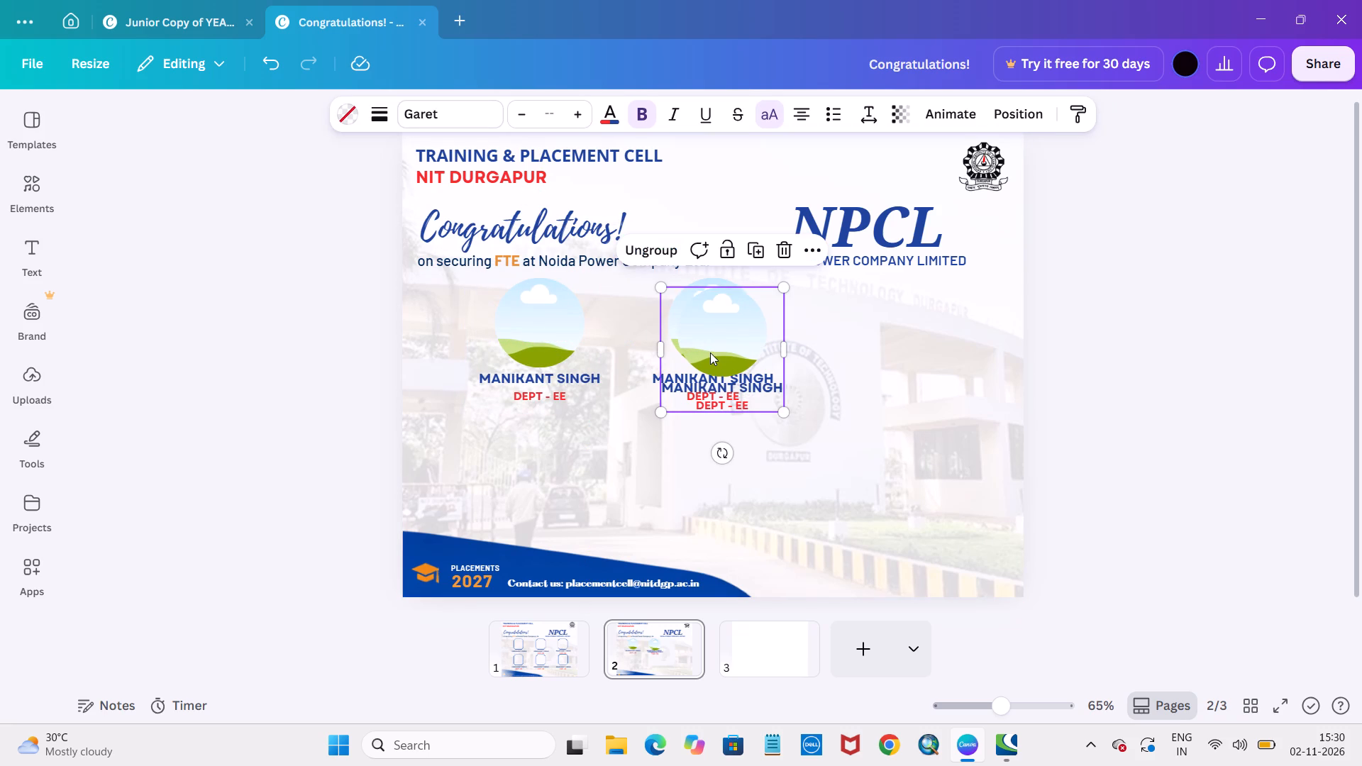
left_click_drag(710, 353, 897, 339)
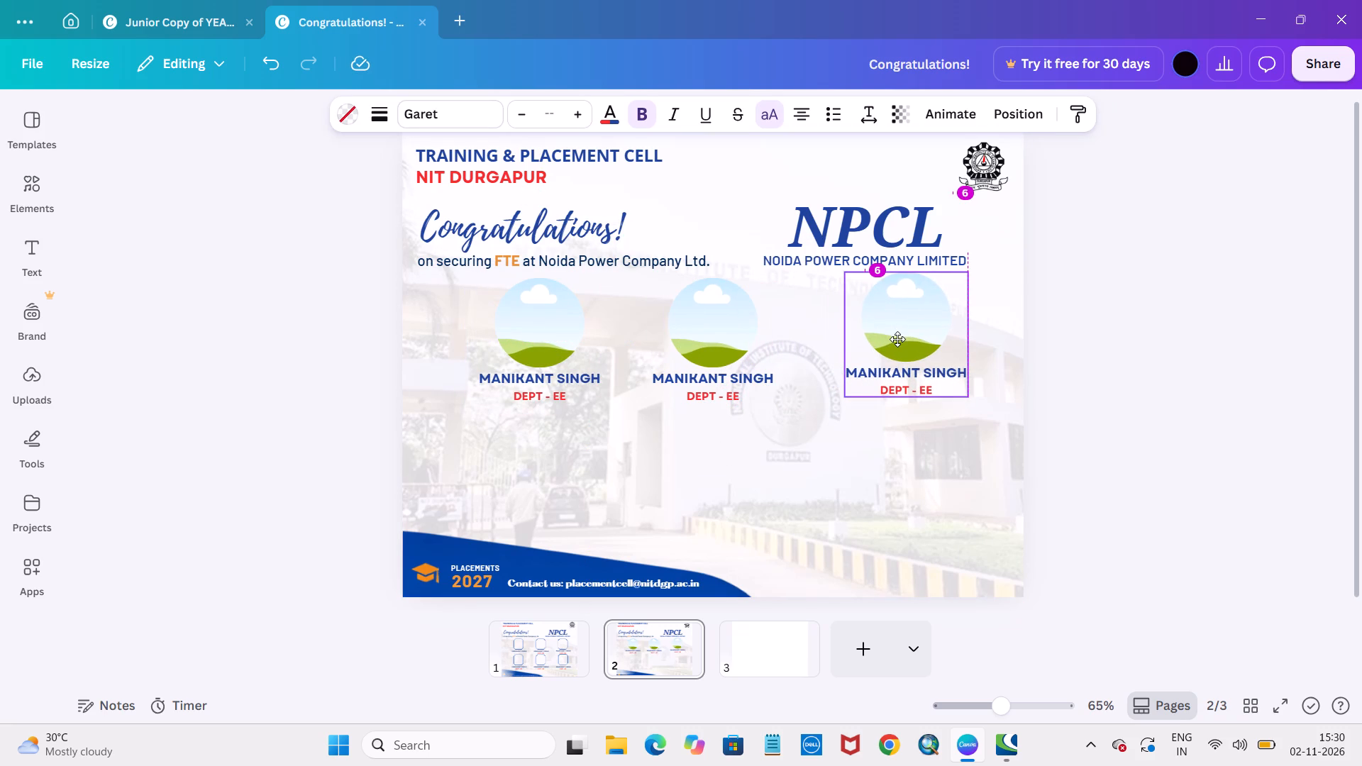
left_click_drag(897, 339, 897, 343)
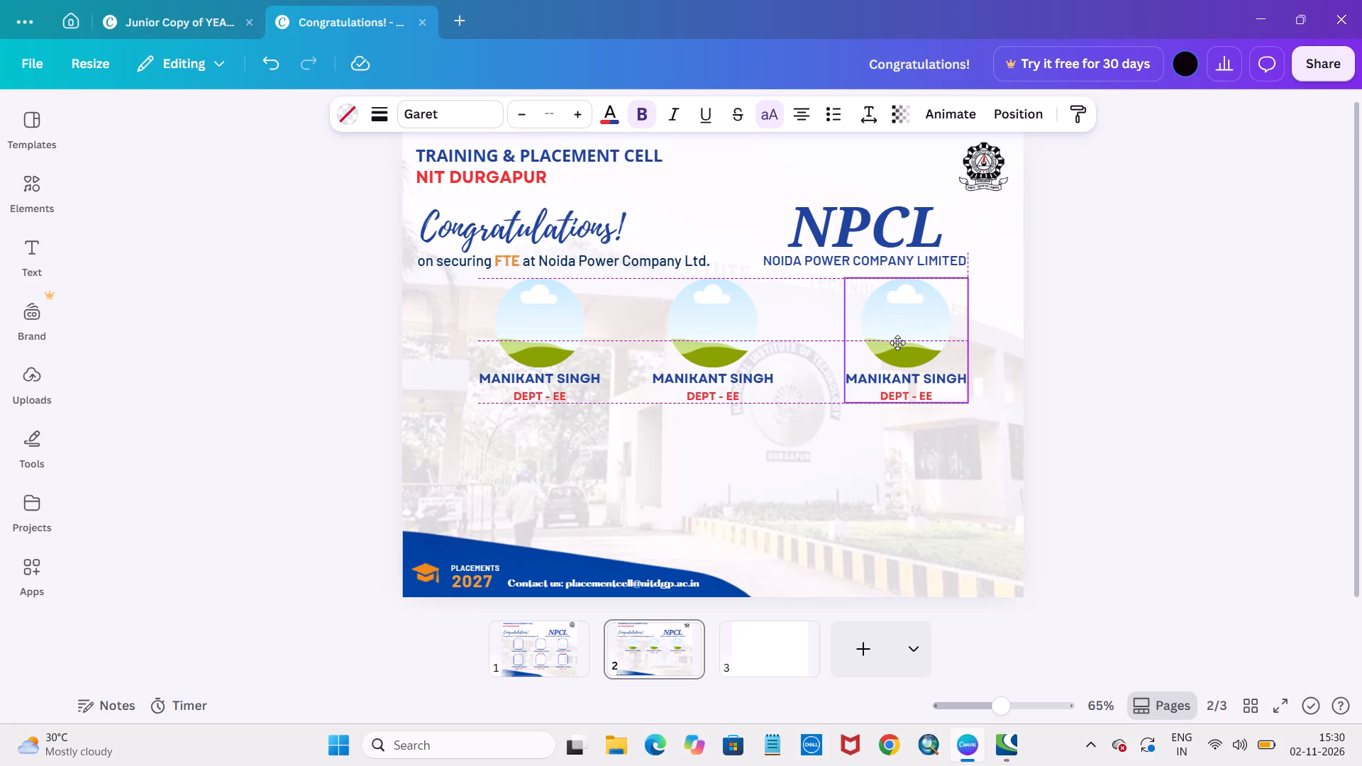
left_click_drag(897, 343, 875, 343)
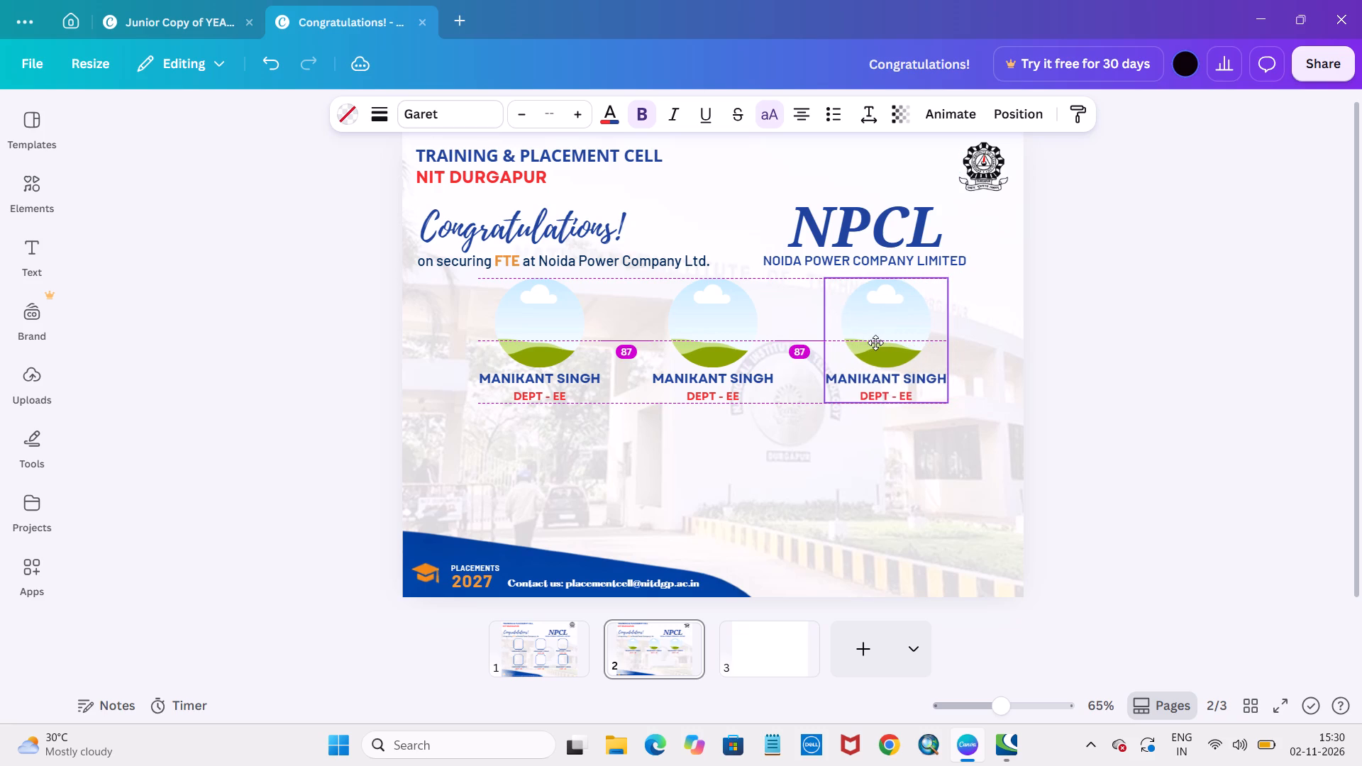
left_click_drag(875, 343, 882, 340)
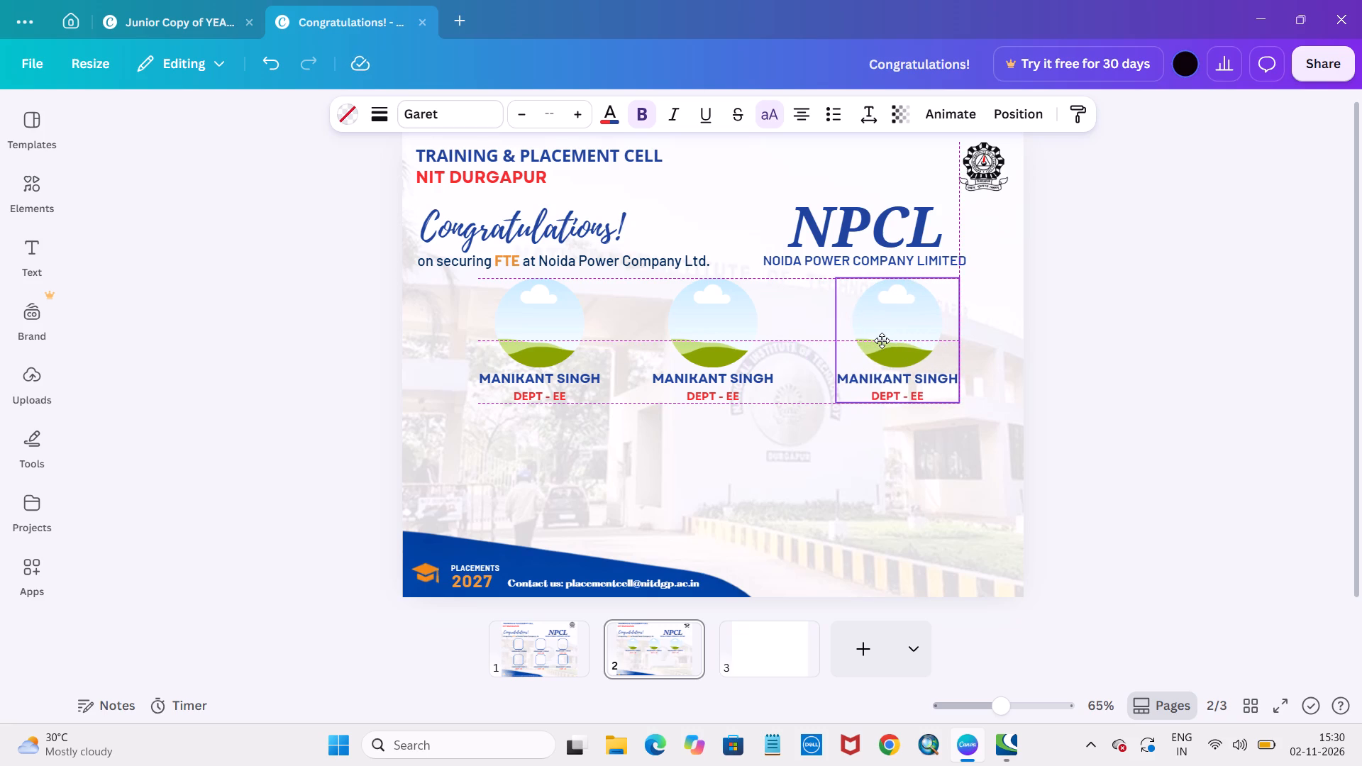
left_click_drag(882, 340, 883, 340)
Shift the first upper-row group outward so the three upper-row groups are evenly spaced.
left_click_drag(554, 325, 549, 325)
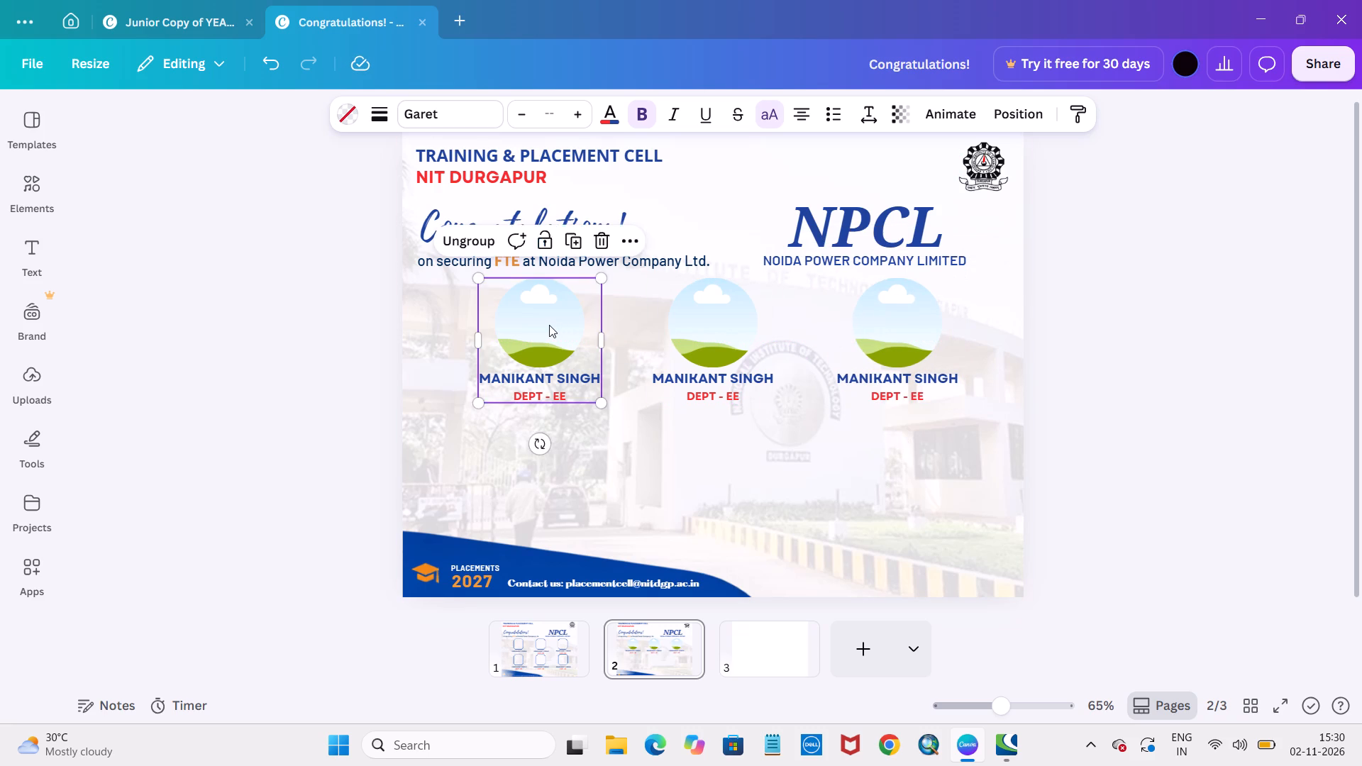
left_click_drag(549, 325, 543, 326)
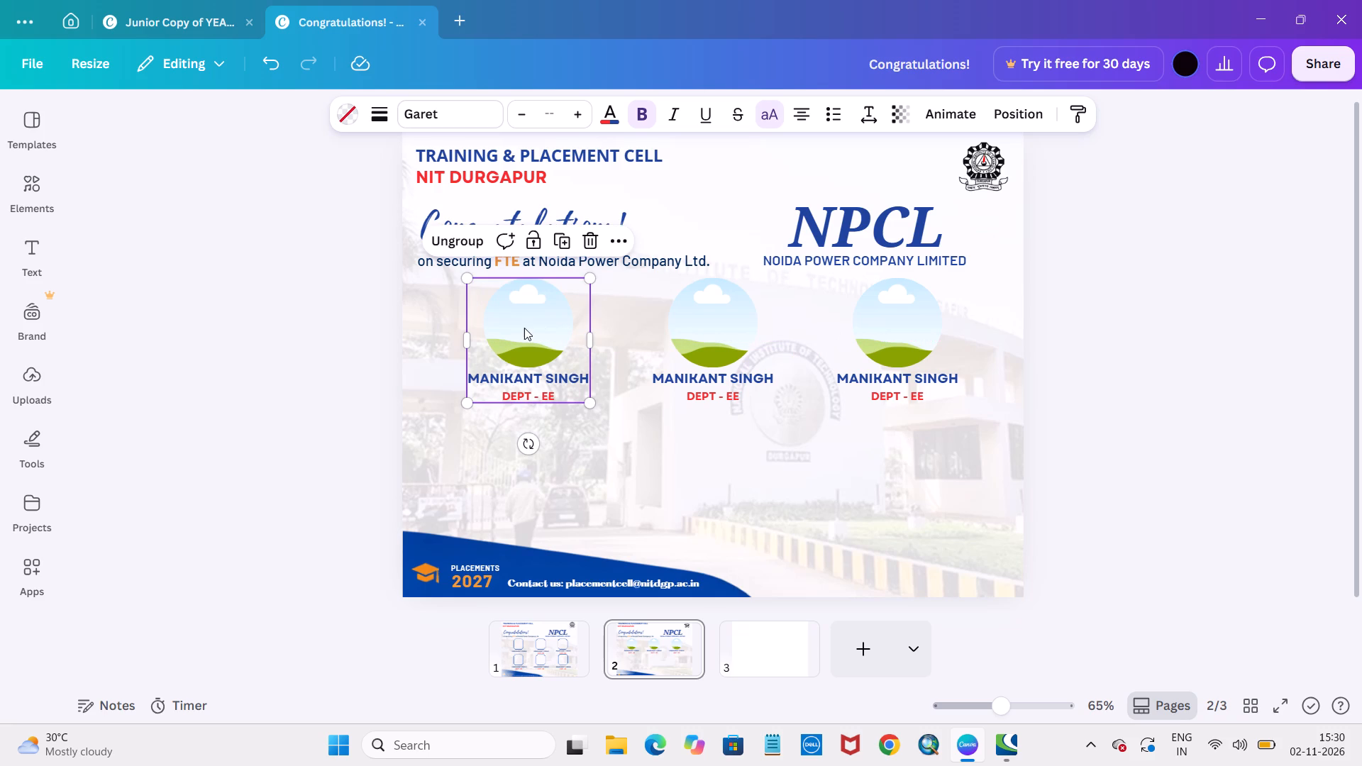
left_click(734, 334)
Duplicate the first upper-row group and place the copy directly below it as the first lower-row group.
left_click(509, 345)
key("ctrl+c")
key("ctrl+v")
left_click_drag(526, 350, 517, 477)
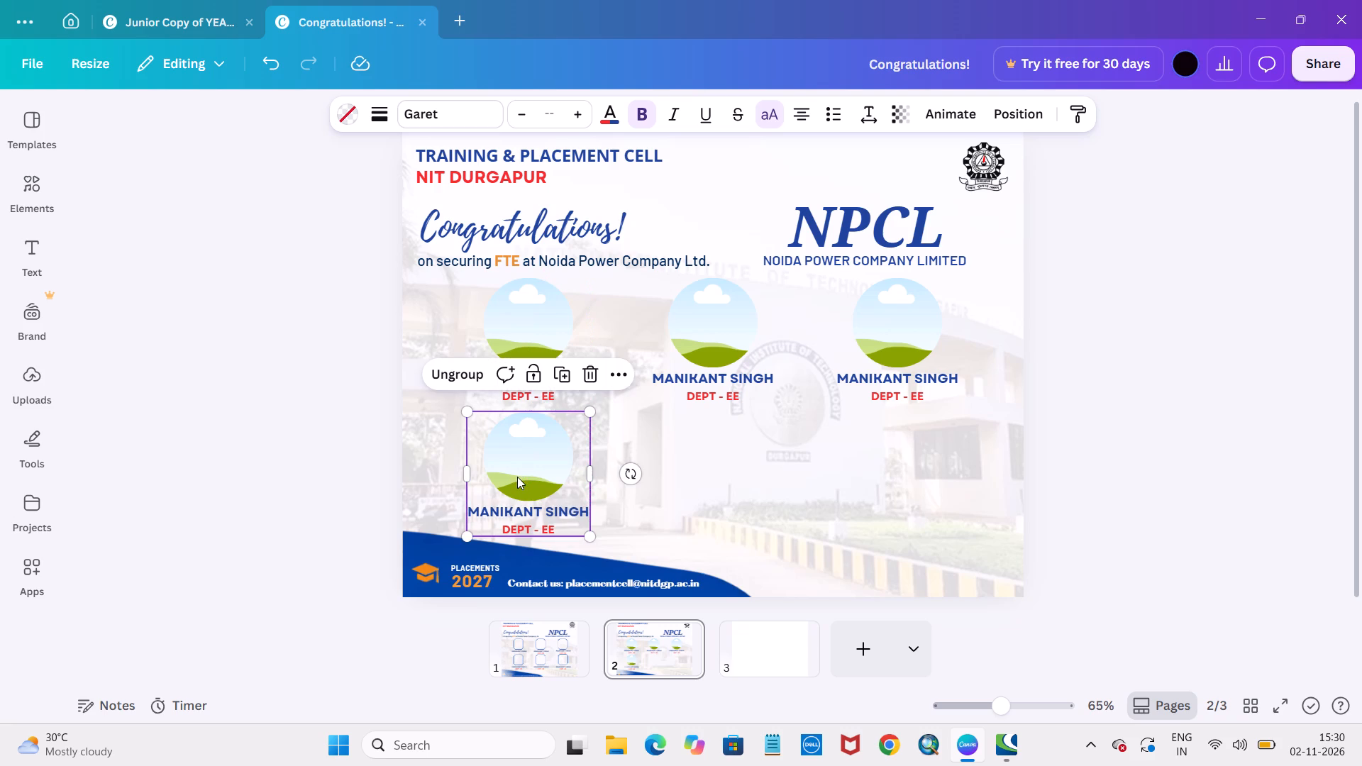
Duplicate the middle upper-row group and place the copy directly below it, level with the first lower-row group.
left_click(722, 353)
key("ctrl+c")
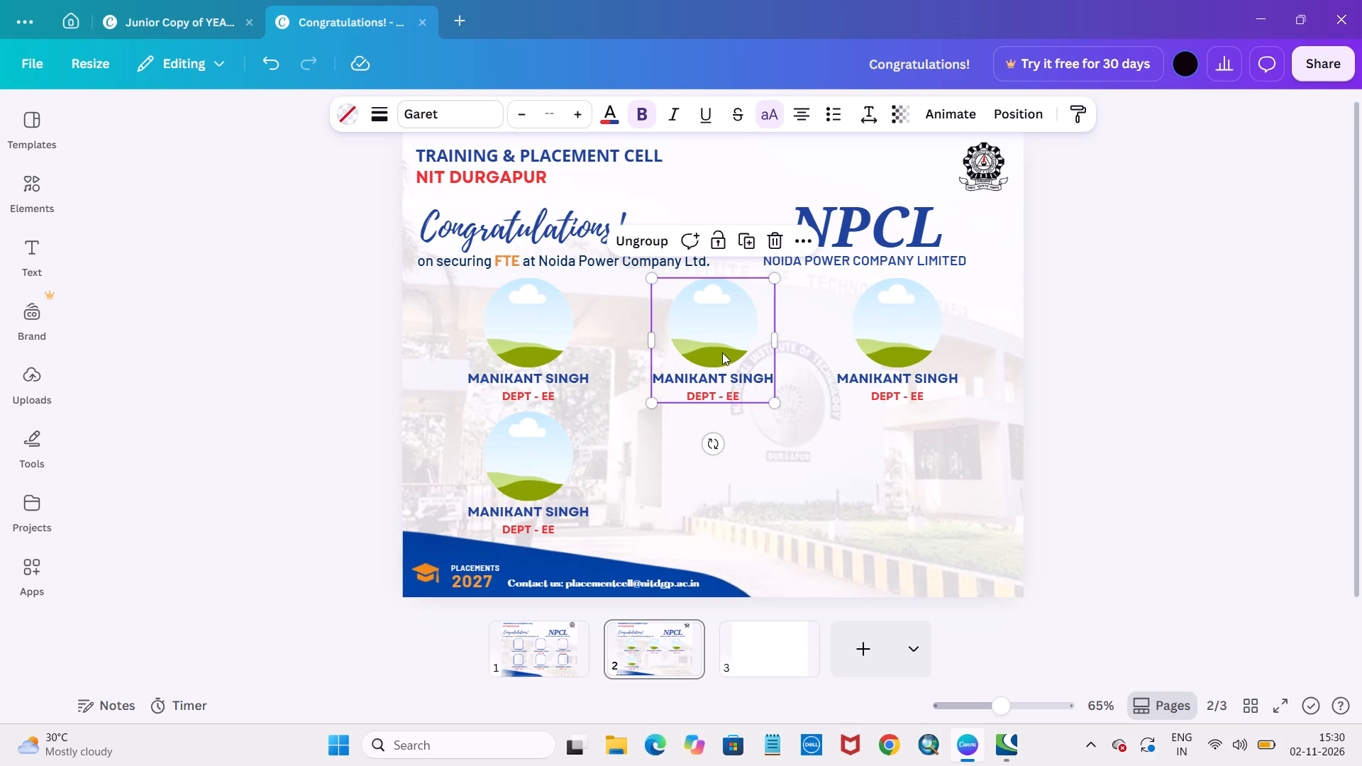
key("ctrl+v")
left_click_drag(722, 353, 706, 475)
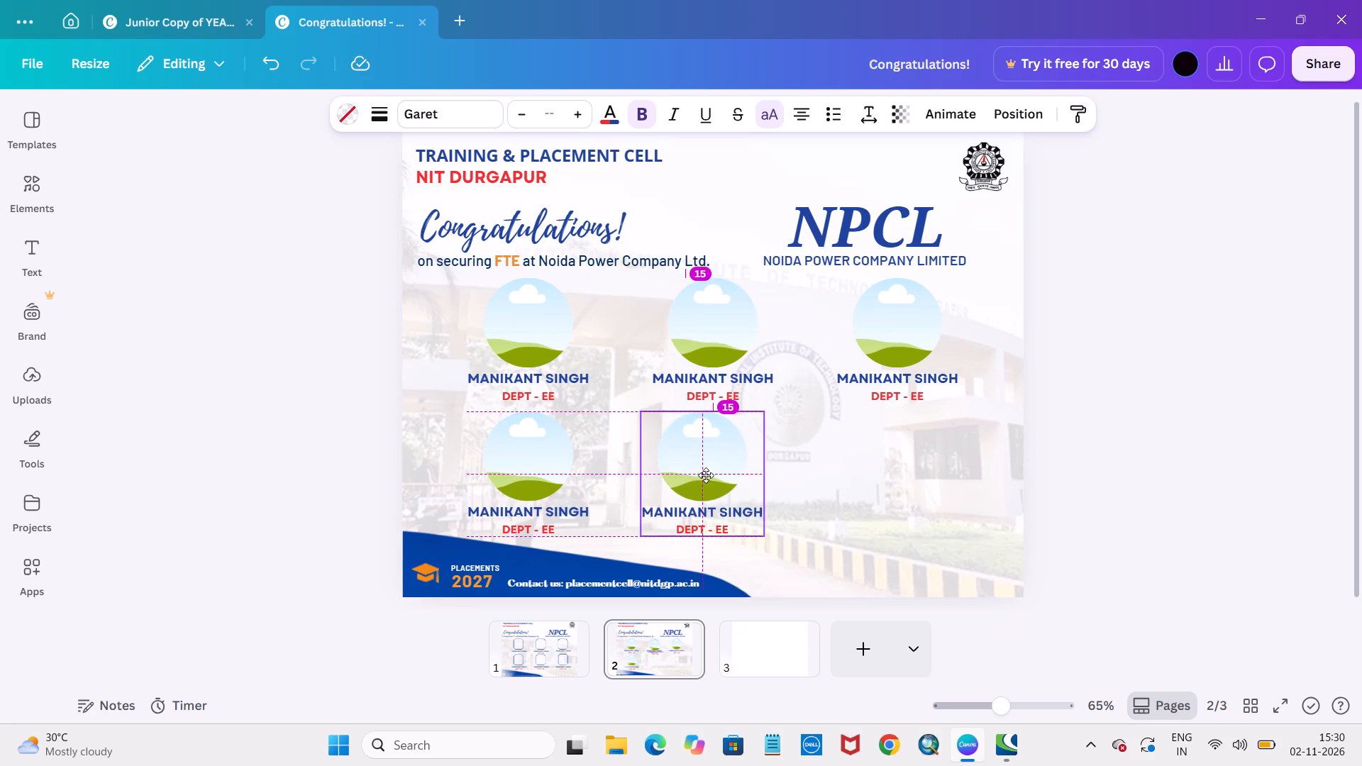
left_click_drag(706, 475, 704, 473)
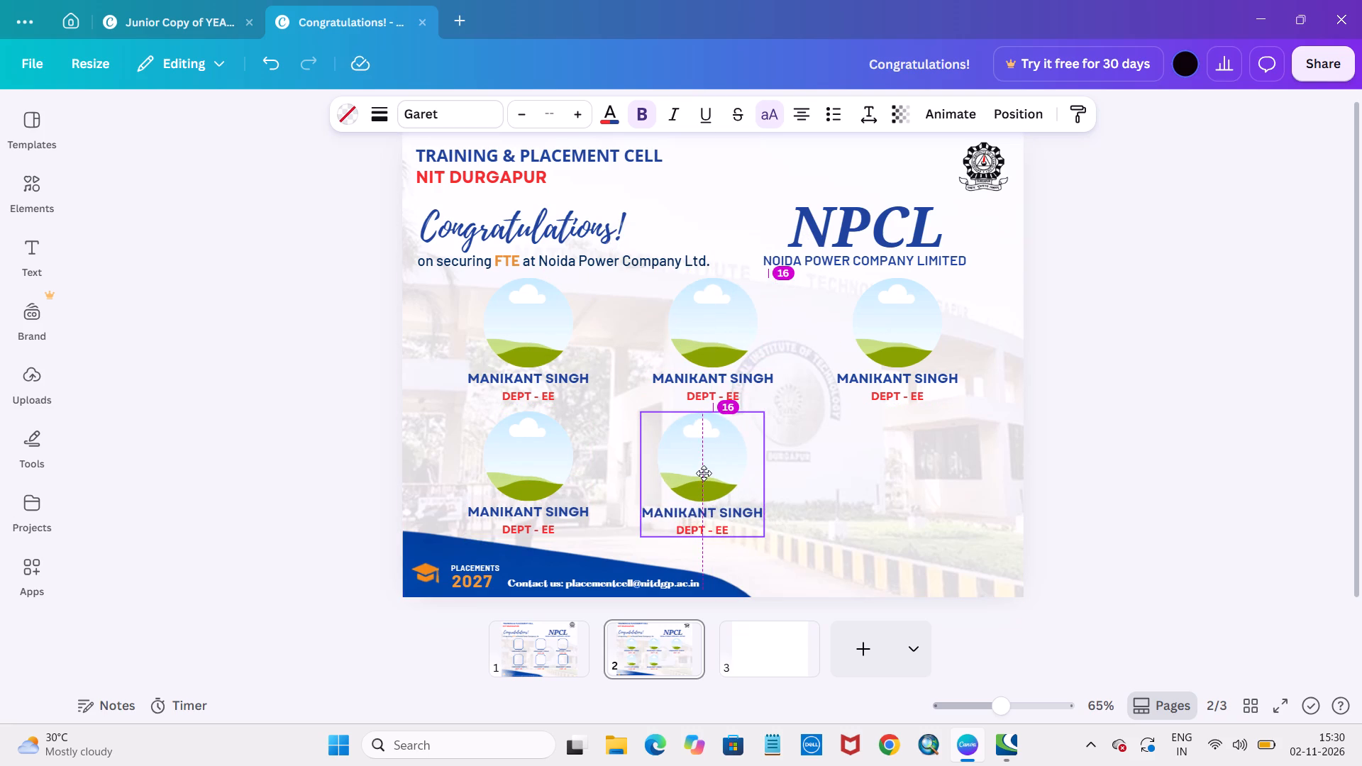
left_click_drag(704, 473, 712, 475)
Duplicate the third upper-row group and place the copy directly below it, level with the other two lower-row groups.
left_click(916, 323)
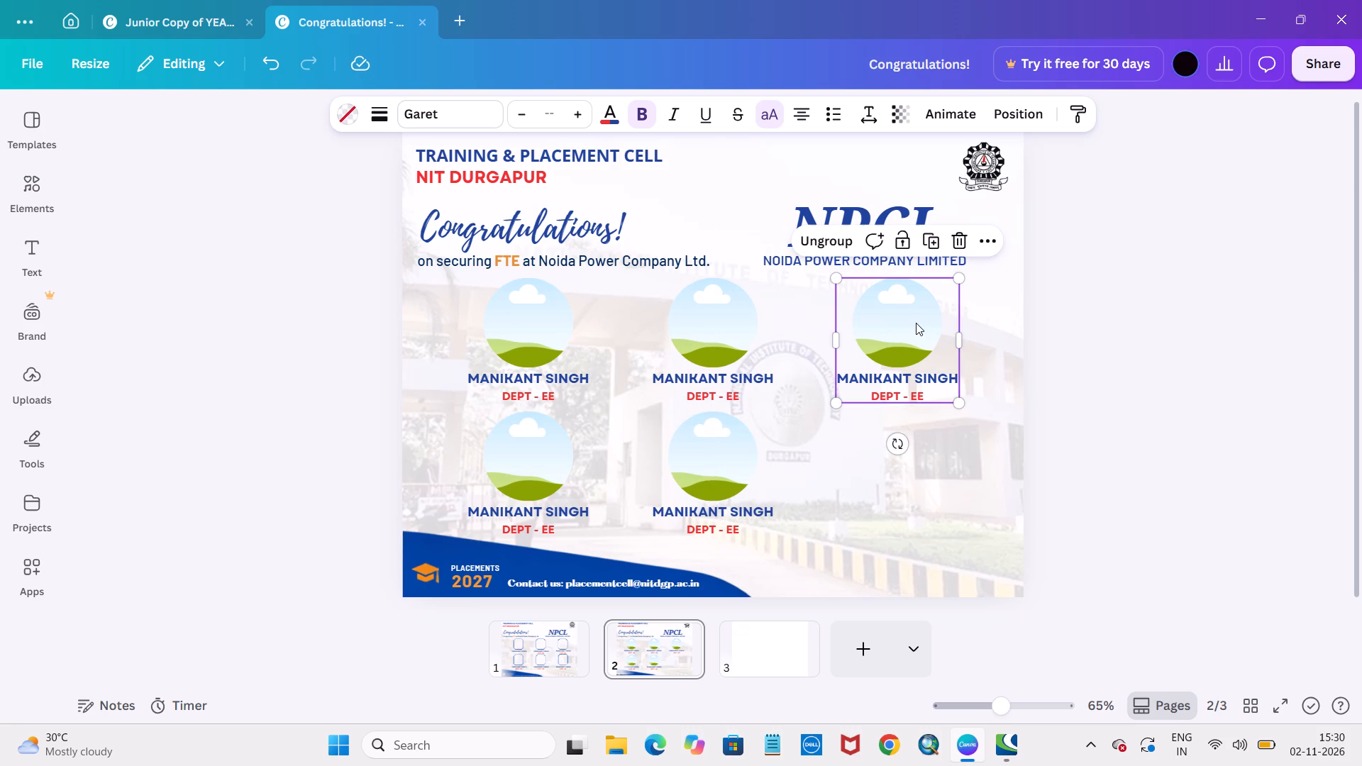
key("ctrl+c")
key("ctrl+v")
left_click_drag(916, 323, 901, 445)
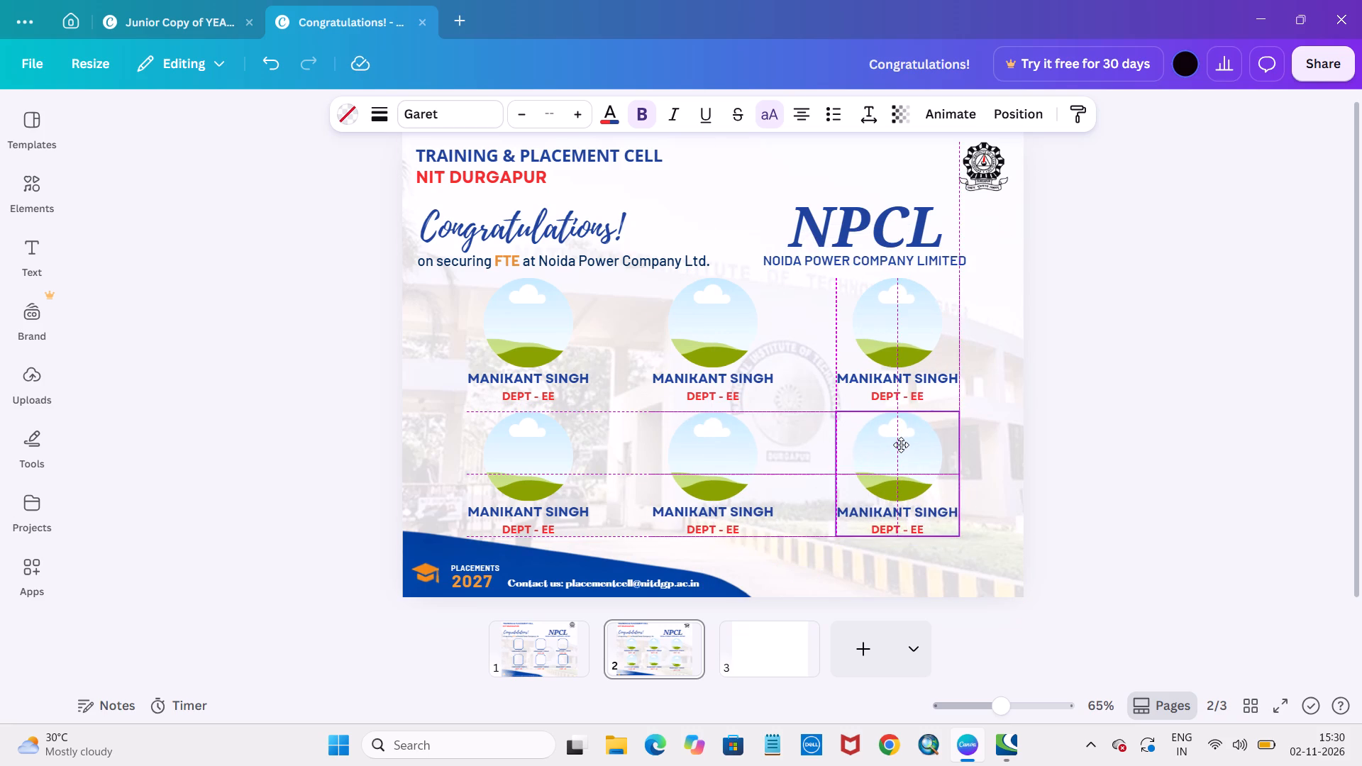
left_click_drag(901, 445, 902, 445)
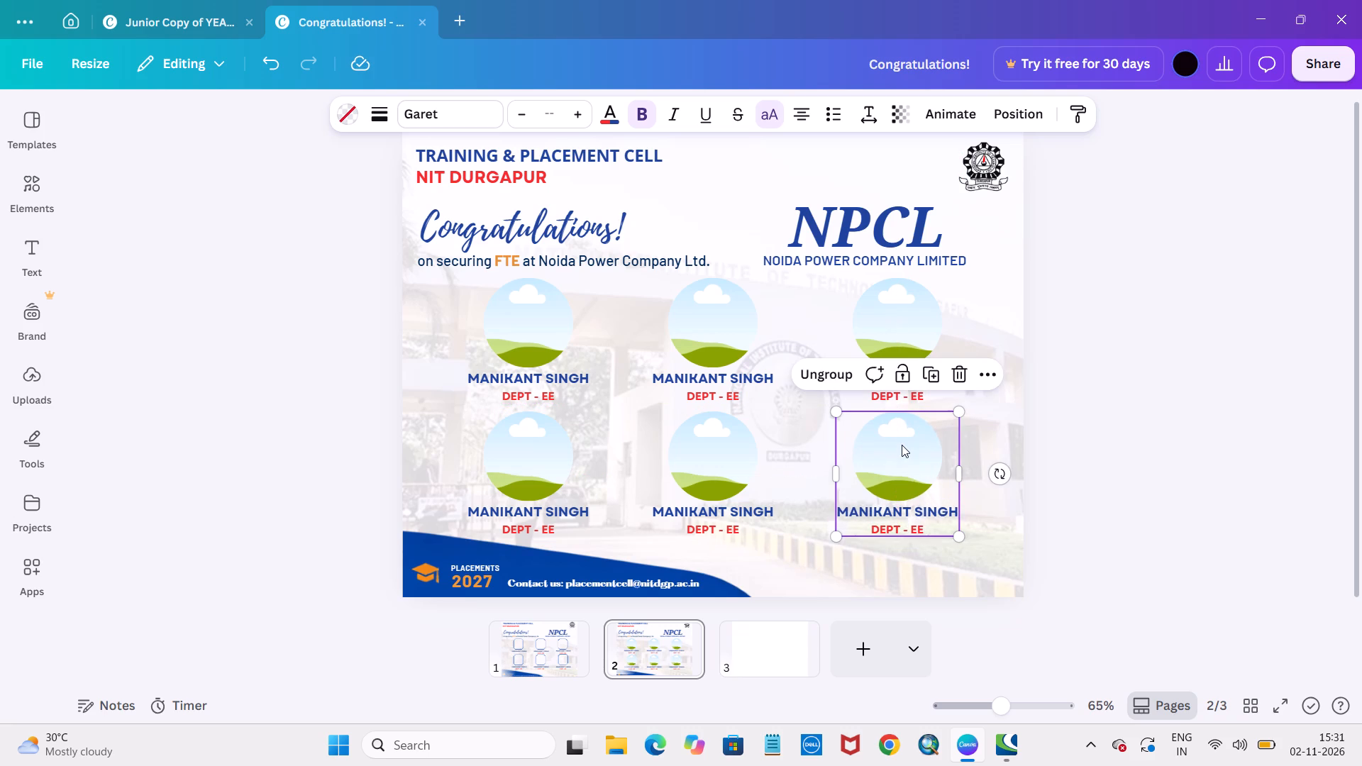
left_click(1160, 443)
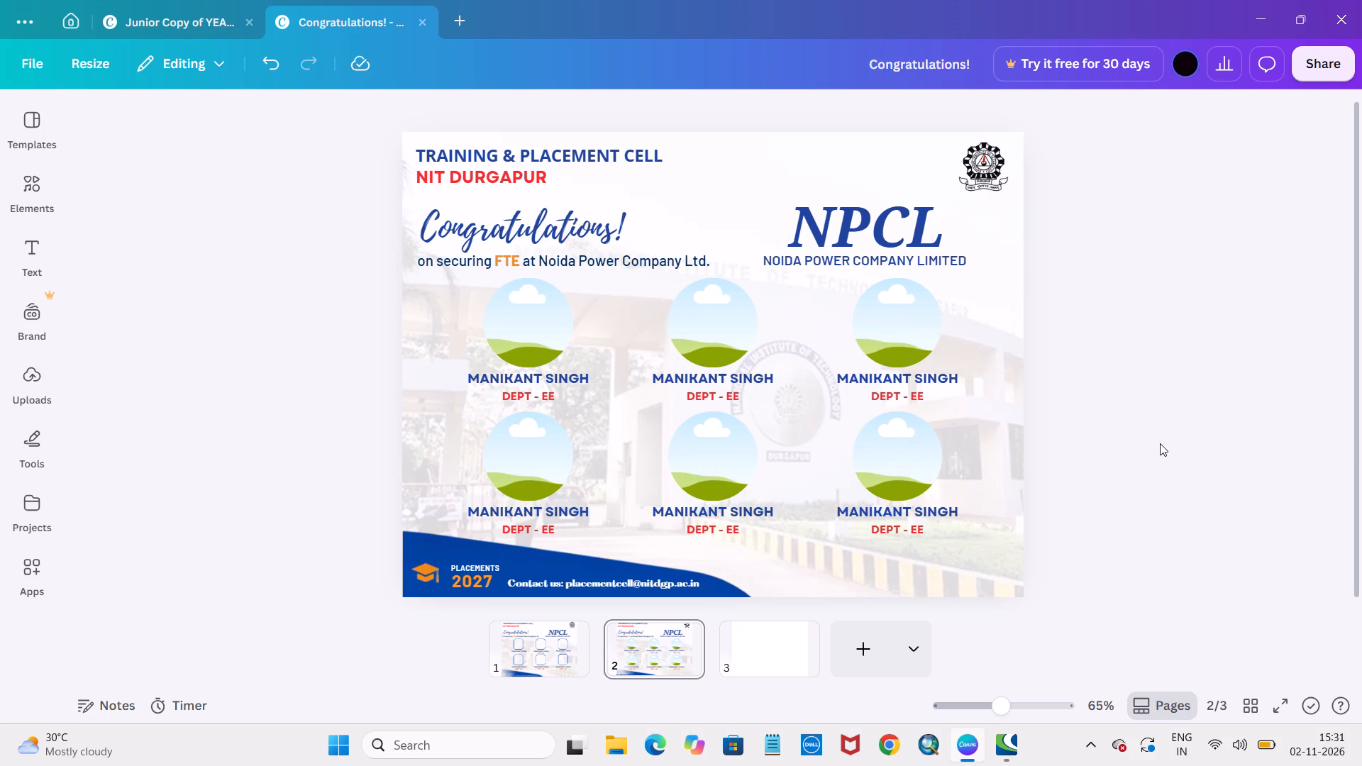
Download page 2 alone as a PNG and save it in the Downloads folder under the file name "Congratulations!..".
left_click(1319, 56)
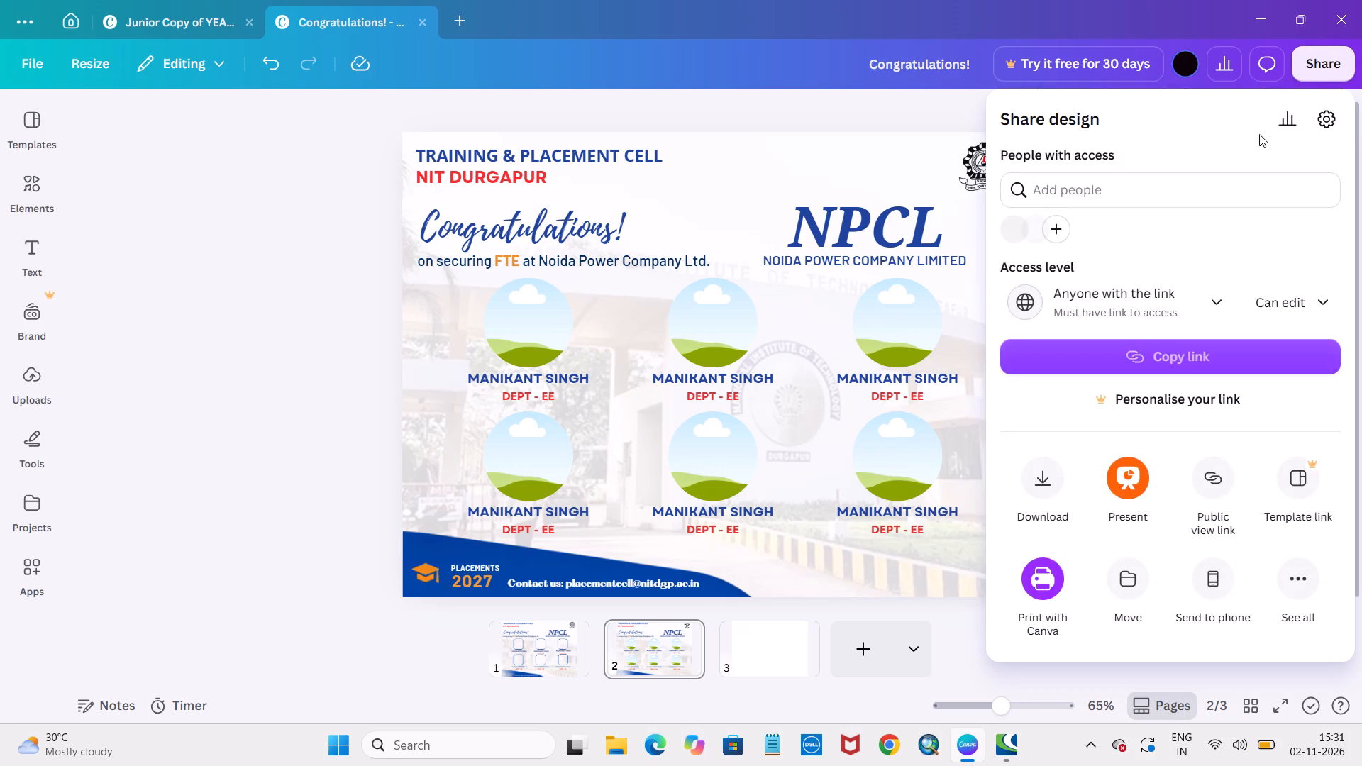
left_click(1040, 489)
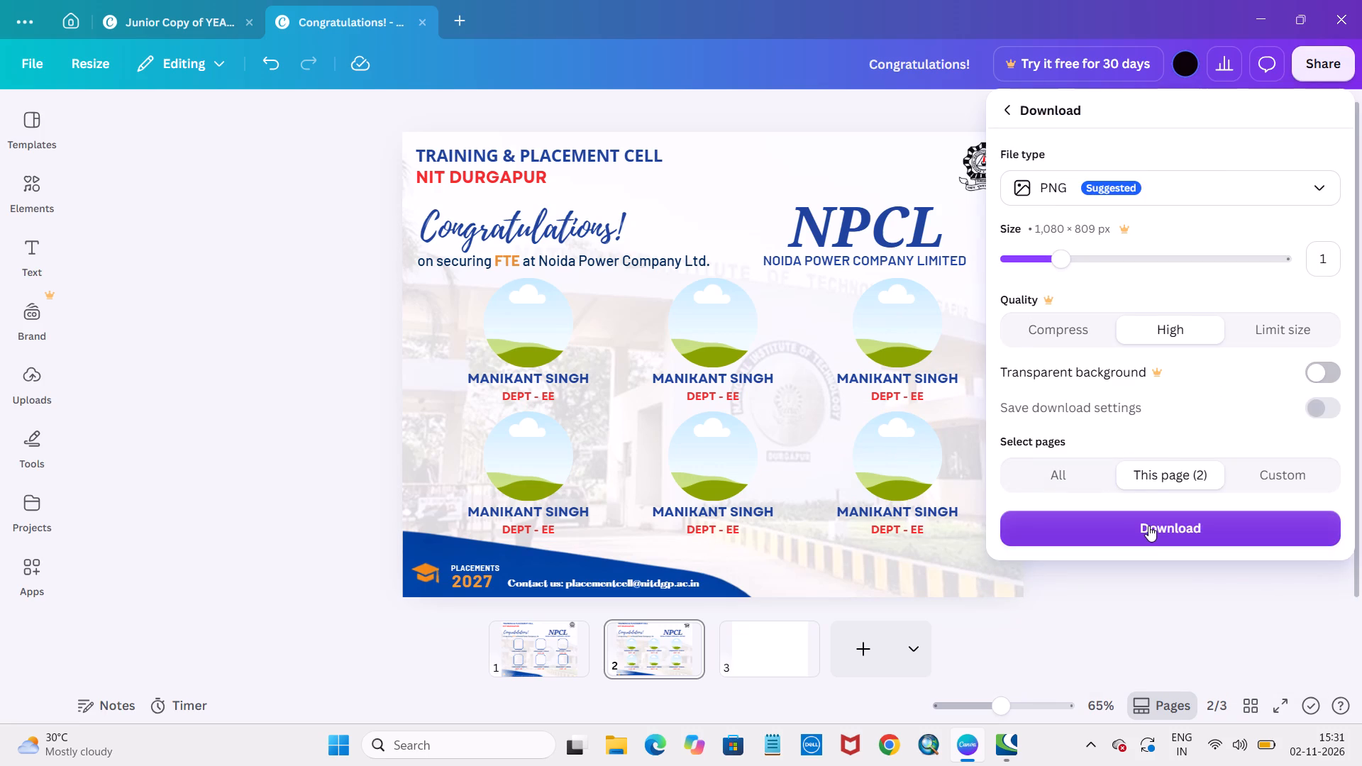
left_click(1148, 526)
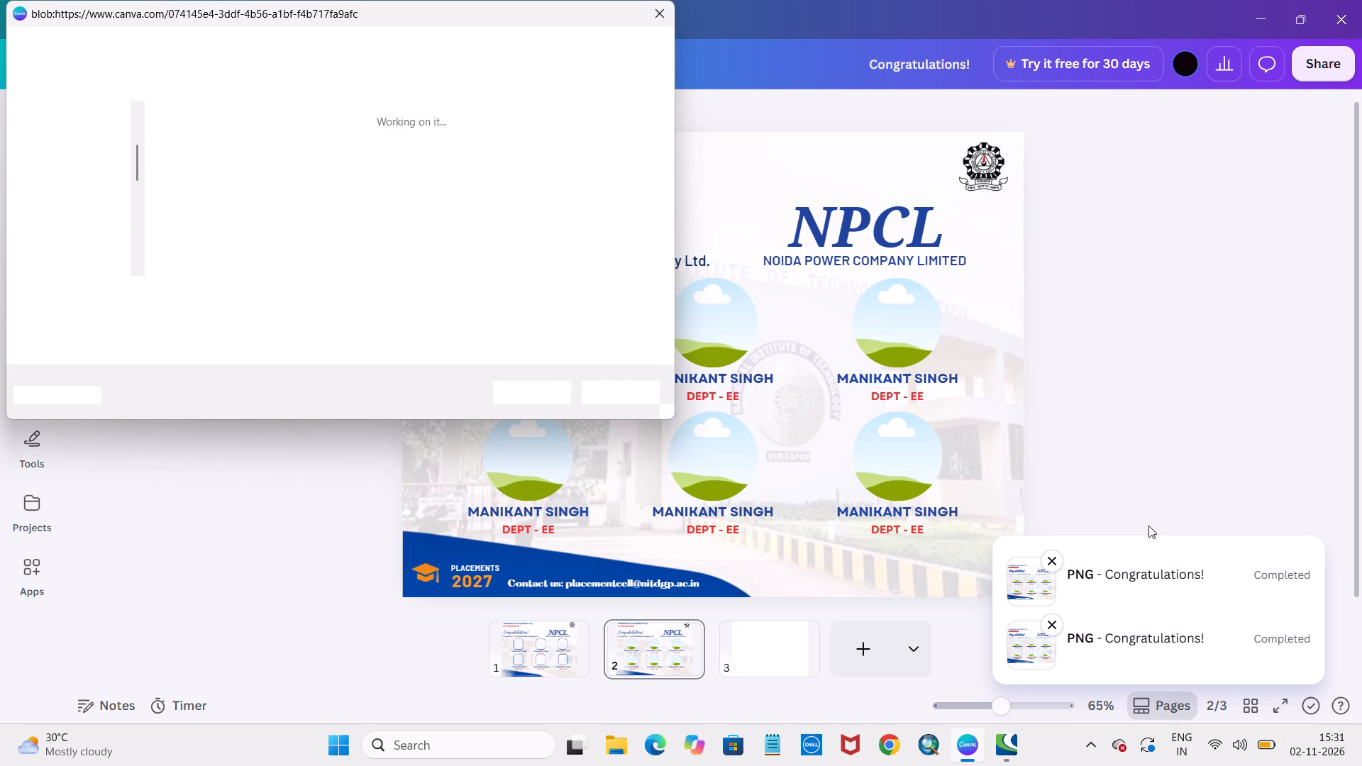
left_click(263, 289)
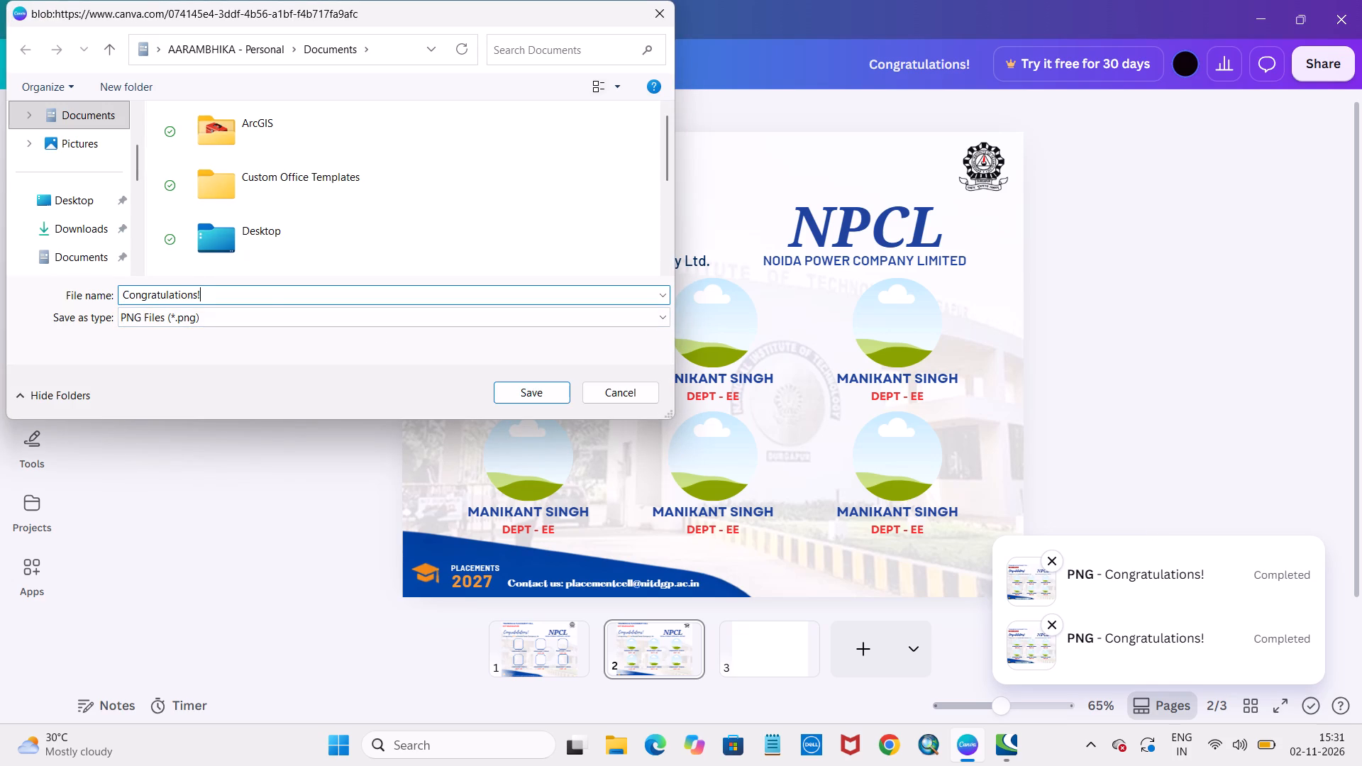
left_click(263, 289)
key("space")
type("2")
key("BackSpace")
key("BackSpace")
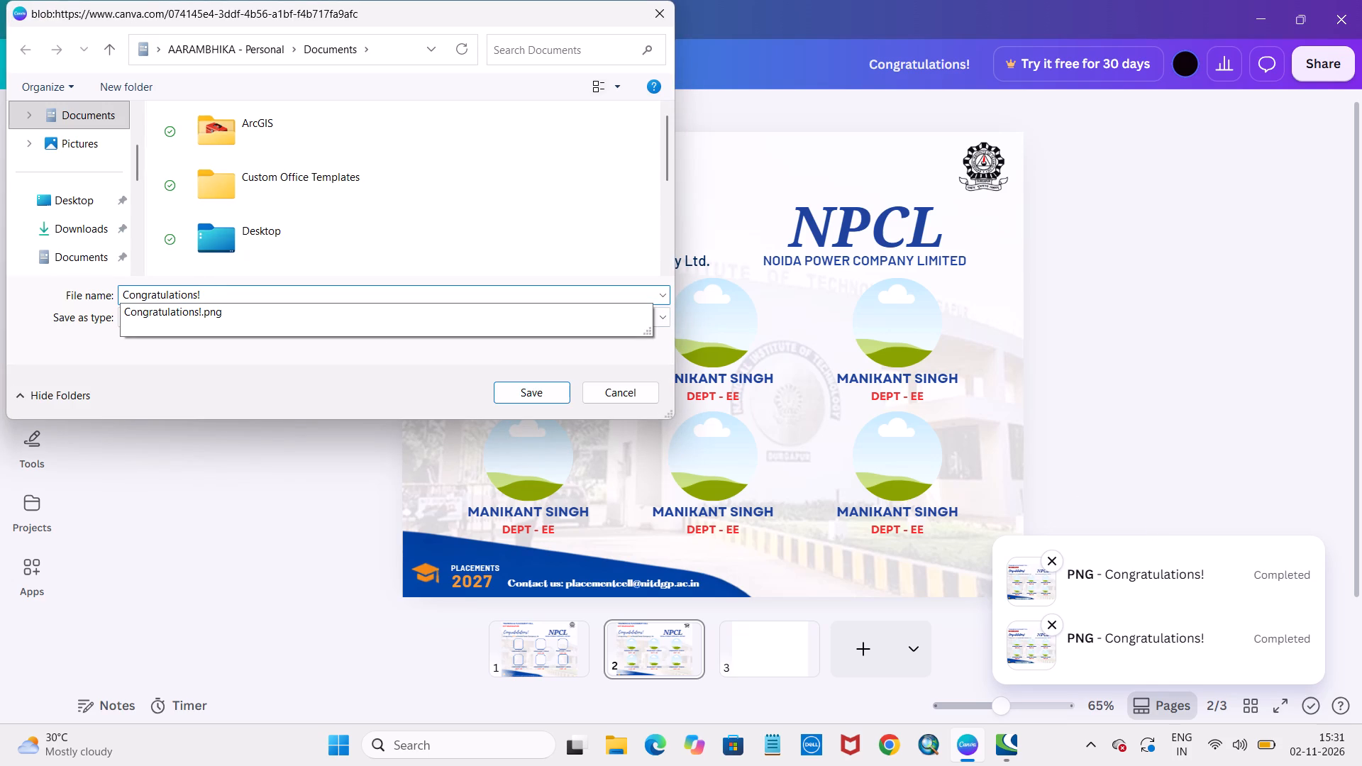
type("..")
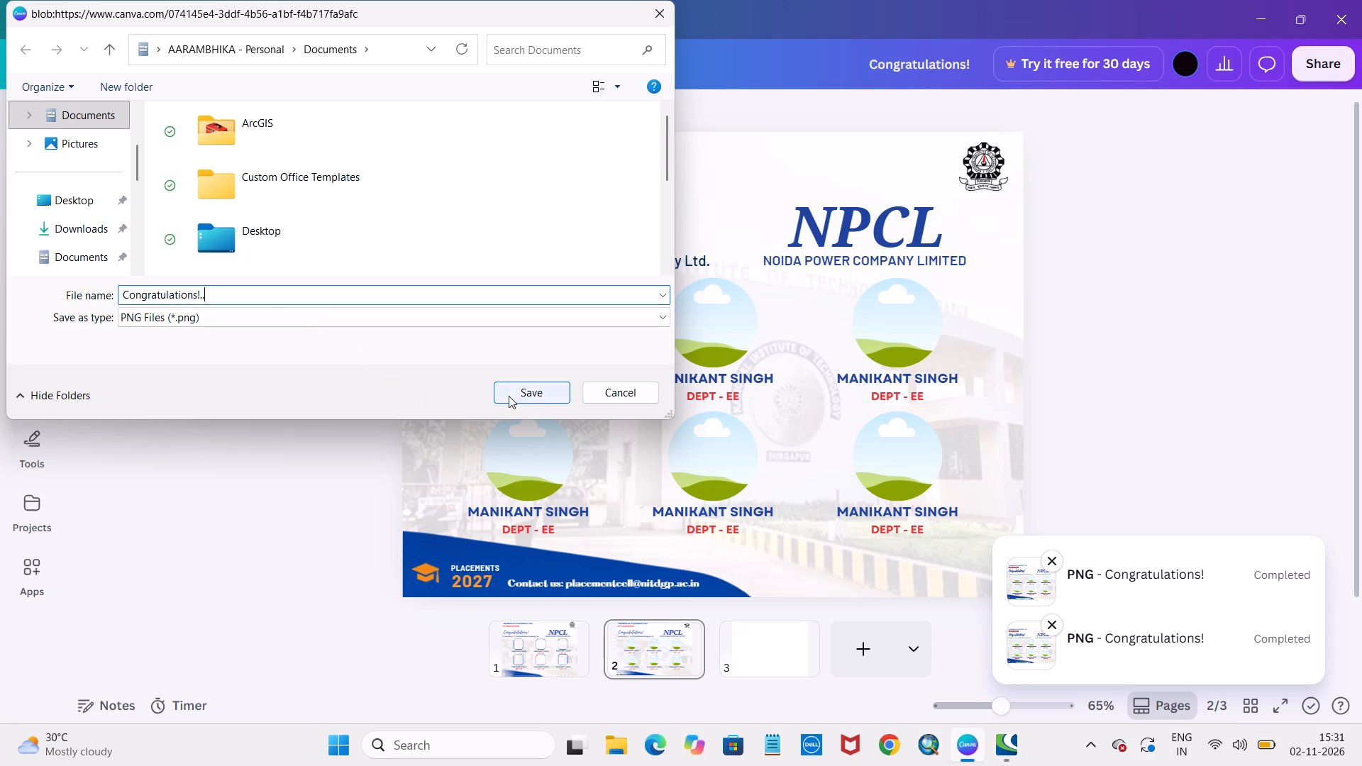
left_click(84, 233)
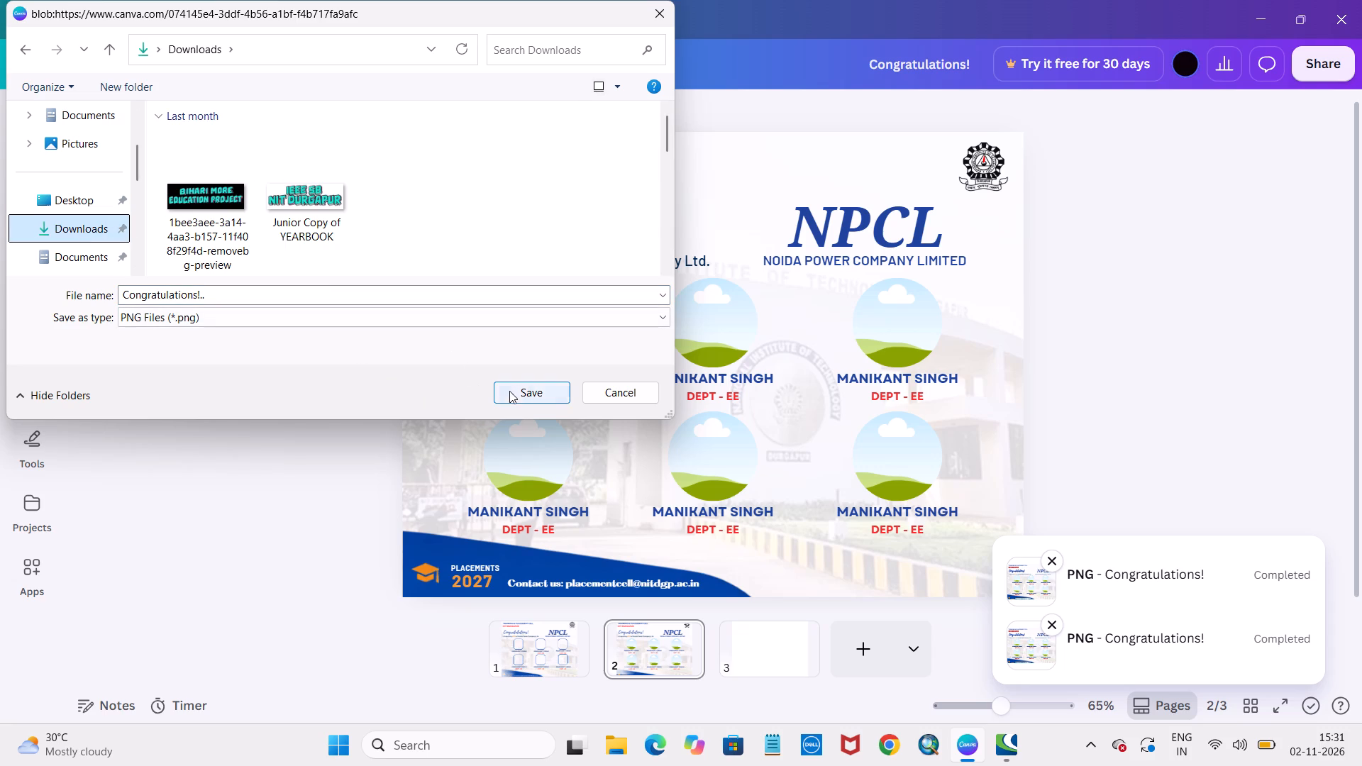
left_click(509, 392)
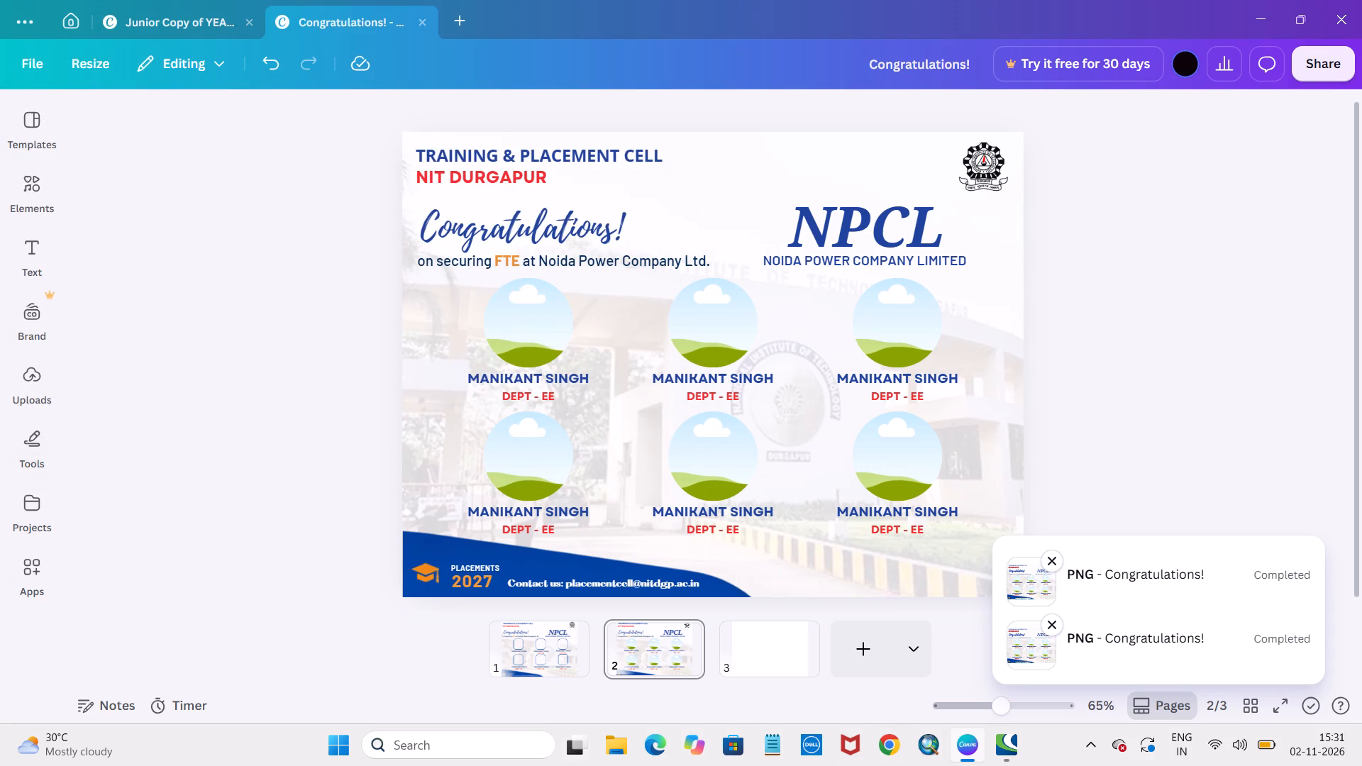
Open Windows search to switch to WhatsApp.
left_click(495, 752)
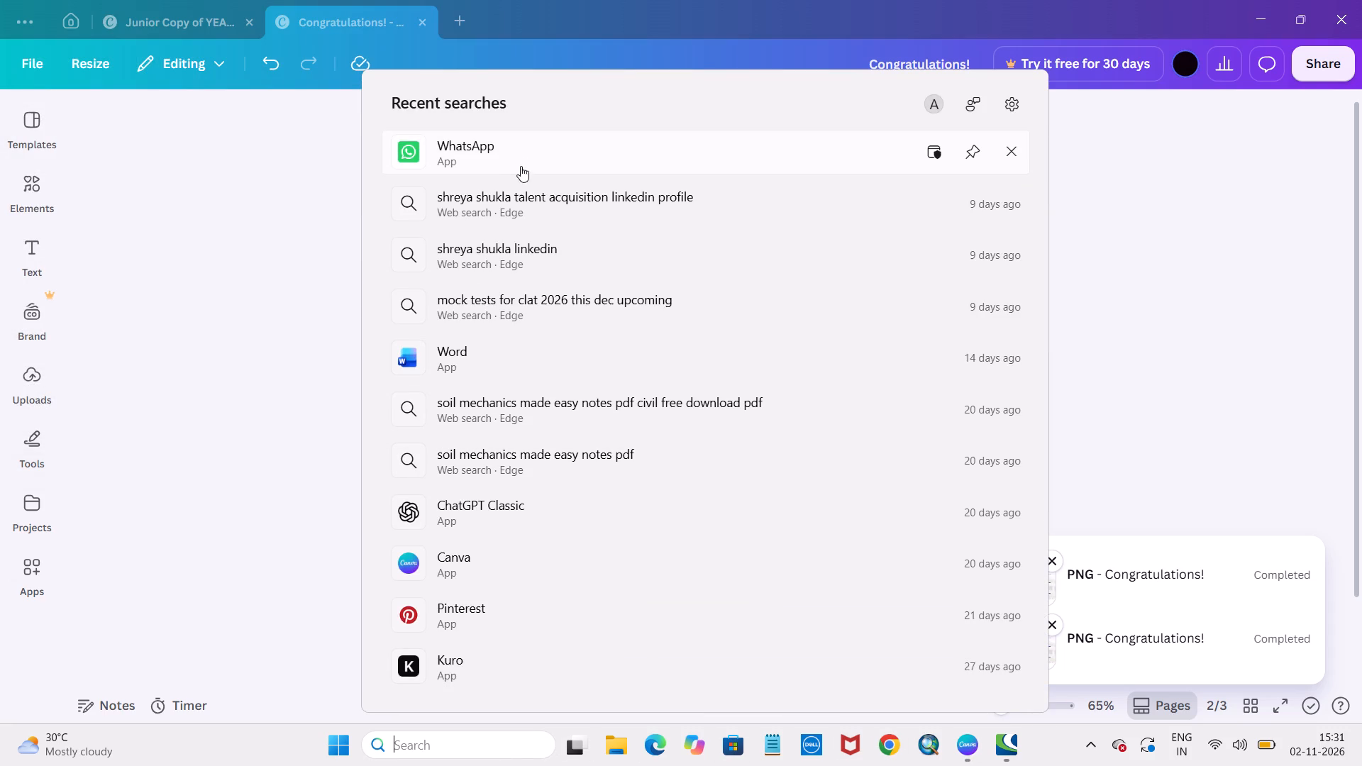
Switch to WhatsApp from the recent searches.
left_click(519, 155)
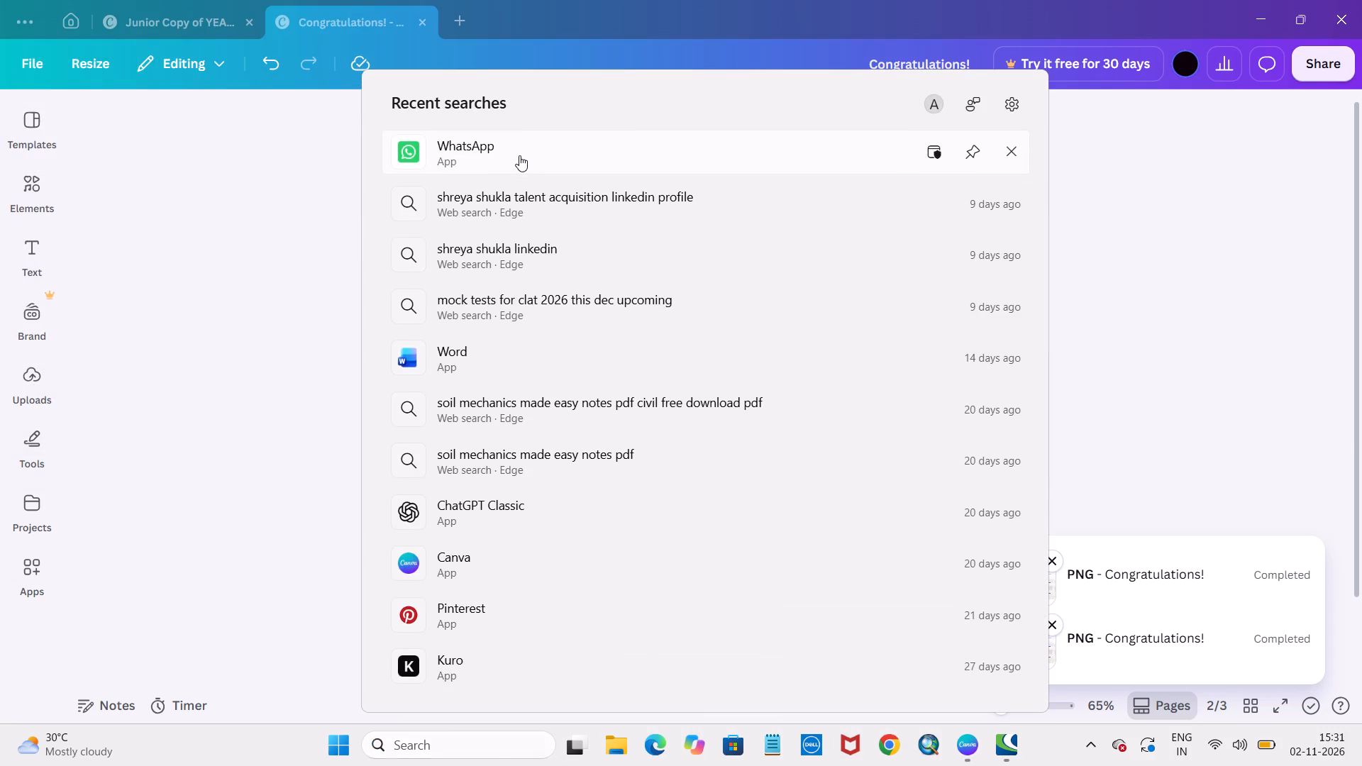
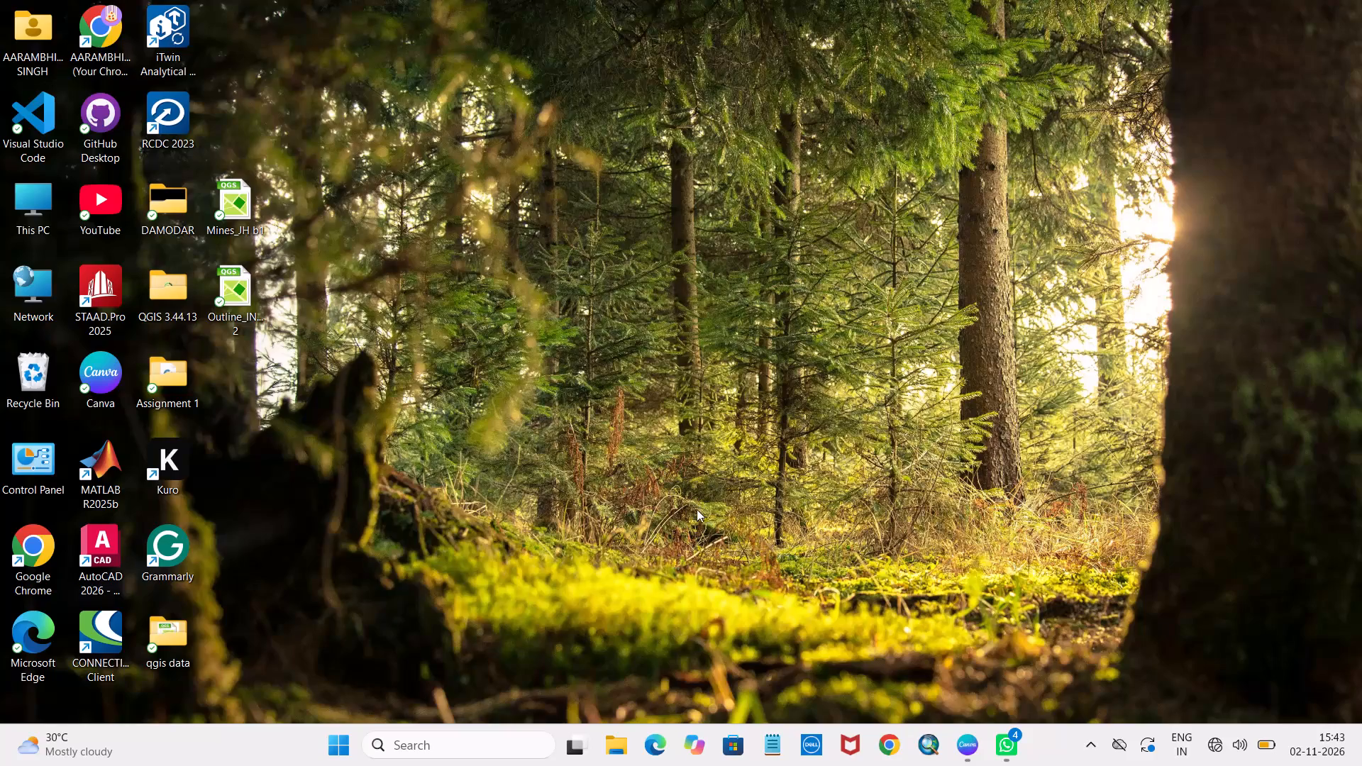
Switch back to the Congratulations! poster in Canva and open the Elements library.
left_click(958, 745)
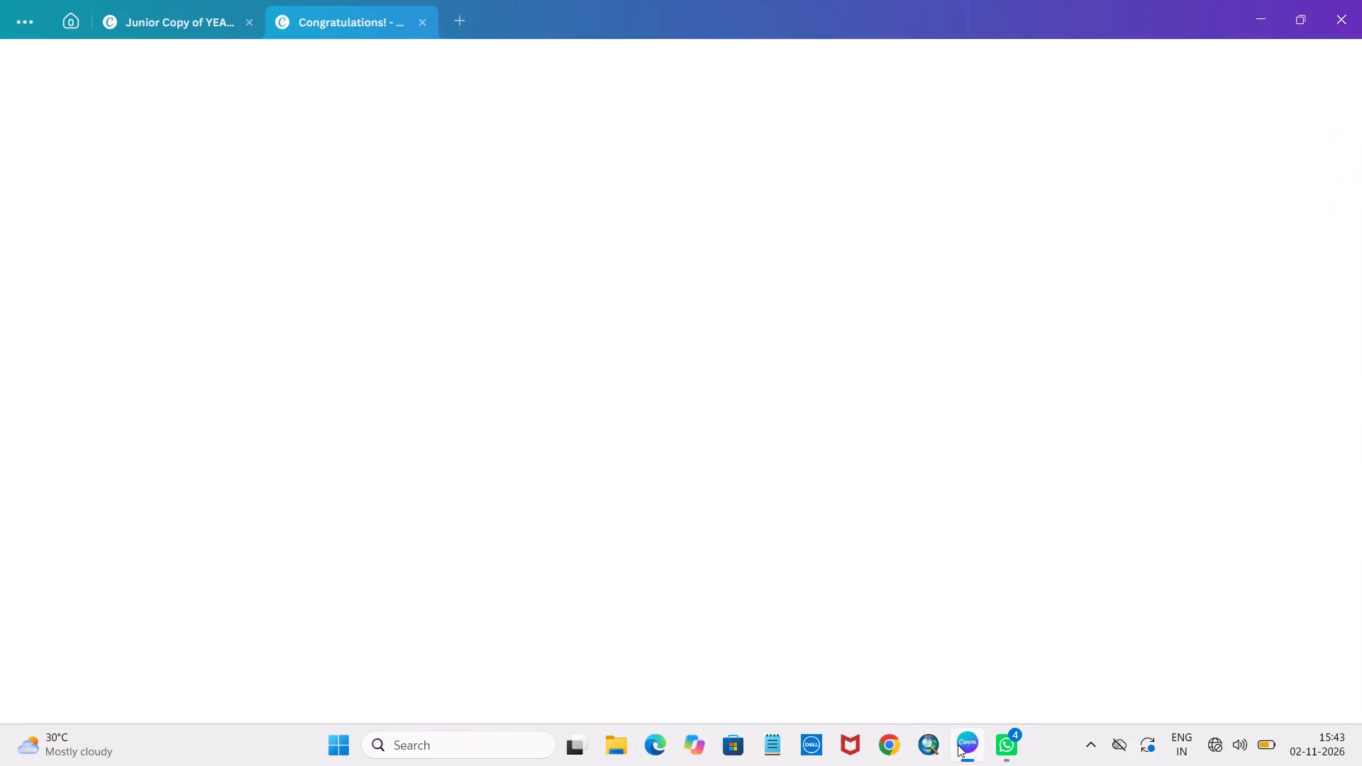
left_click(1170, 441)
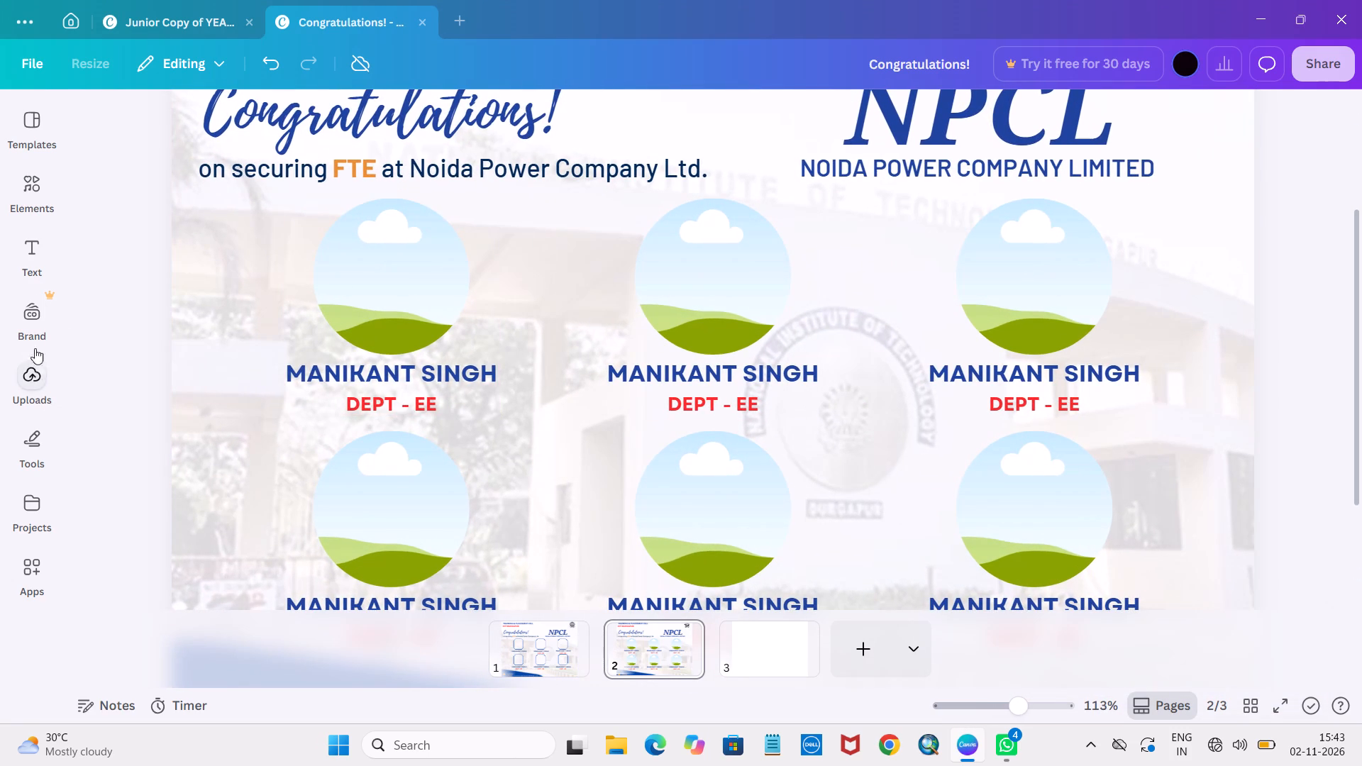
left_click(44, 206)
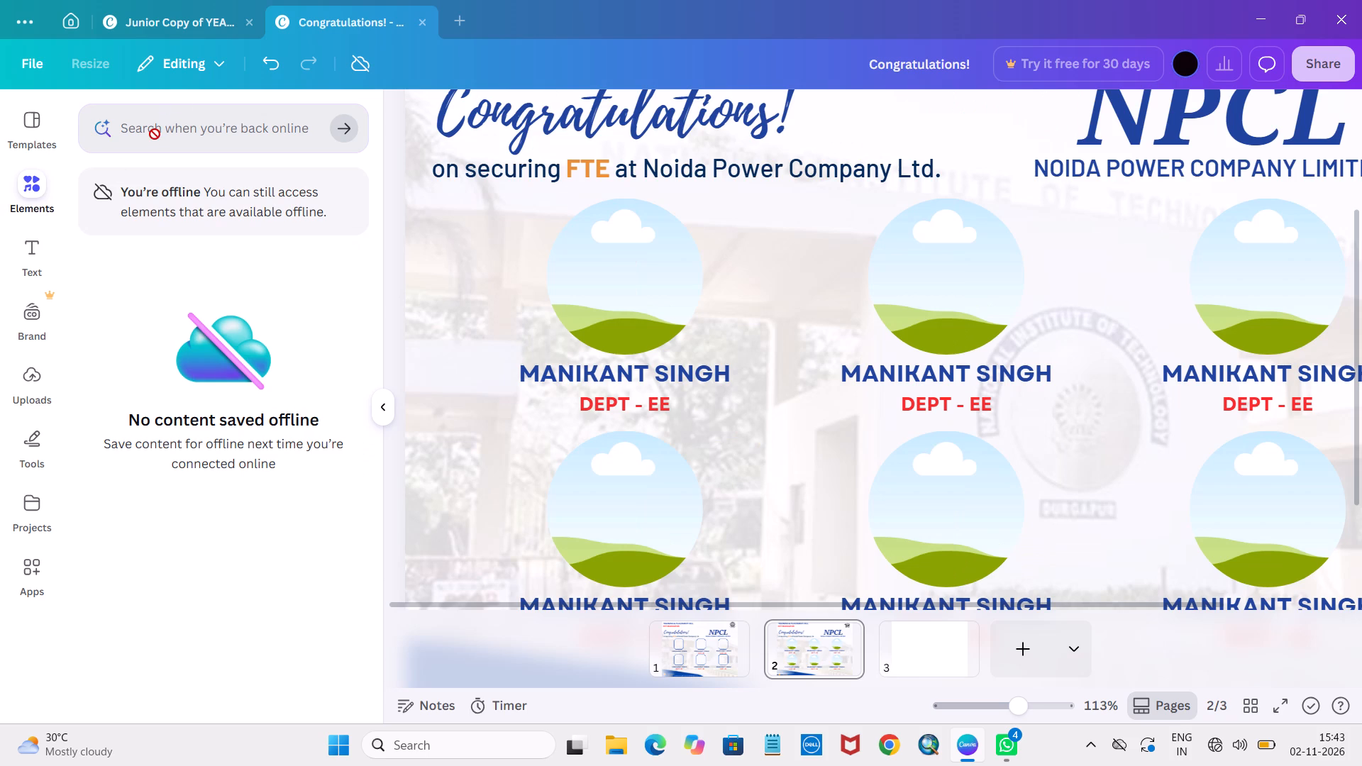
Connect the computer to the open Wi-Fi network DN!T GIRLS HOSTEL.
left_click(1243, 748)
left_click(1119, 410)
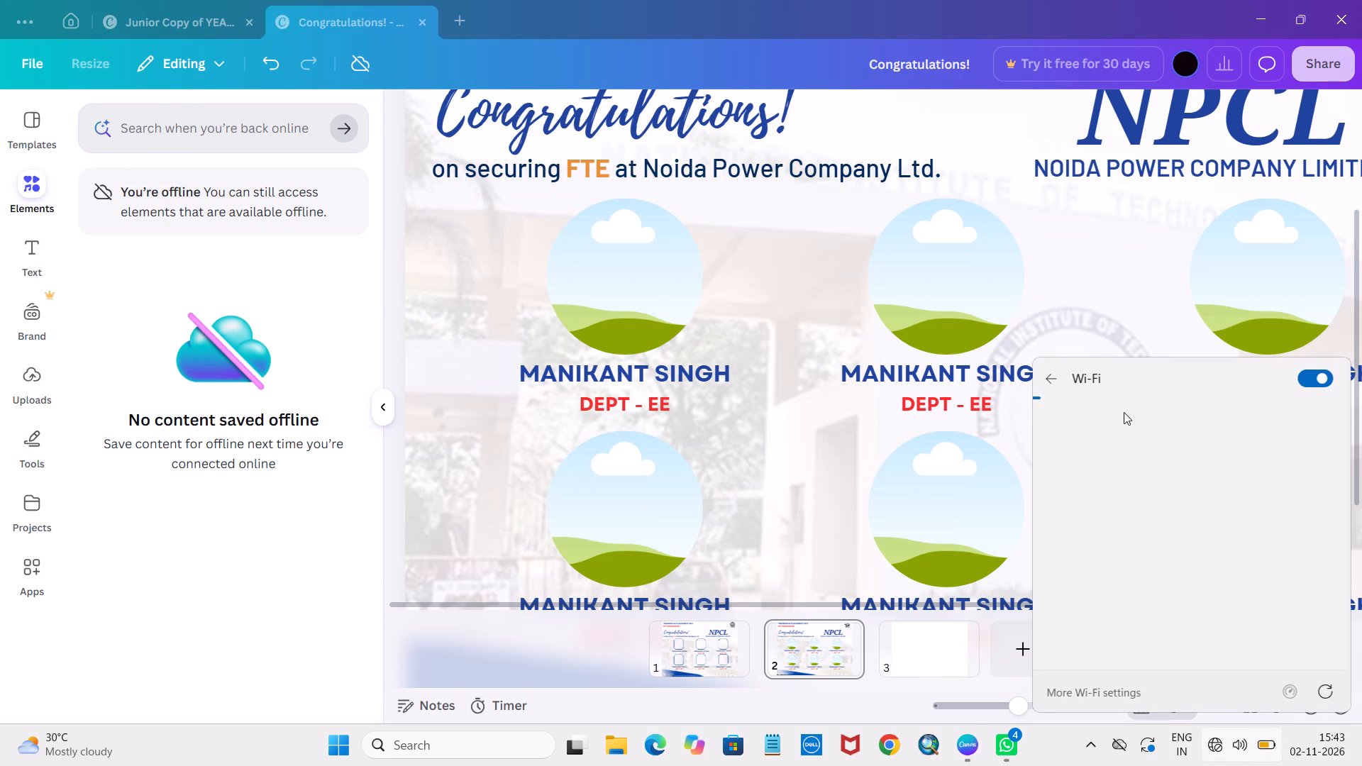
left_click(1151, 431)
left_click(1260, 548)
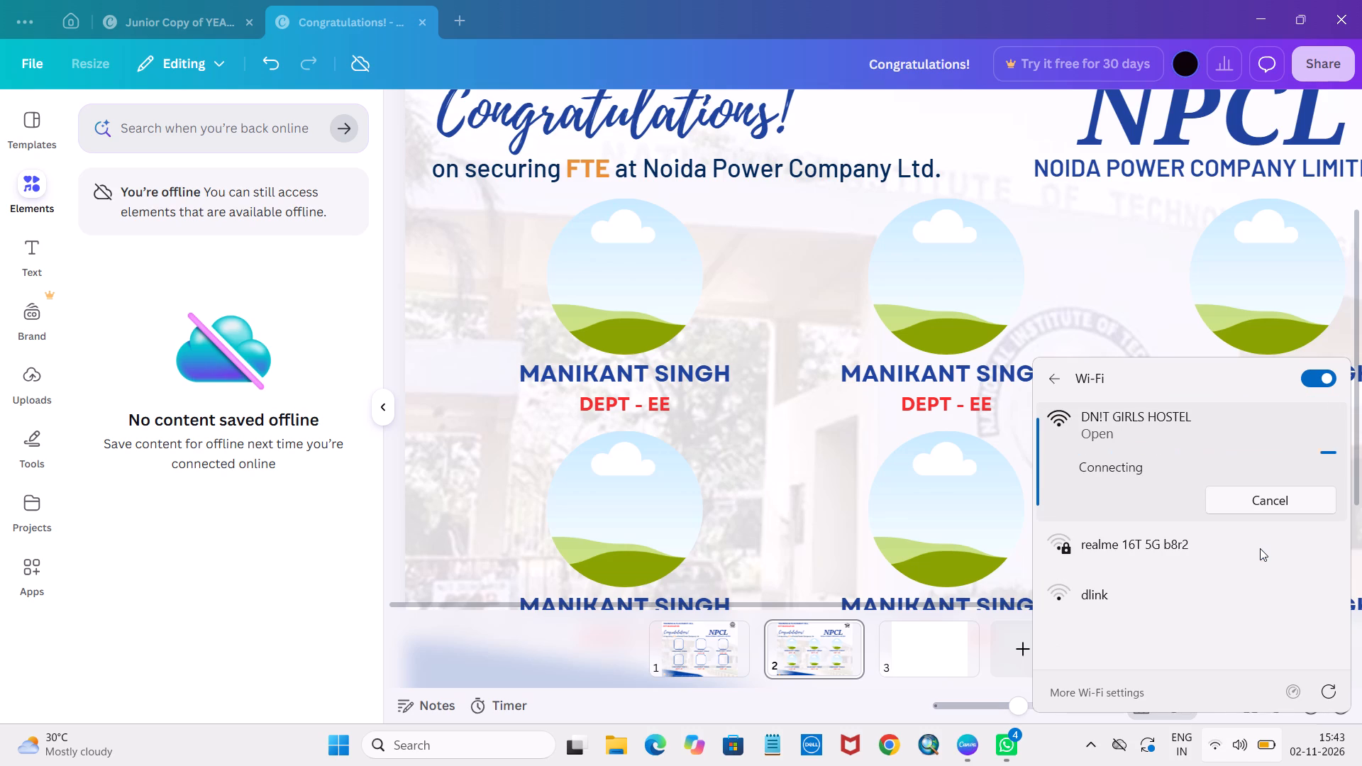
Clear the existing query from the elements search to make way for a new one.
left_click(182, 128)
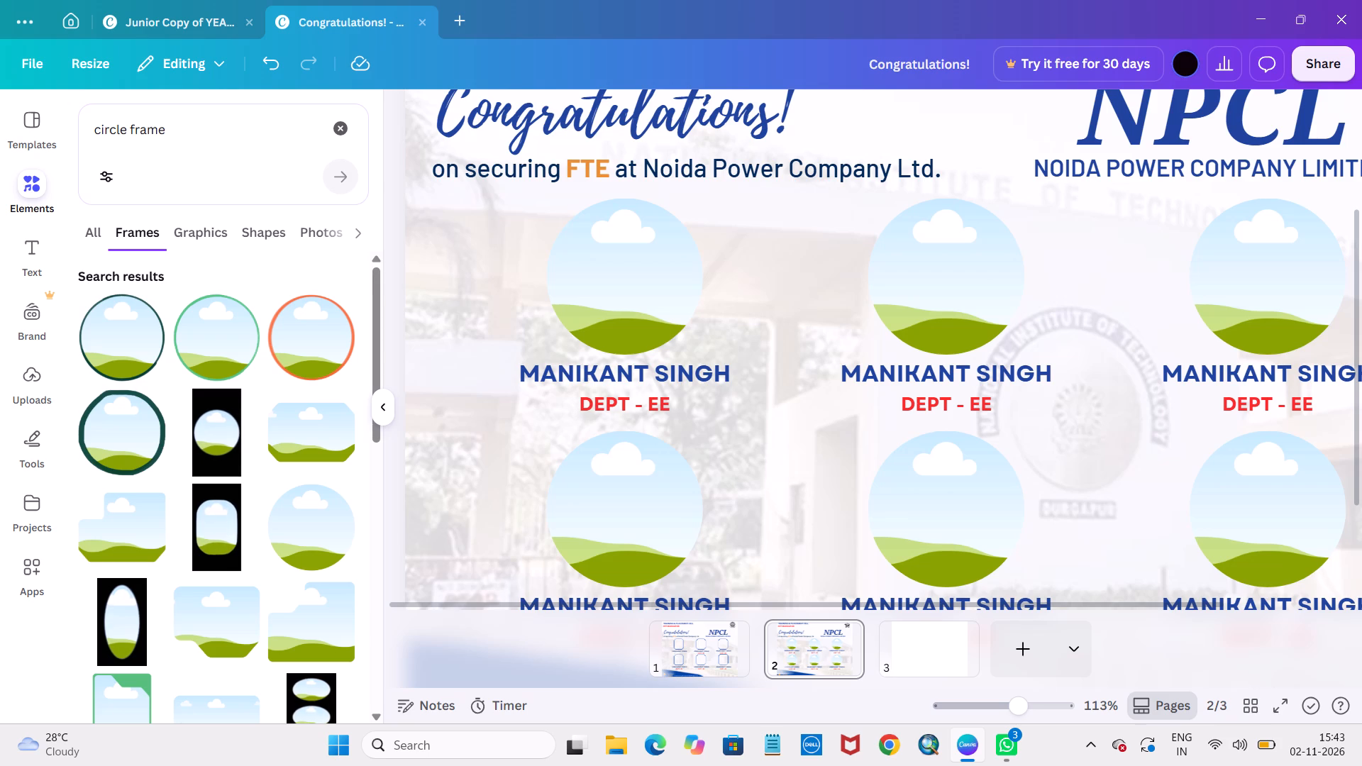
left_click_drag(188, 134, 89, 126)
key("BackSpace")
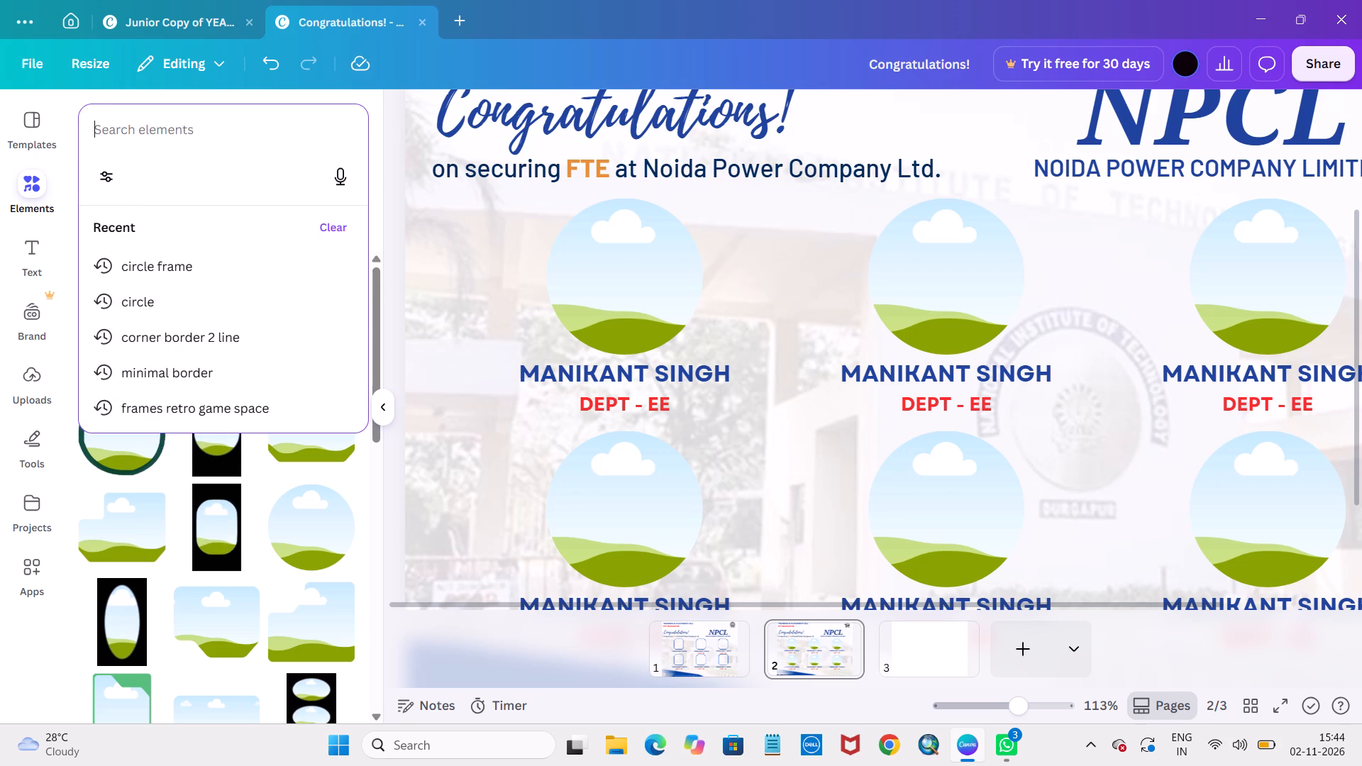
Search the frame elements for "circle border", then for "border", and browse the results for a bordered circle.
key("b")
key("BackSpace")
type("circle border")
key("Return")
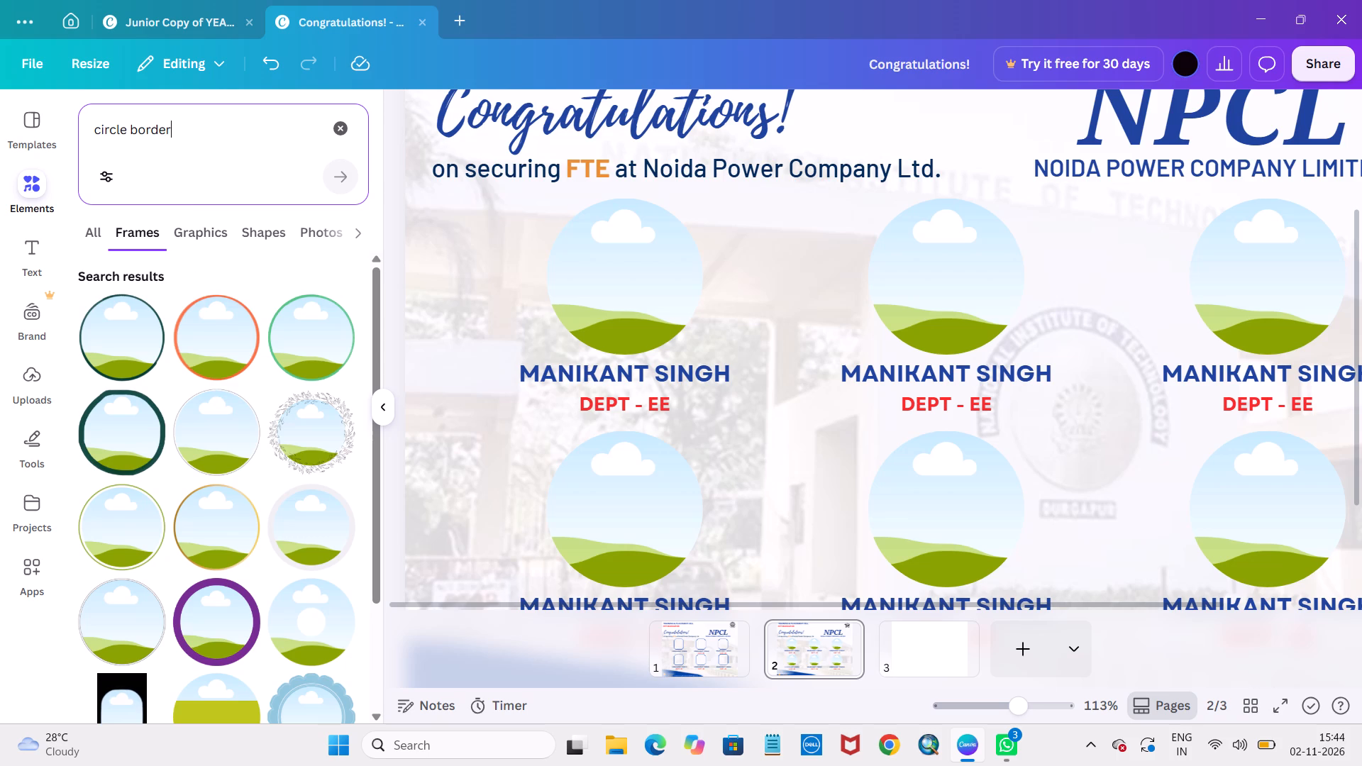
left_click_drag(127, 128, 88, 132)
key("BackSpace")
key("Return")
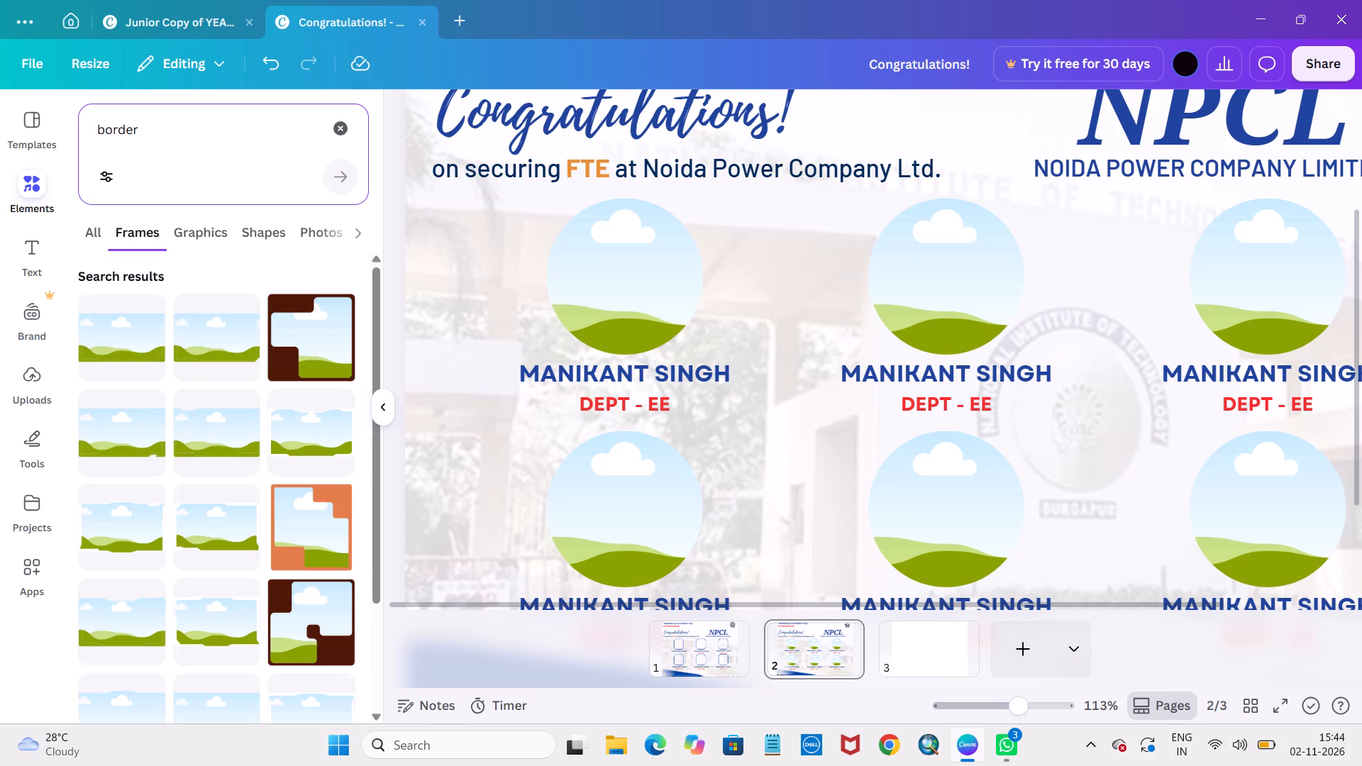
scroll(199, 304, "down", 3)
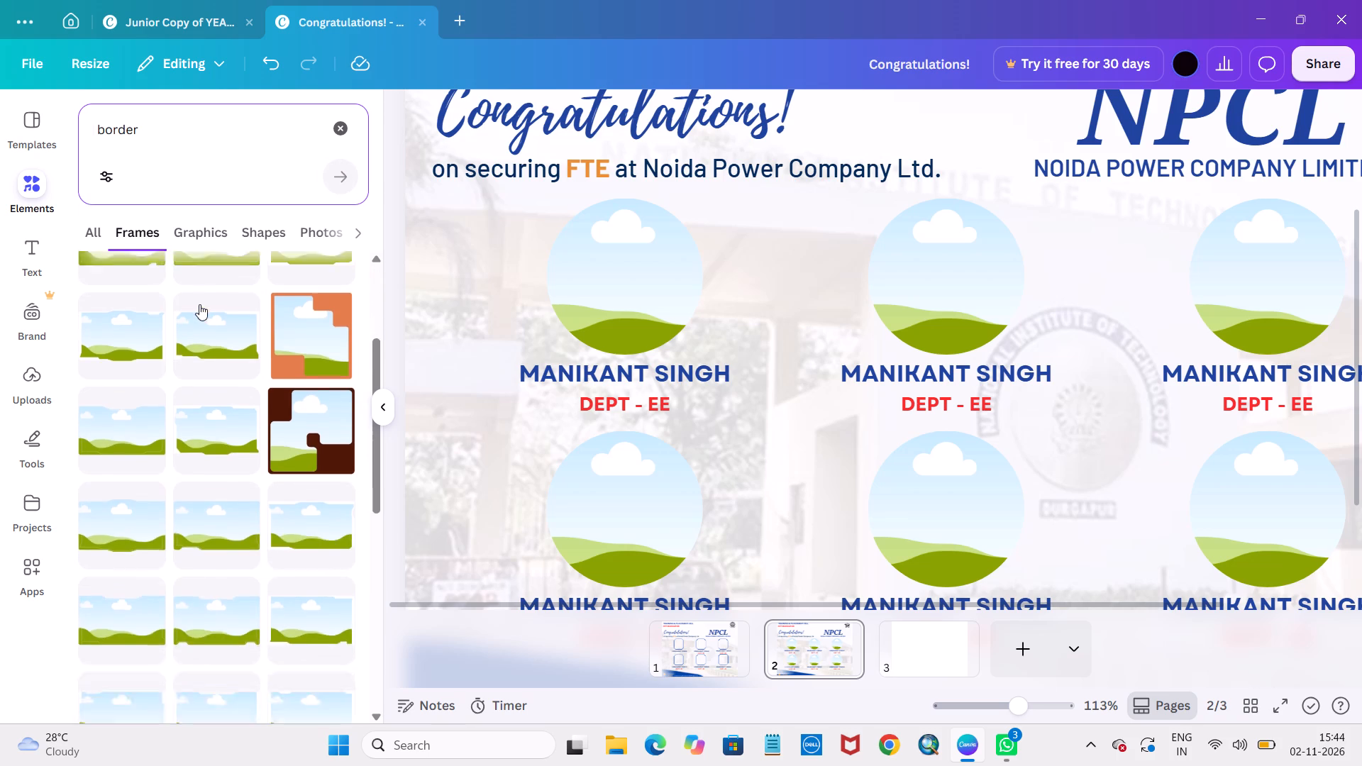
scroll(199, 304, "down", 2)
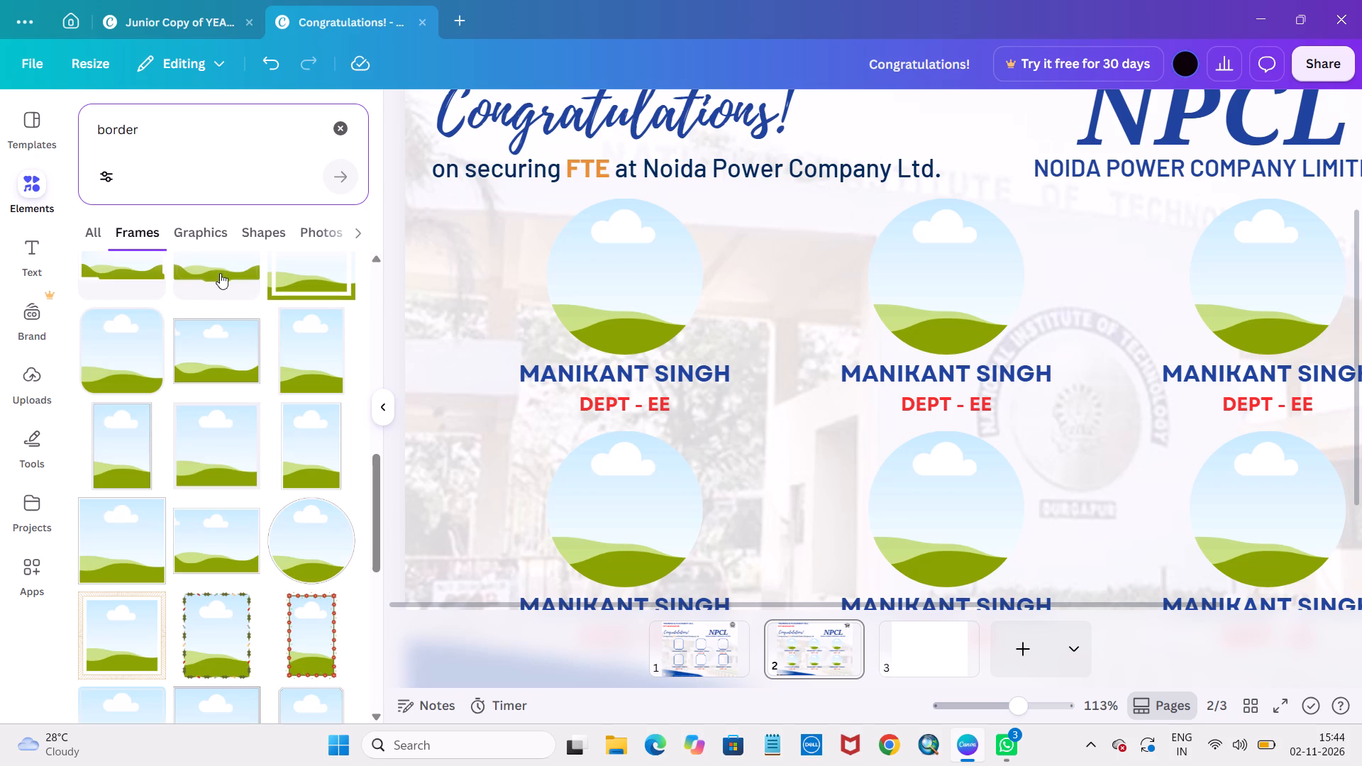
Look for "circle border" among the shapes, then return to the frame results for the same search.
left_click(252, 238)
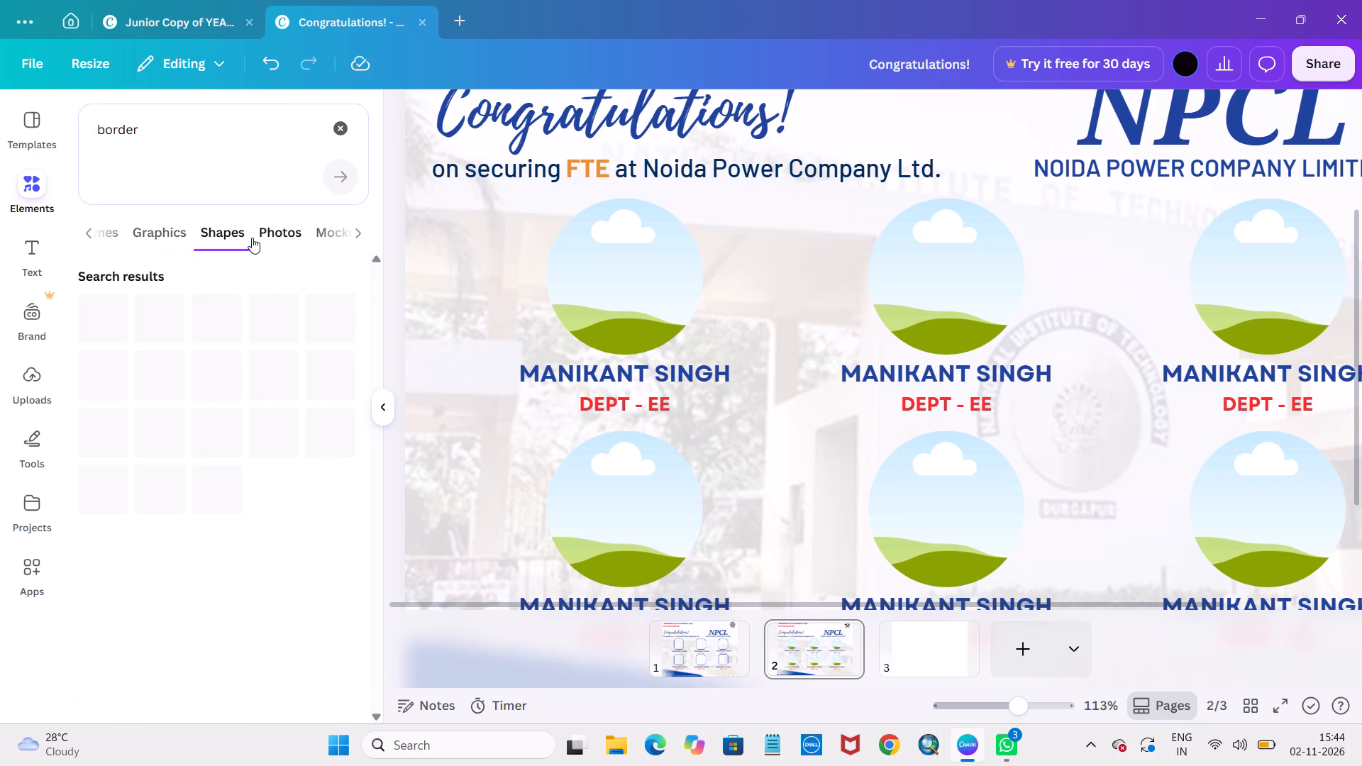
left_click_drag(173, 122, 88, 131)
key("BackSpace")
type("circle border")
key("space")
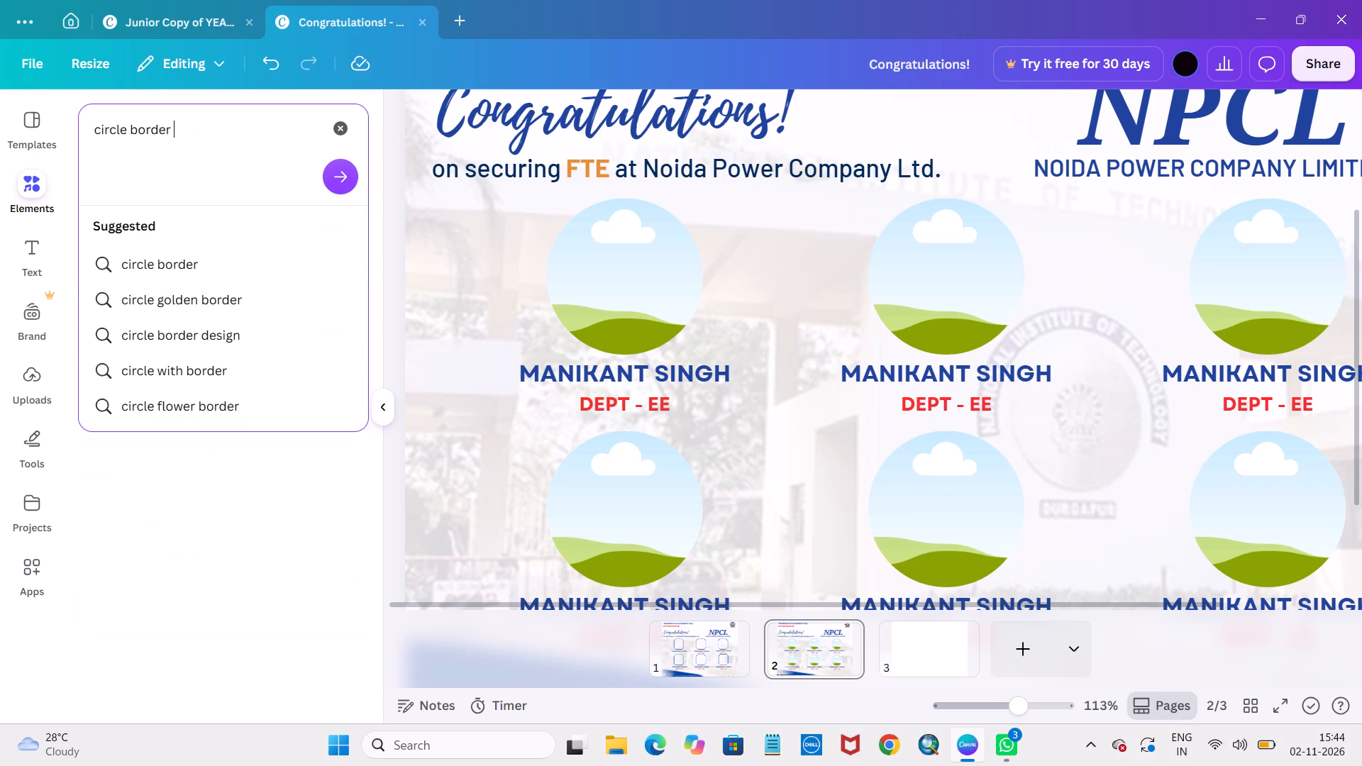
left_click(170, 253)
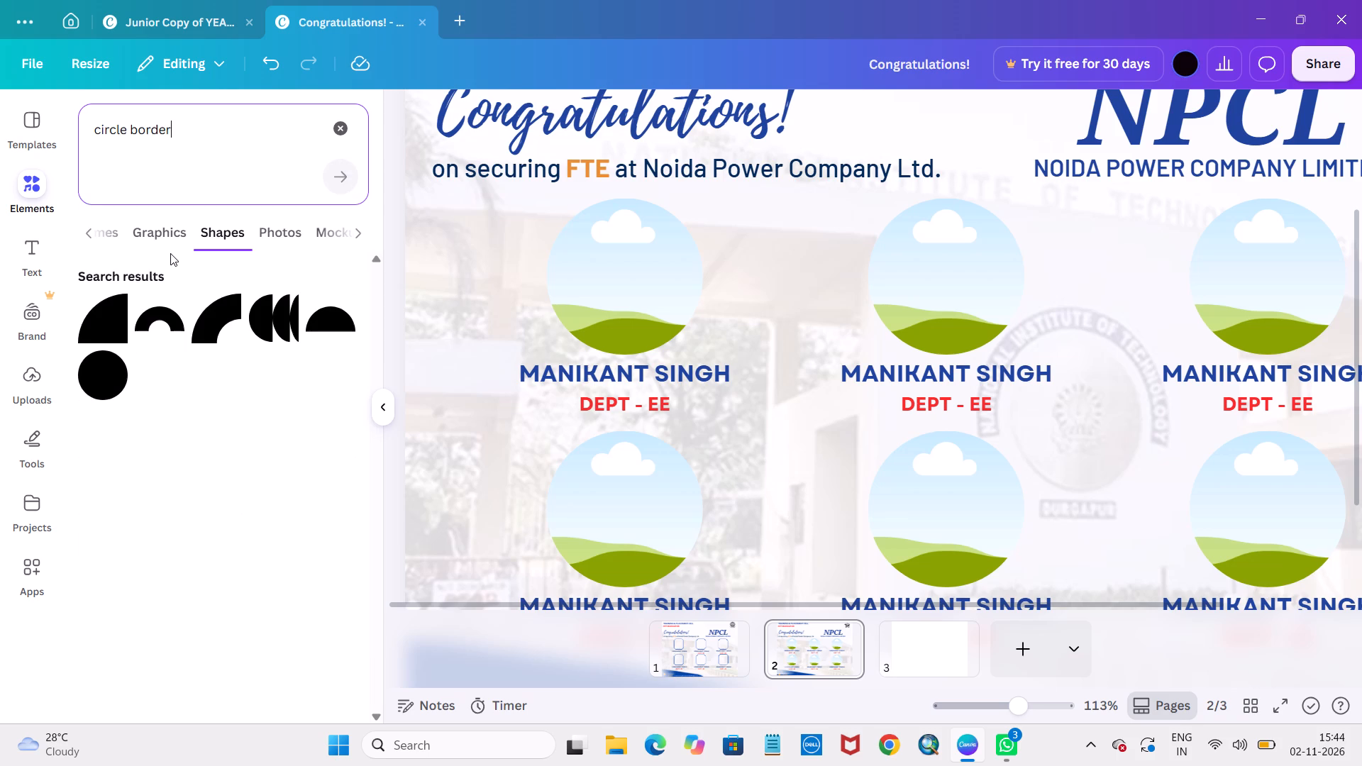
scroll(134, 235, "right", 6)
left_click(134, 235)
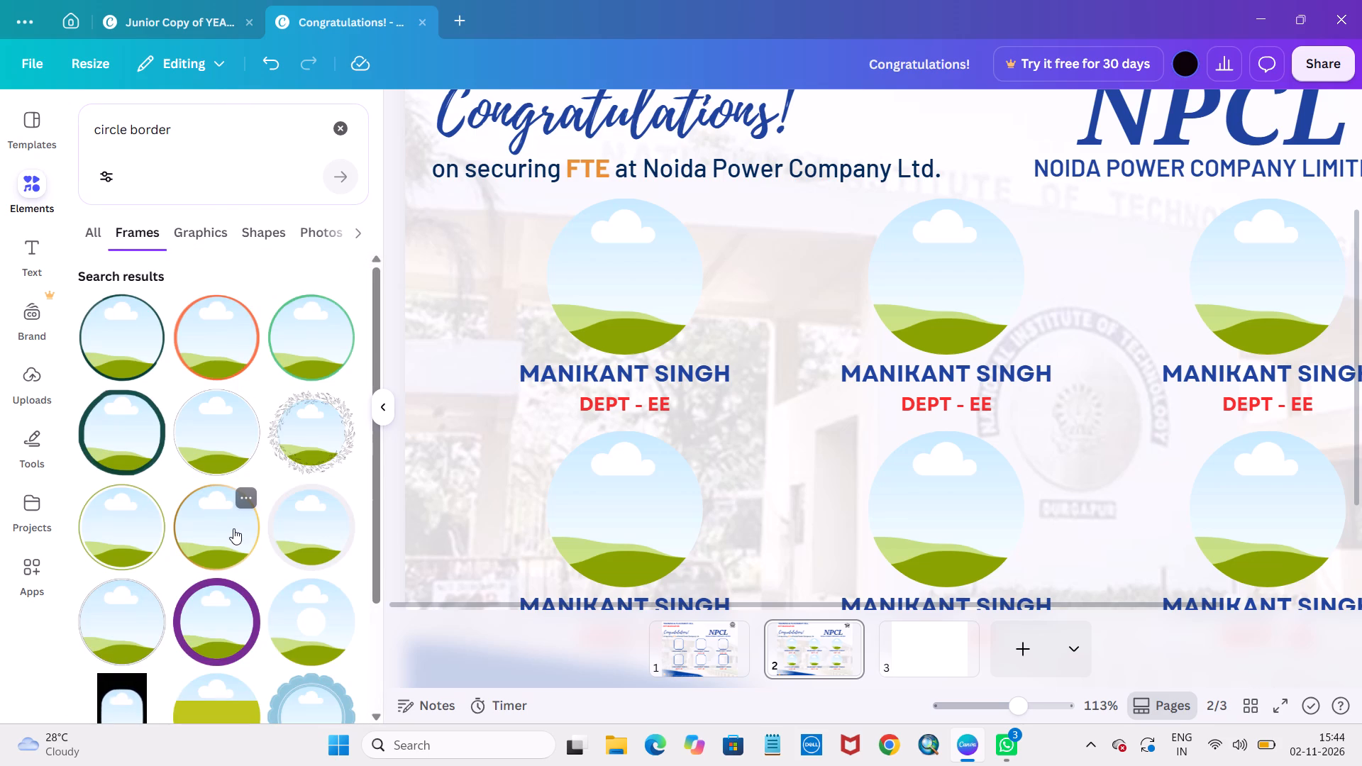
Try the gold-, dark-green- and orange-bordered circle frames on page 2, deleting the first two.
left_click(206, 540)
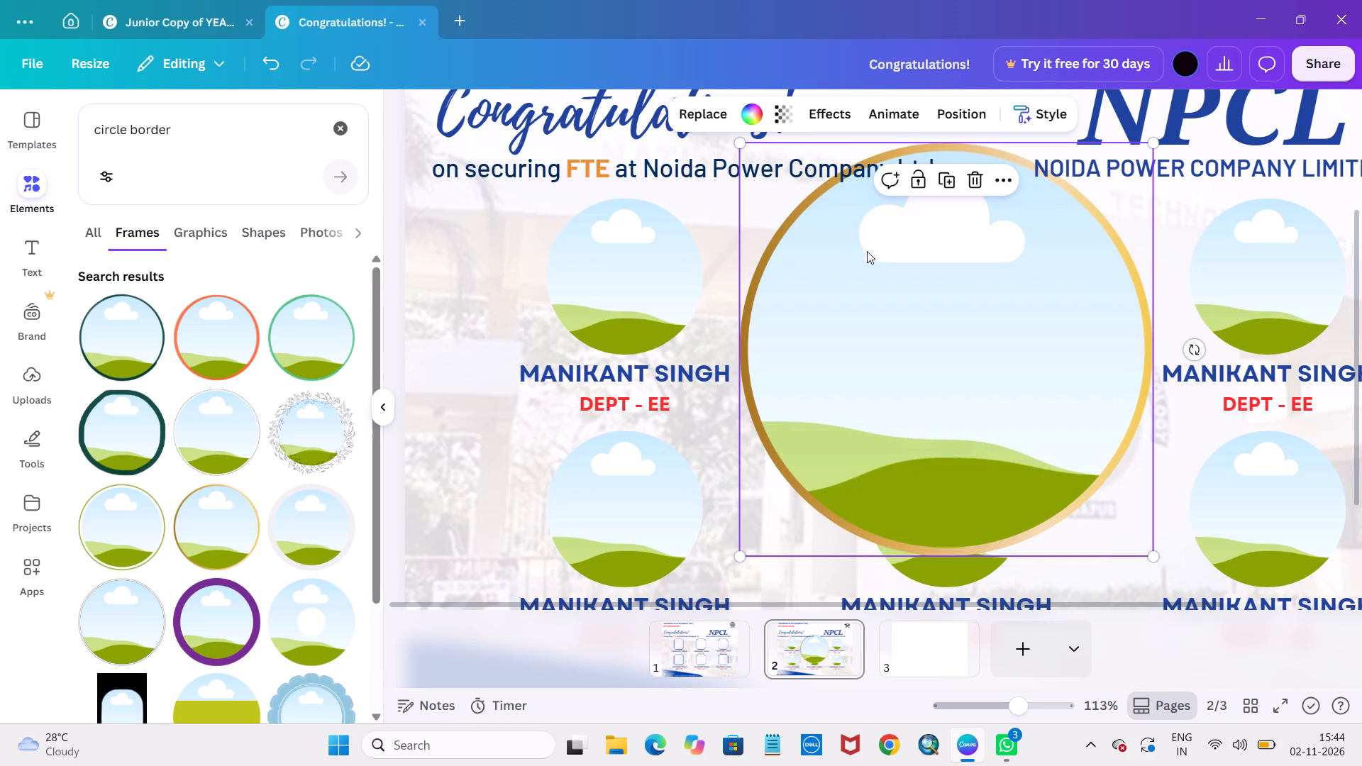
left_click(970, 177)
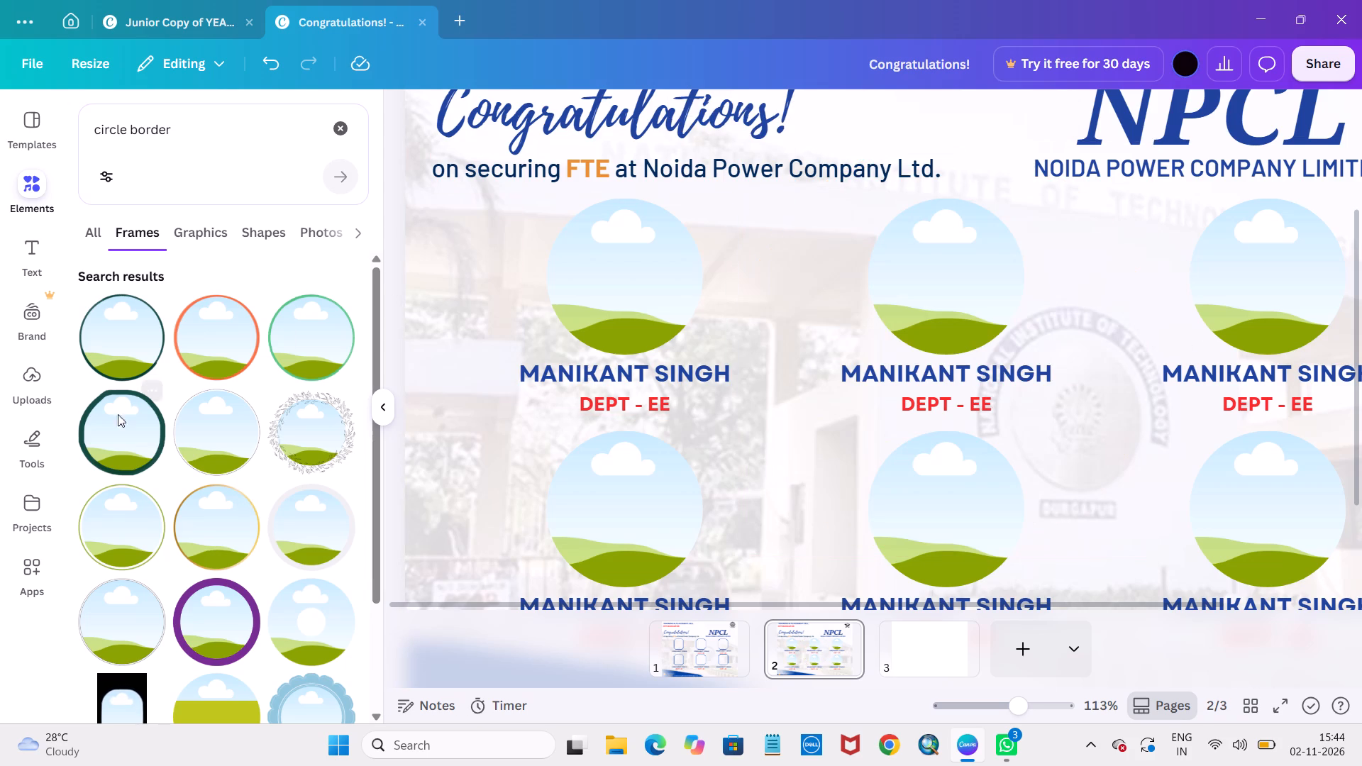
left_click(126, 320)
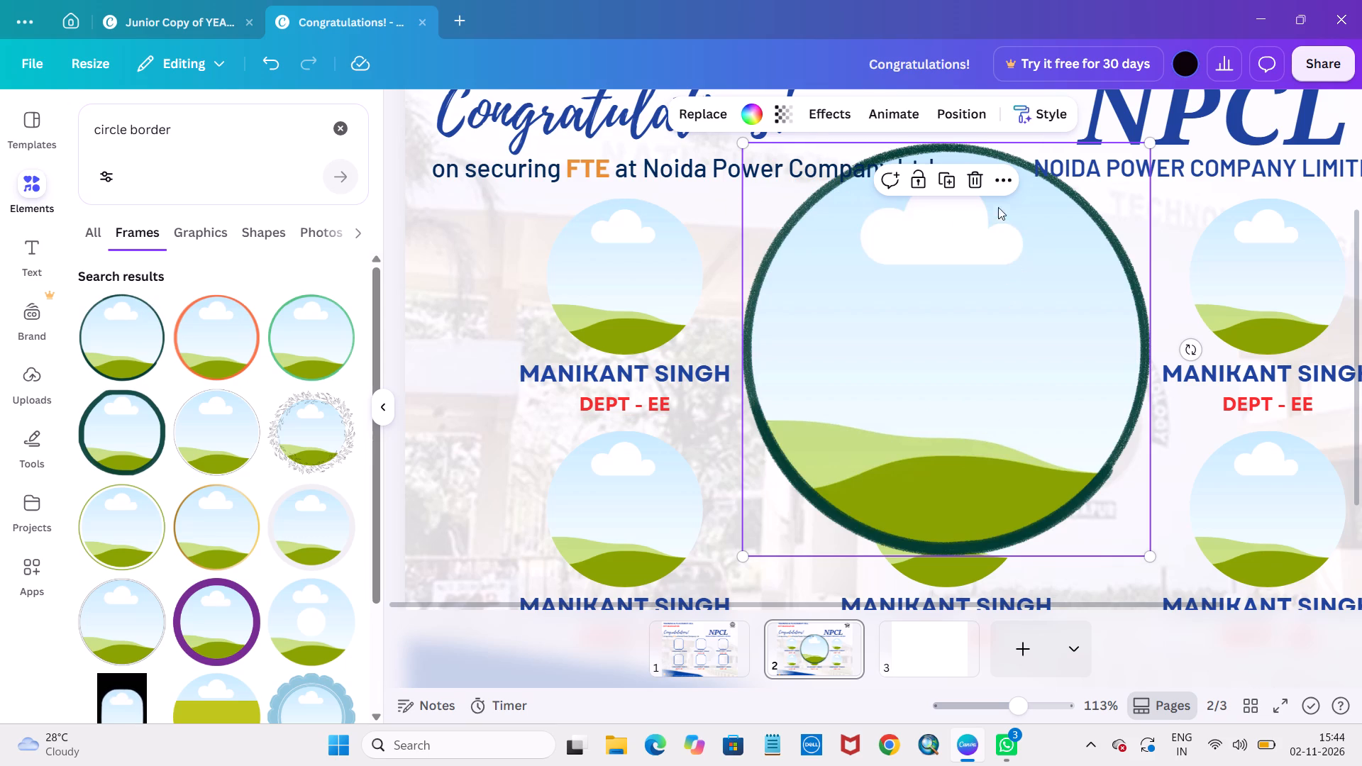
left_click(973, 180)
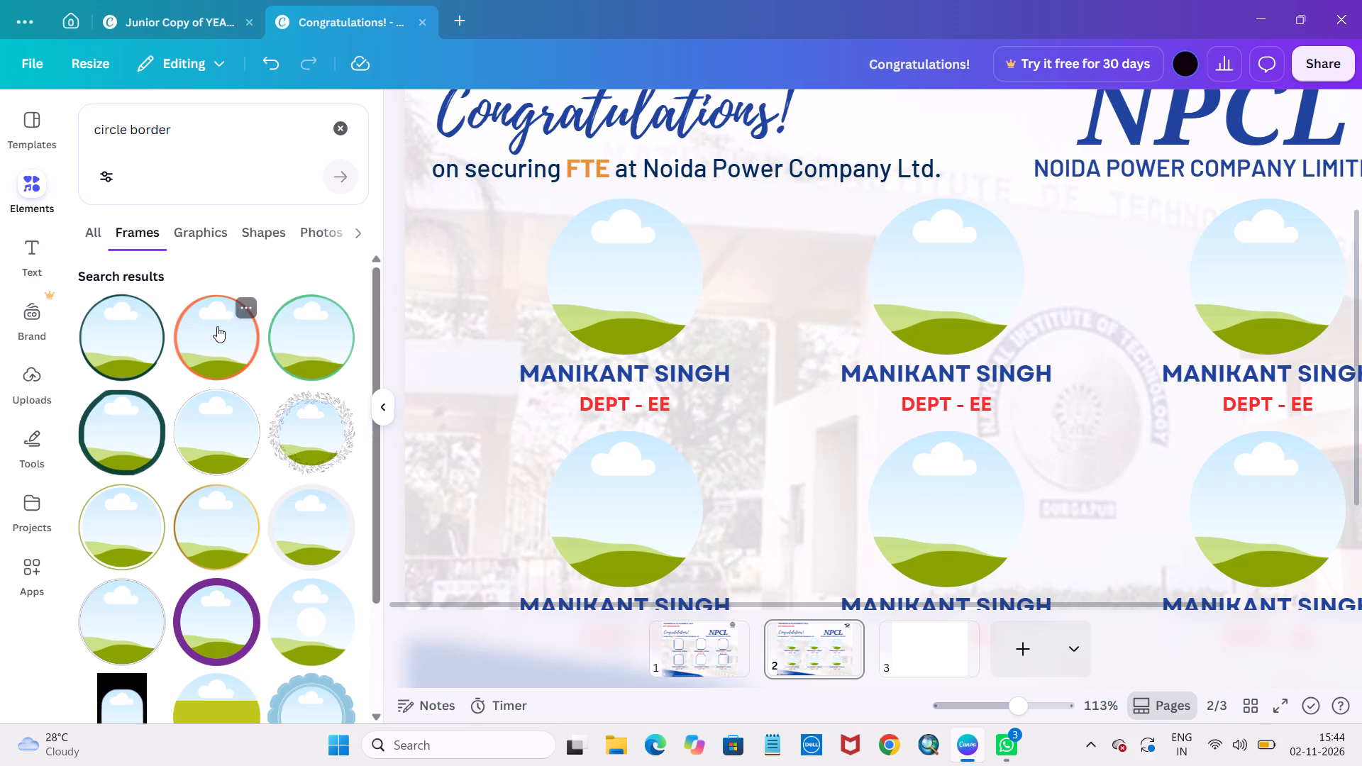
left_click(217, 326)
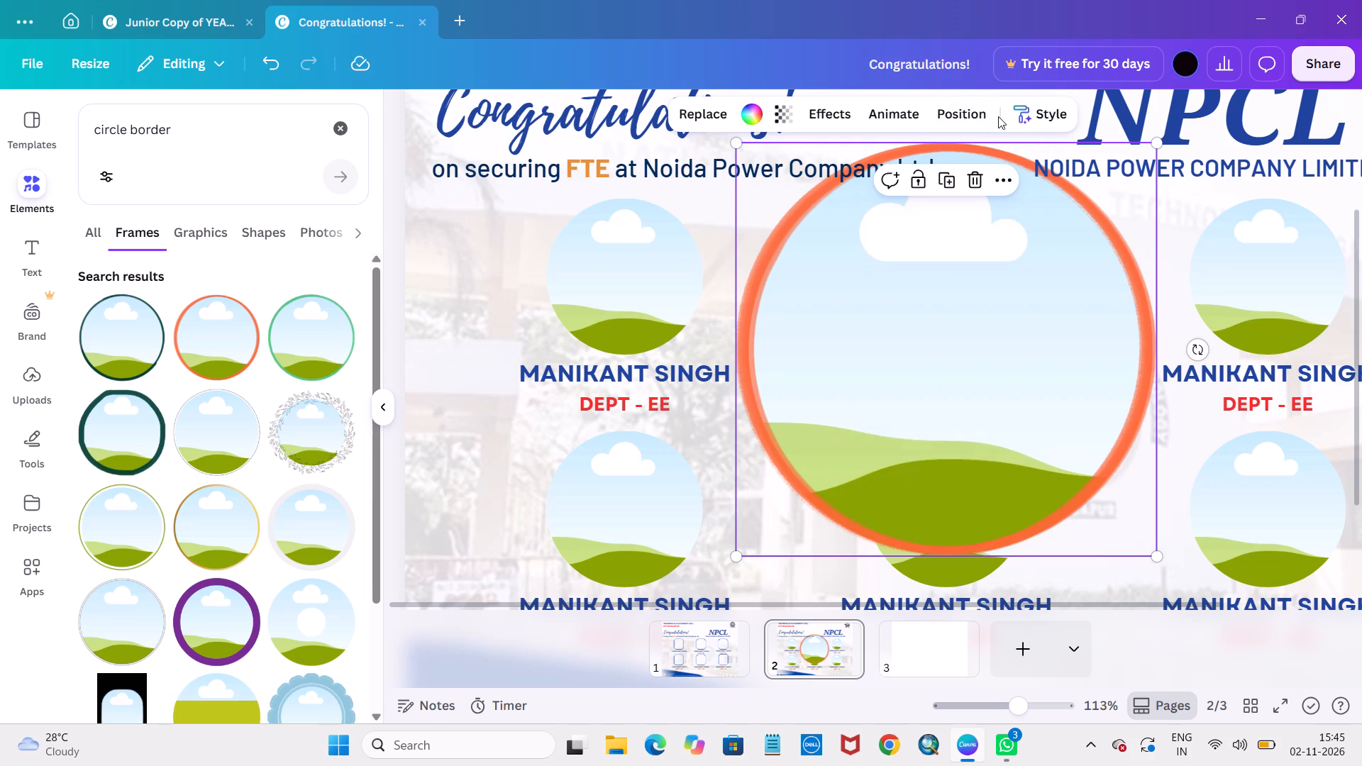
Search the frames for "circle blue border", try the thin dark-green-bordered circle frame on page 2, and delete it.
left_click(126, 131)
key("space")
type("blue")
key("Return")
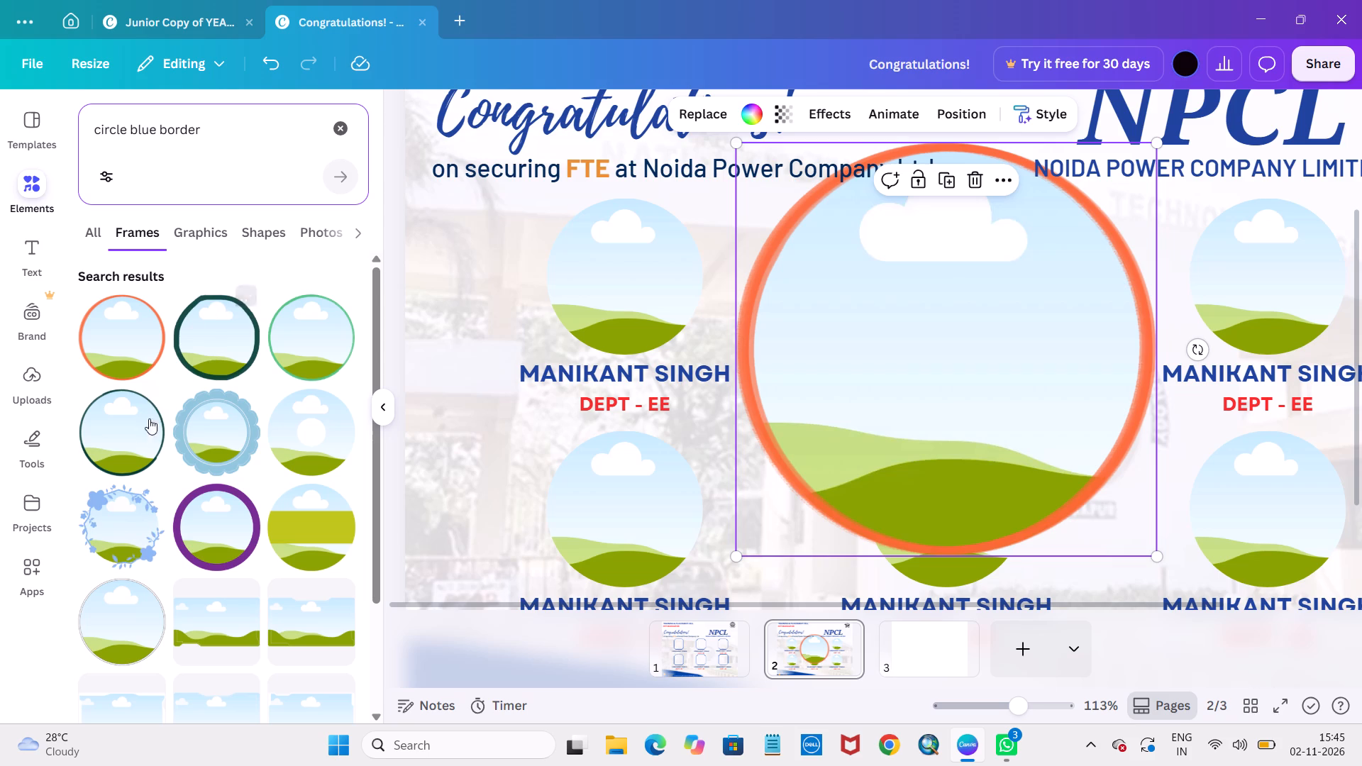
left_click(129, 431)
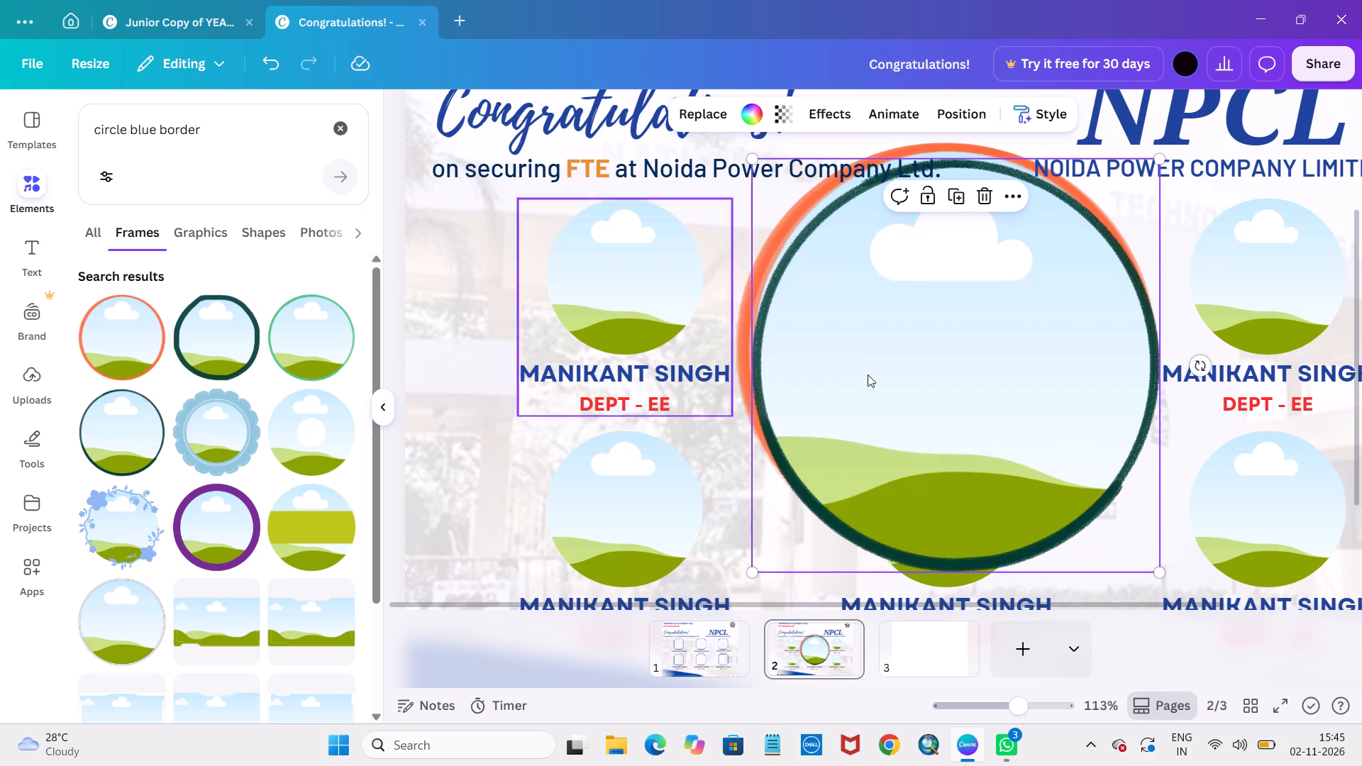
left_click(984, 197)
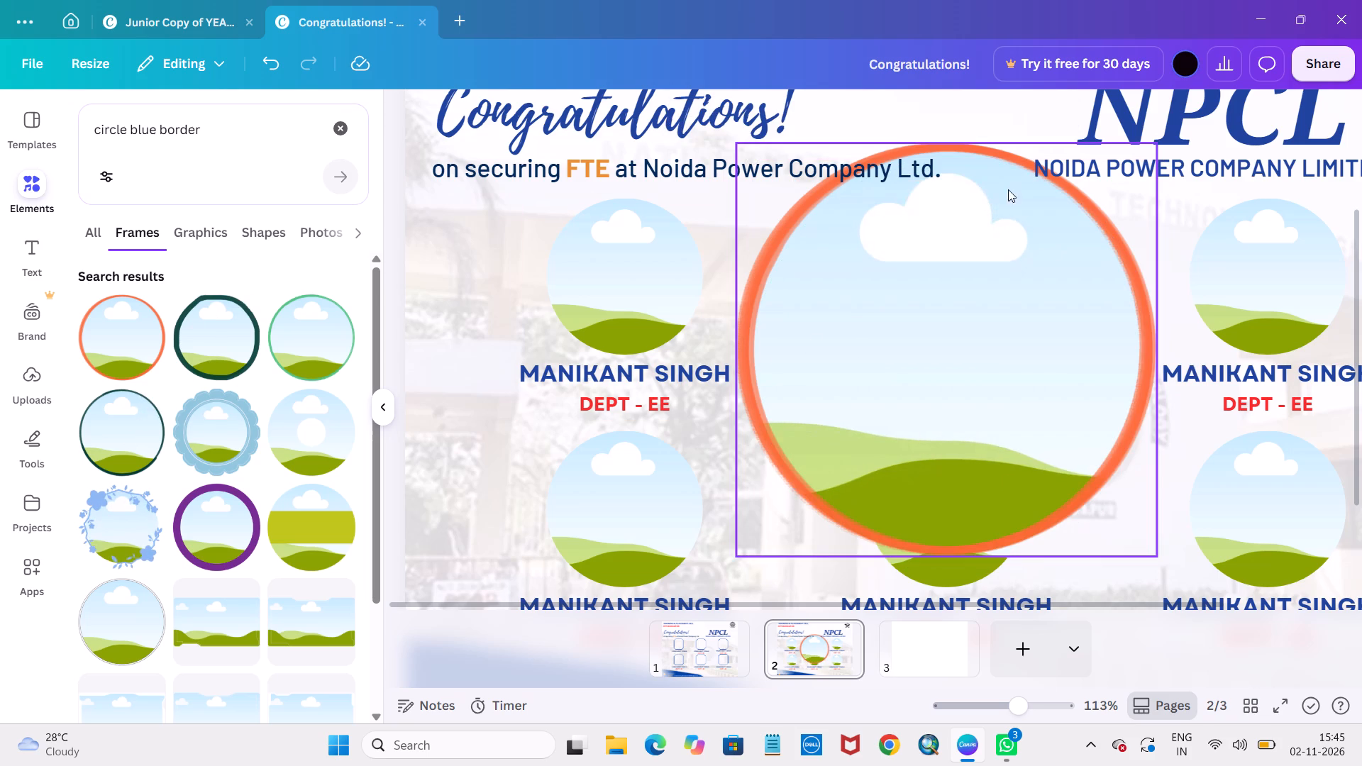
Examine the style, animation and effects options of the large orange-bordered circle frame.
left_click(1056, 284)
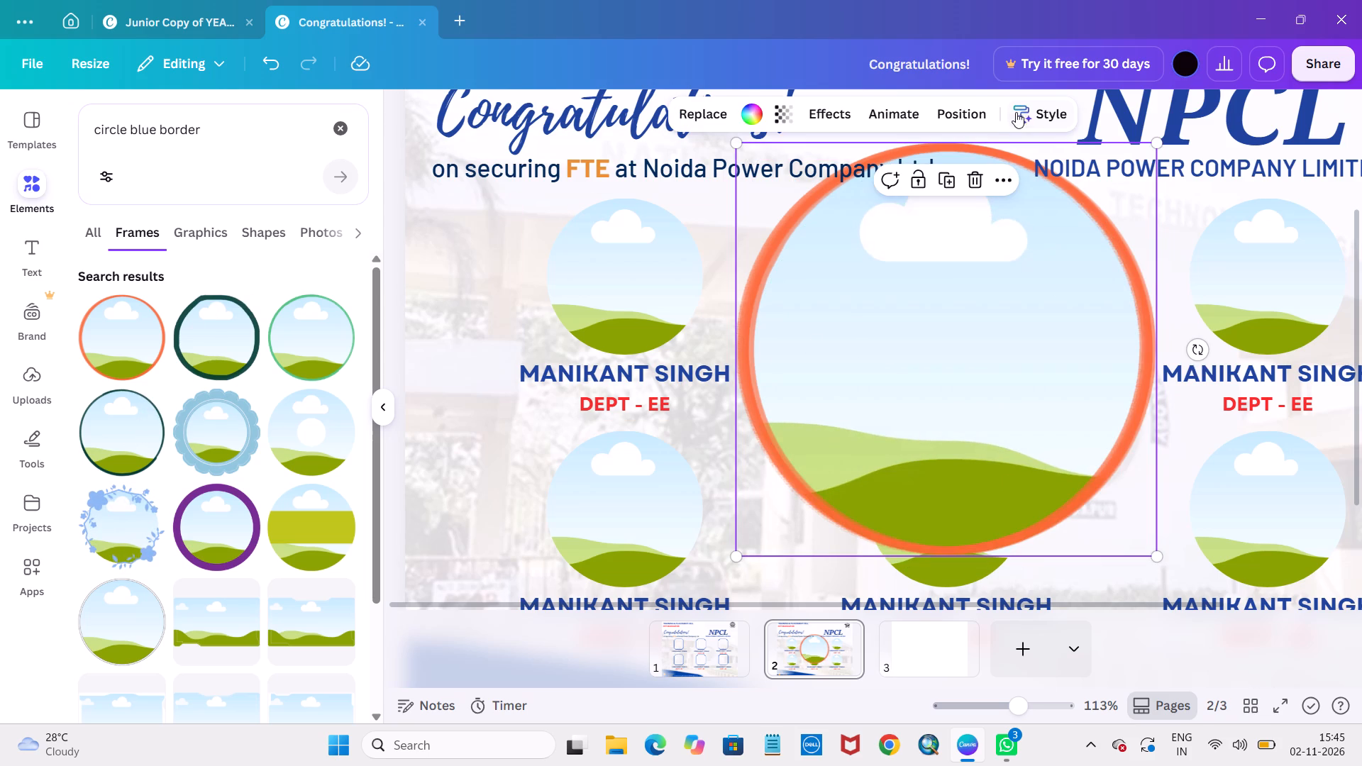
left_click(1019, 110)
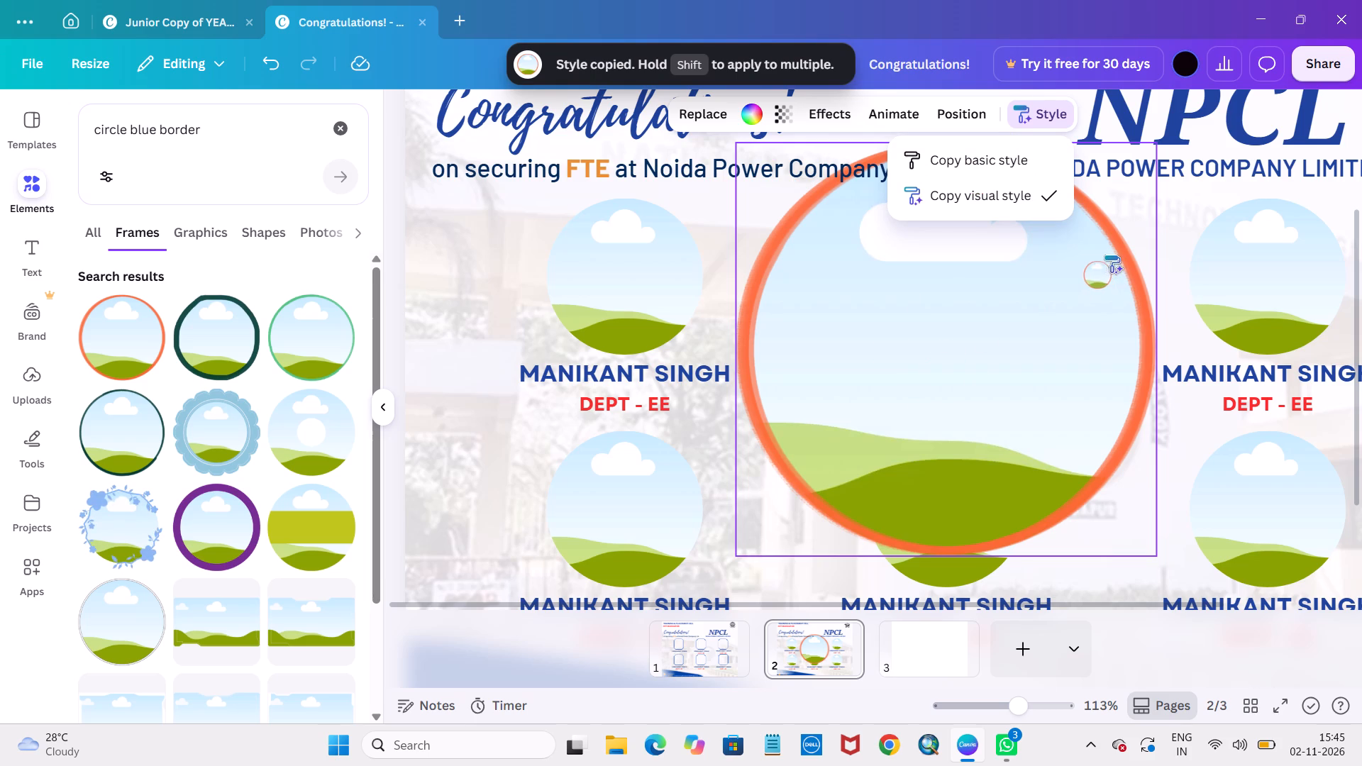
left_click(1048, 103)
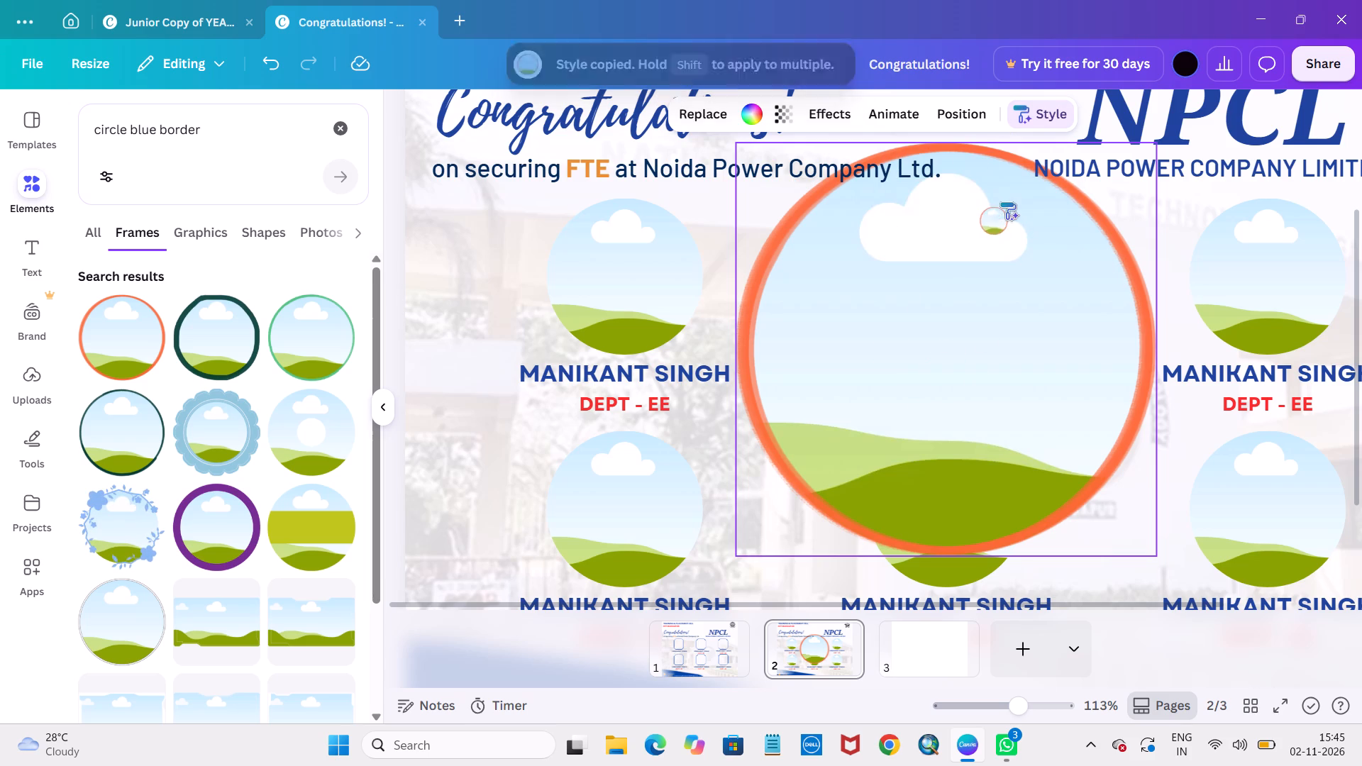
left_click(909, 120)
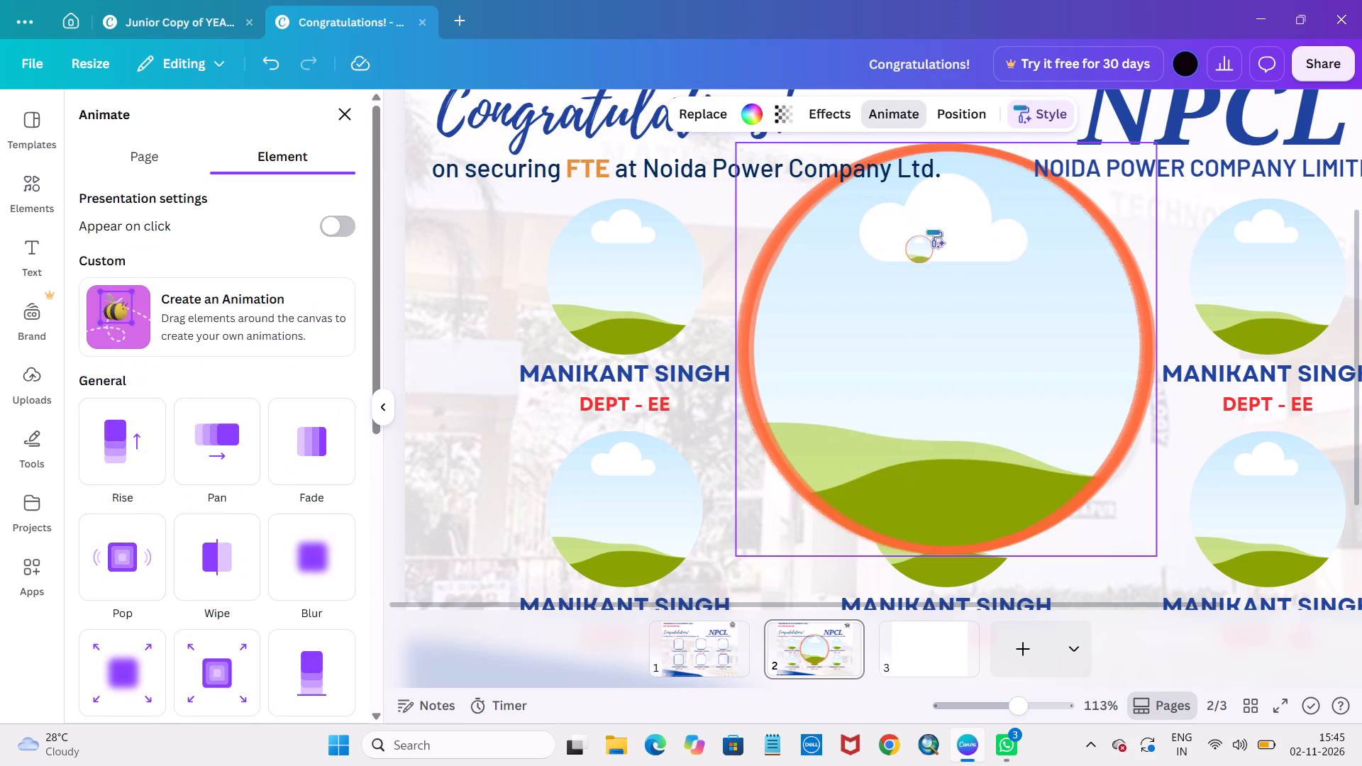
left_click(830, 112)
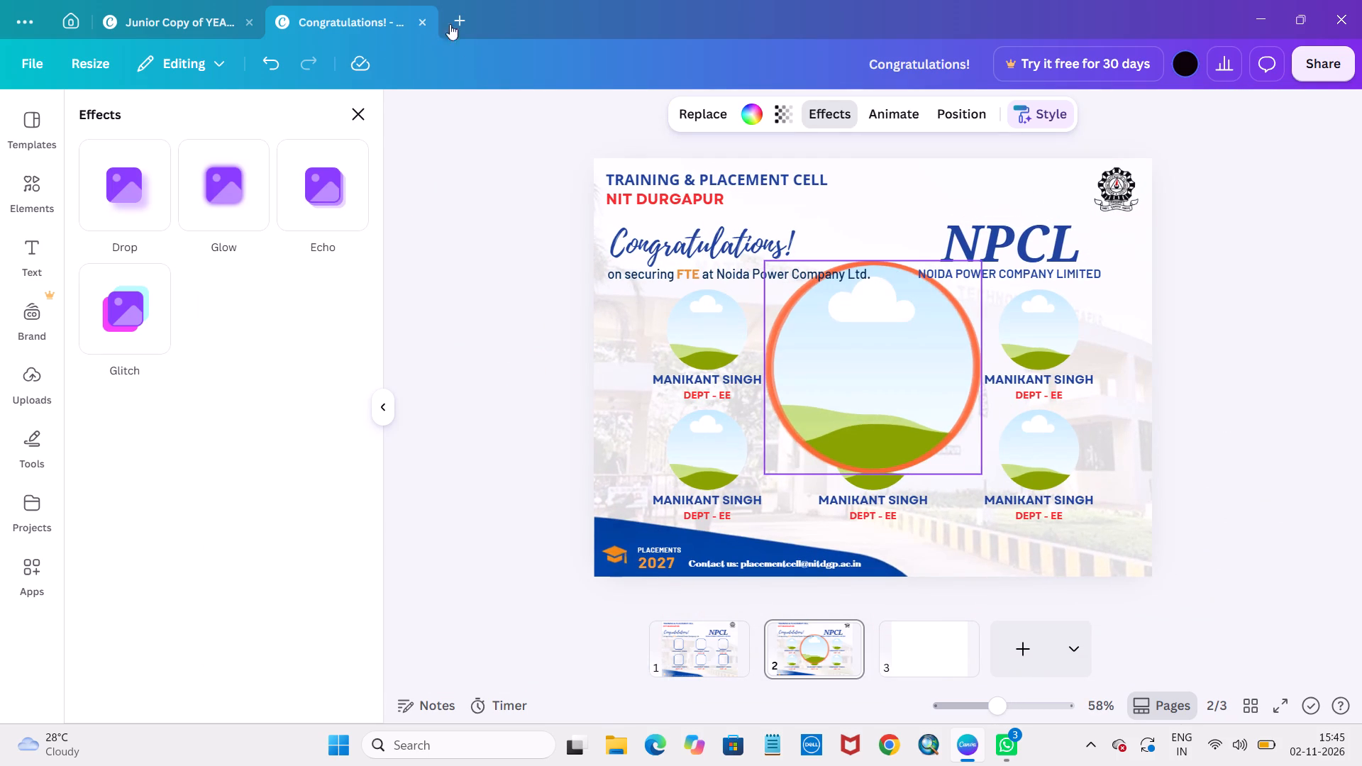
left_click(365, 111)
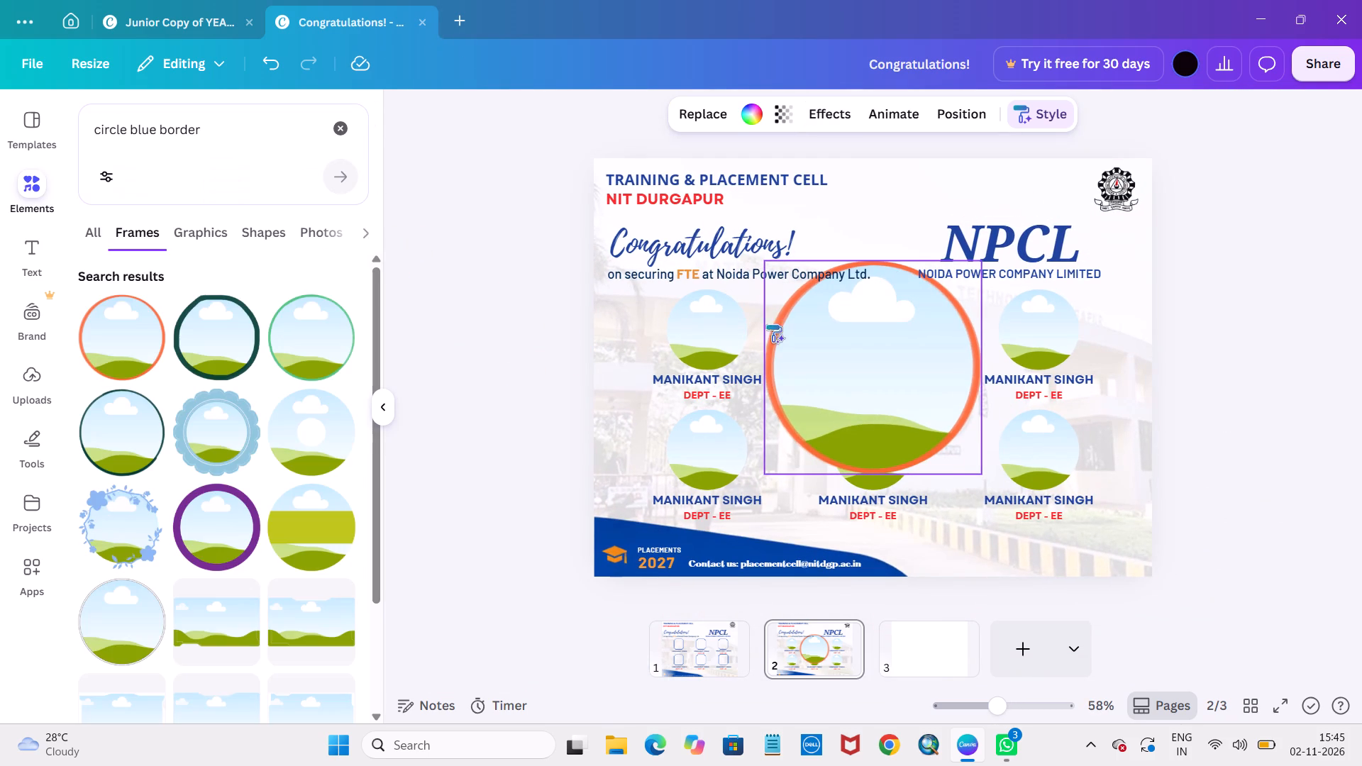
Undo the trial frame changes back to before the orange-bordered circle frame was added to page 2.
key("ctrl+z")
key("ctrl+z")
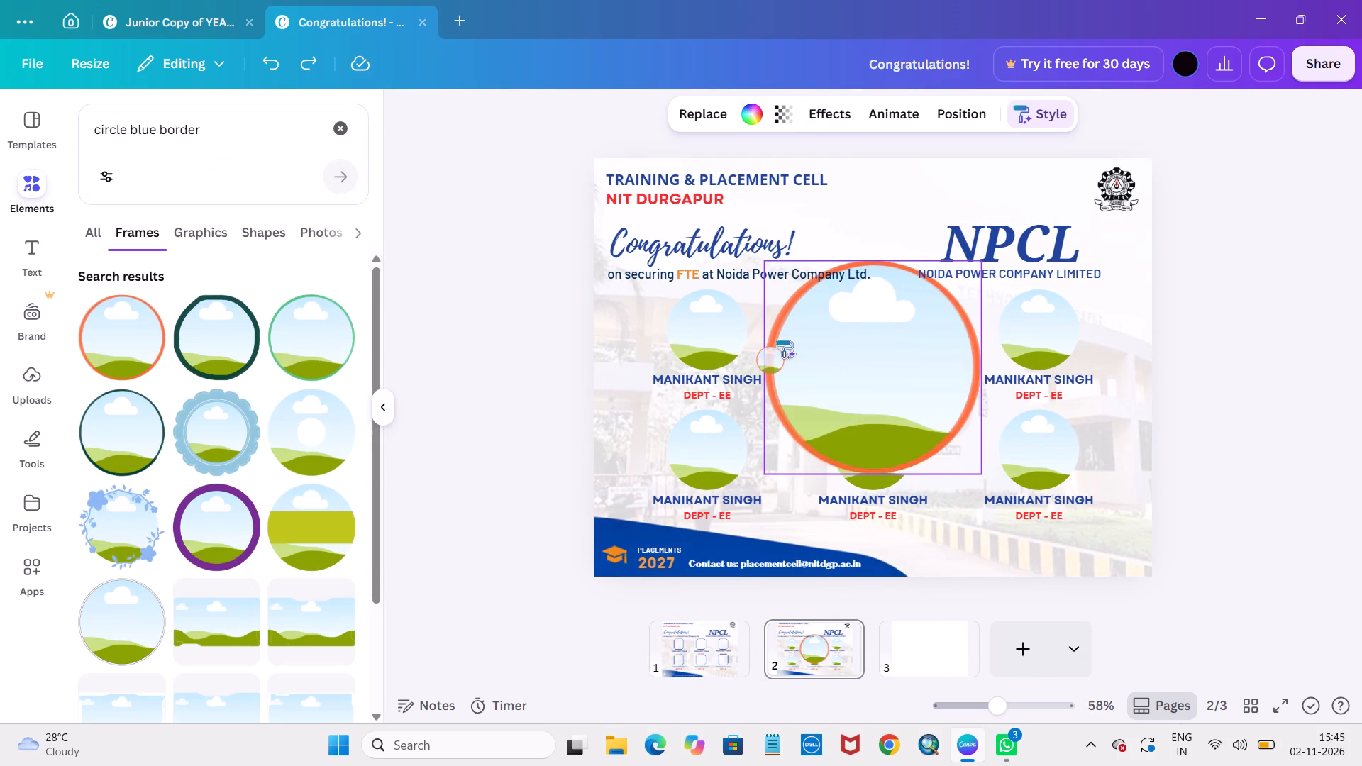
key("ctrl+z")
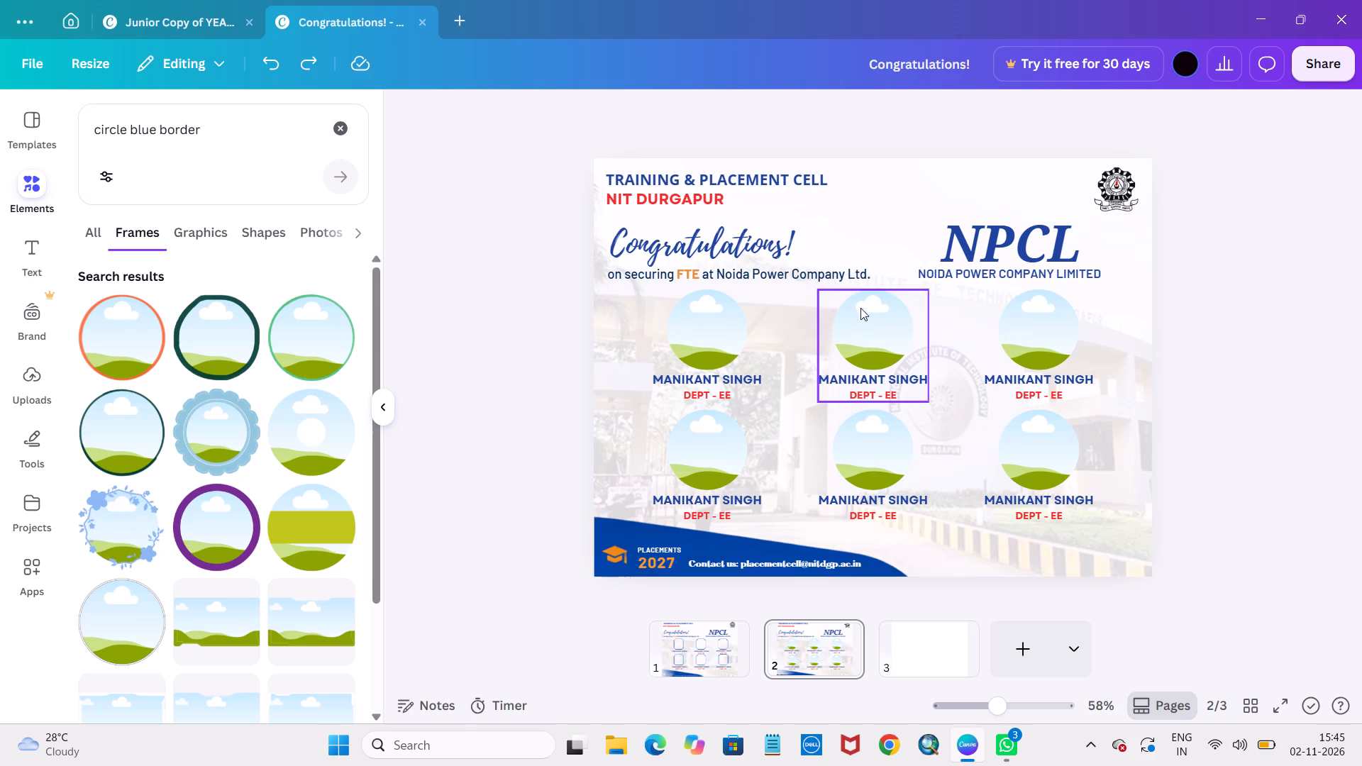
Browse the remaining "circle blue border" frames for a suitable bordered circle, then collapse the results.
scroll(146, 417, "down", 3)
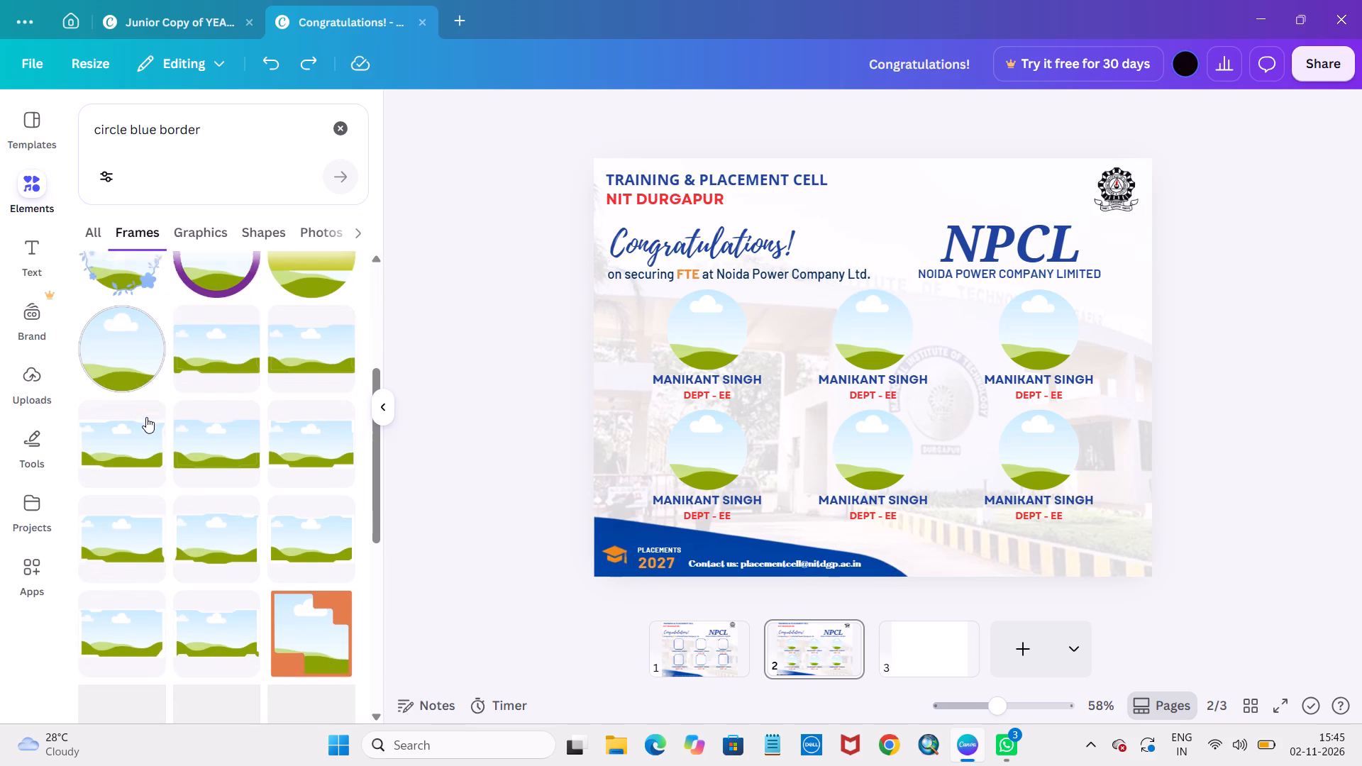
scroll(146, 417, "down", 3)
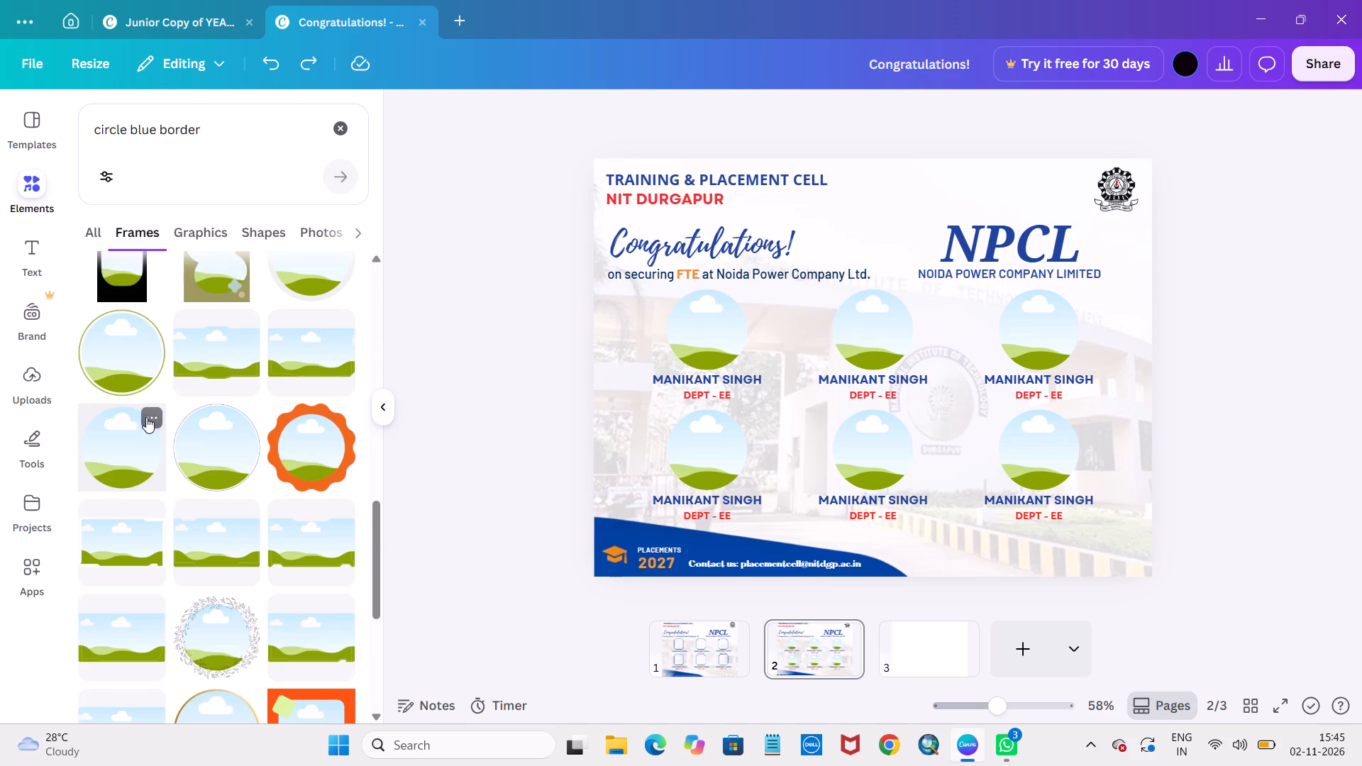
scroll(146, 417, "down", 1)
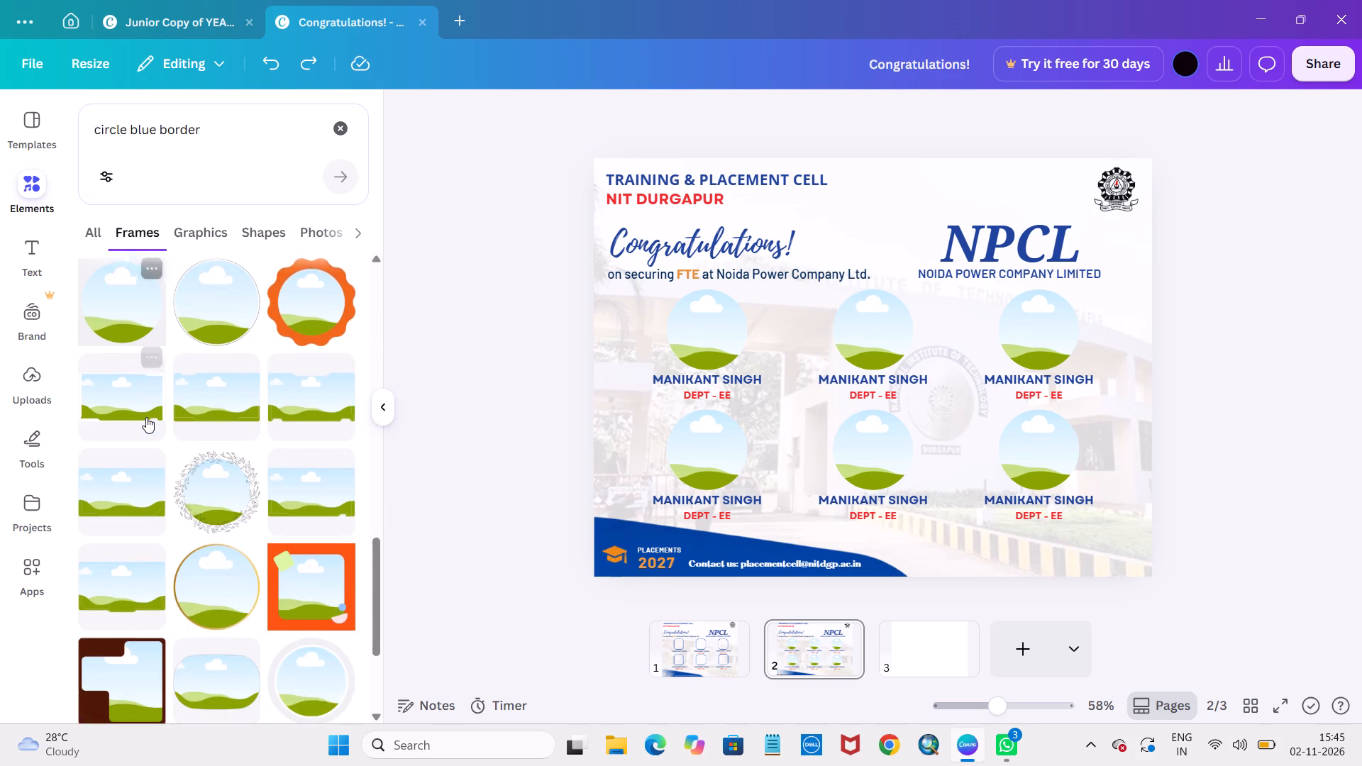
scroll(146, 417, "down", 5)
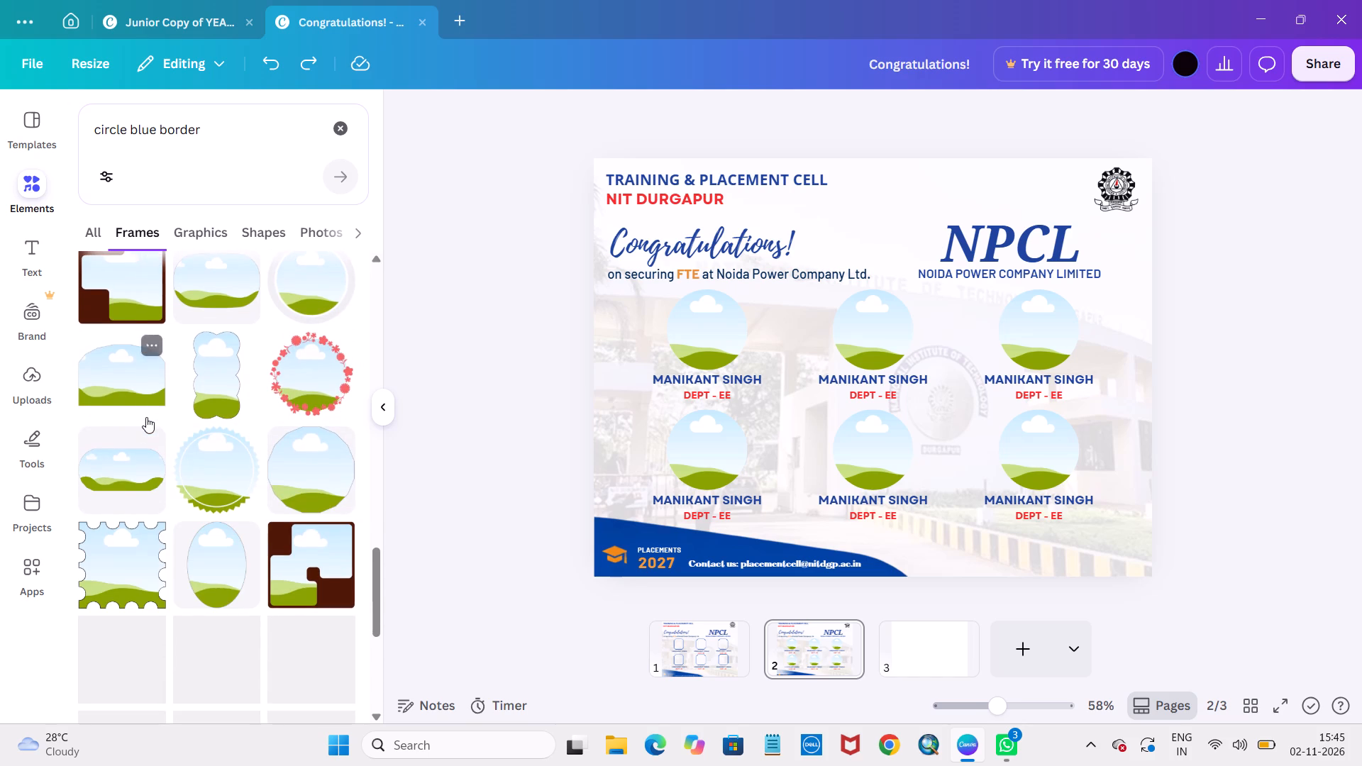
left_click(385, 404)
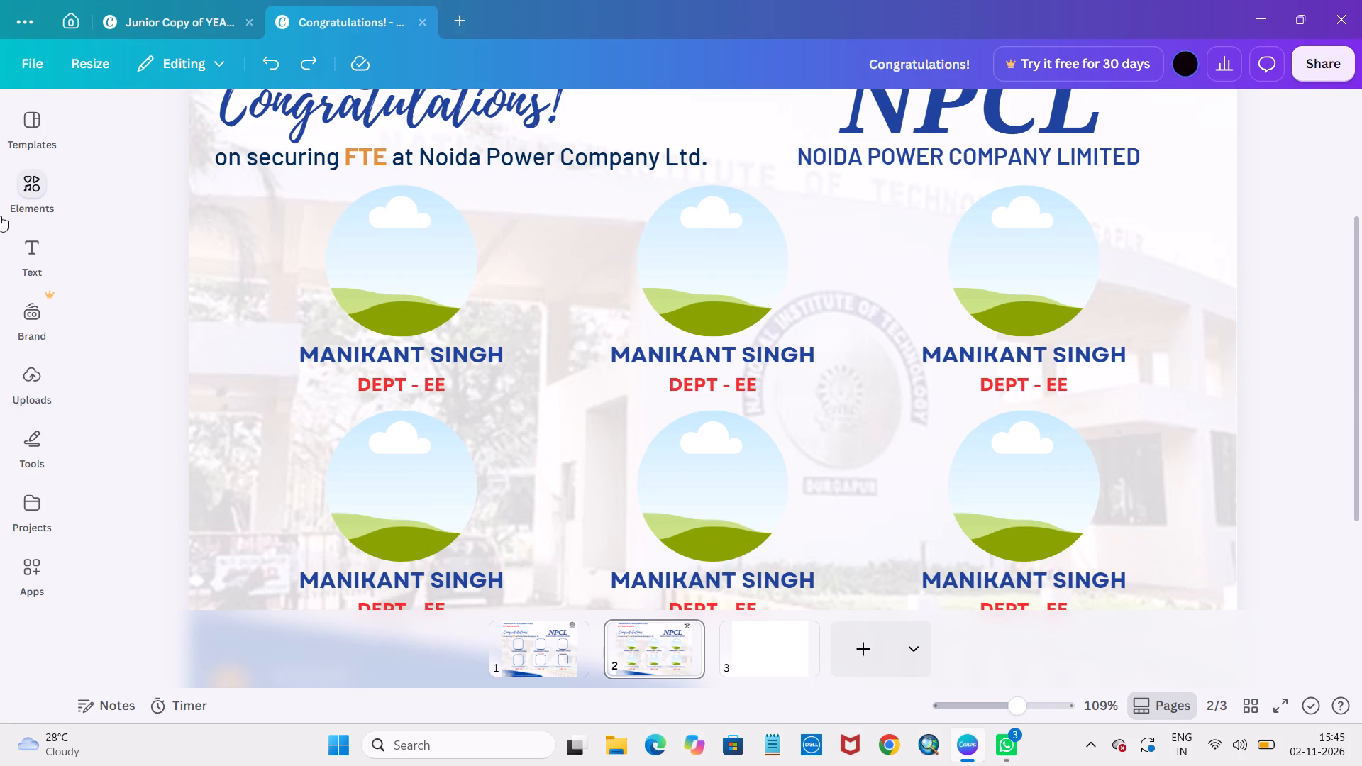
Ungroup the first upper-row frame-and-caption group on page 2.
left_click(462, 308)
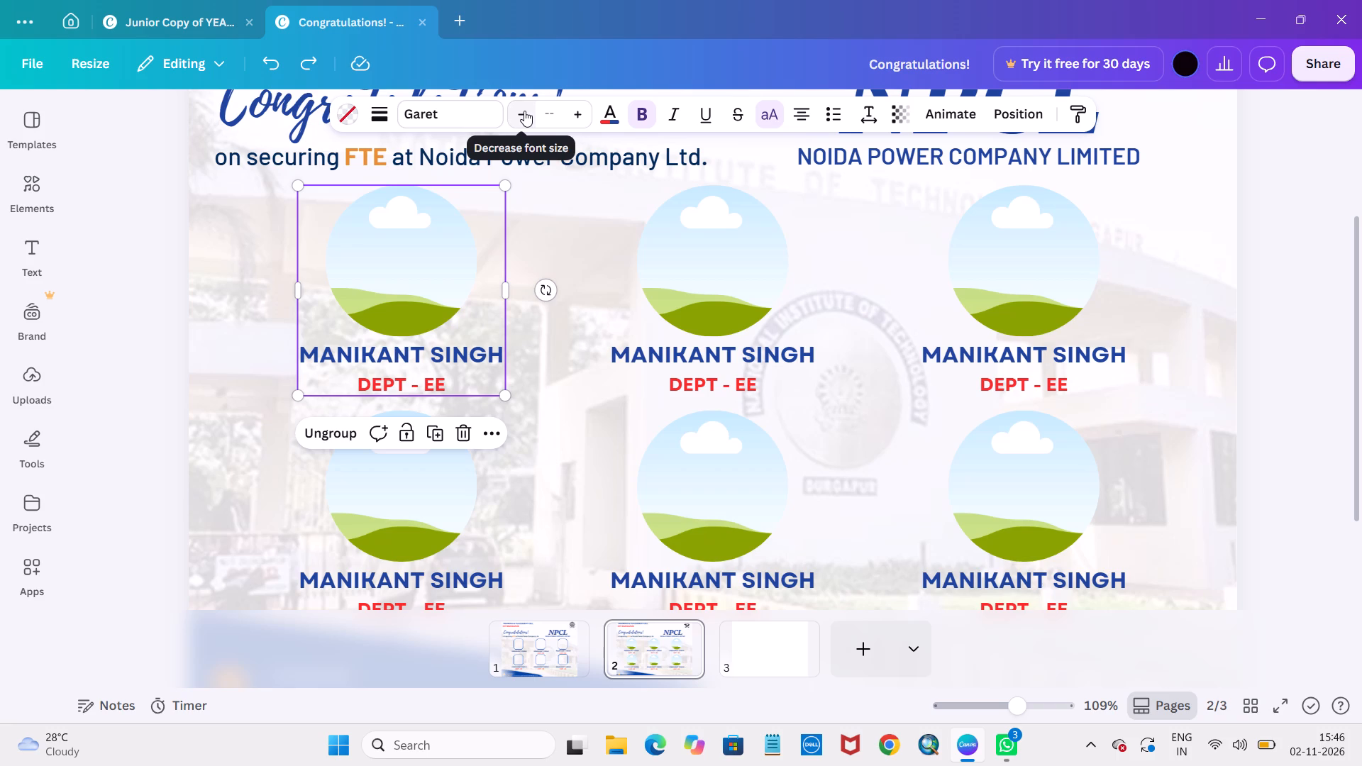
left_click(323, 422)
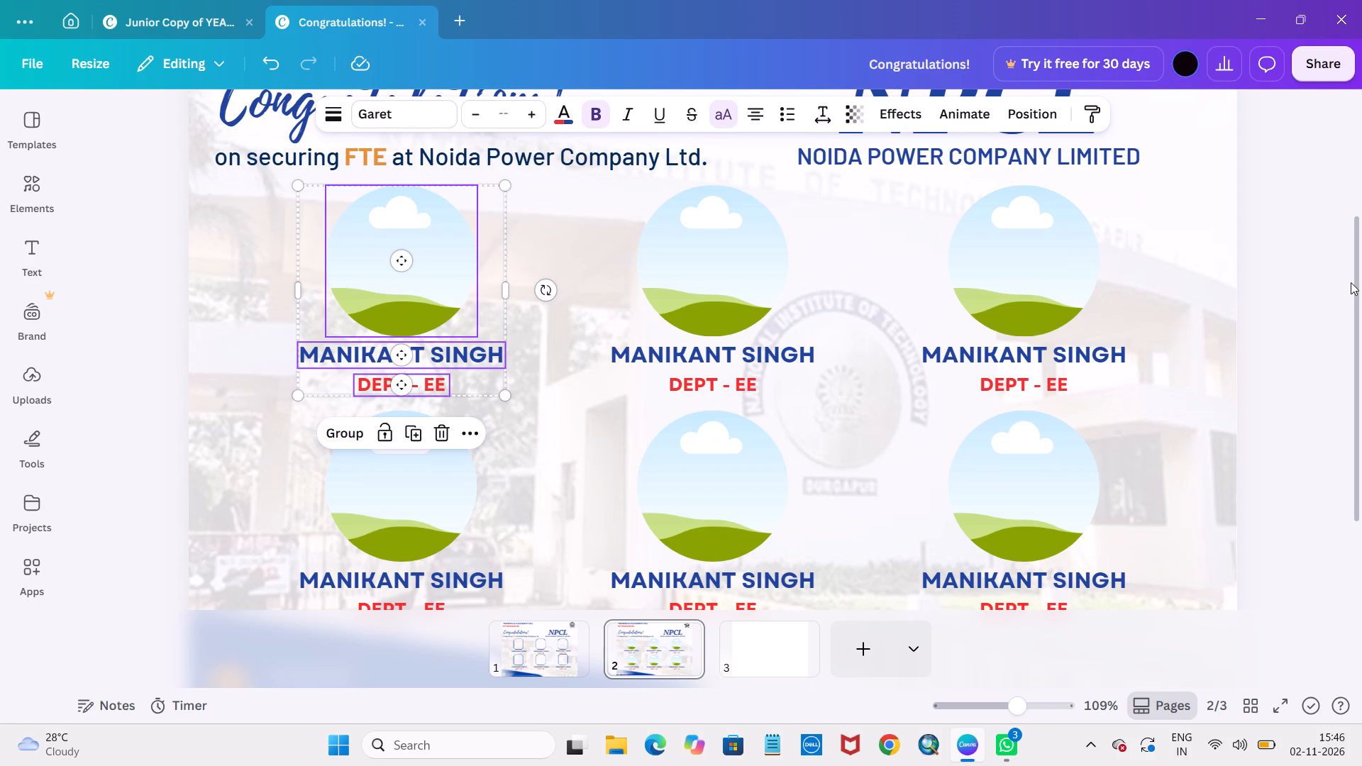
left_click(1351, 282)
Give the first upper-row circle frame on page 2 a solid Vividblue #0037ba border with stroke weight 3.
left_click(423, 271)
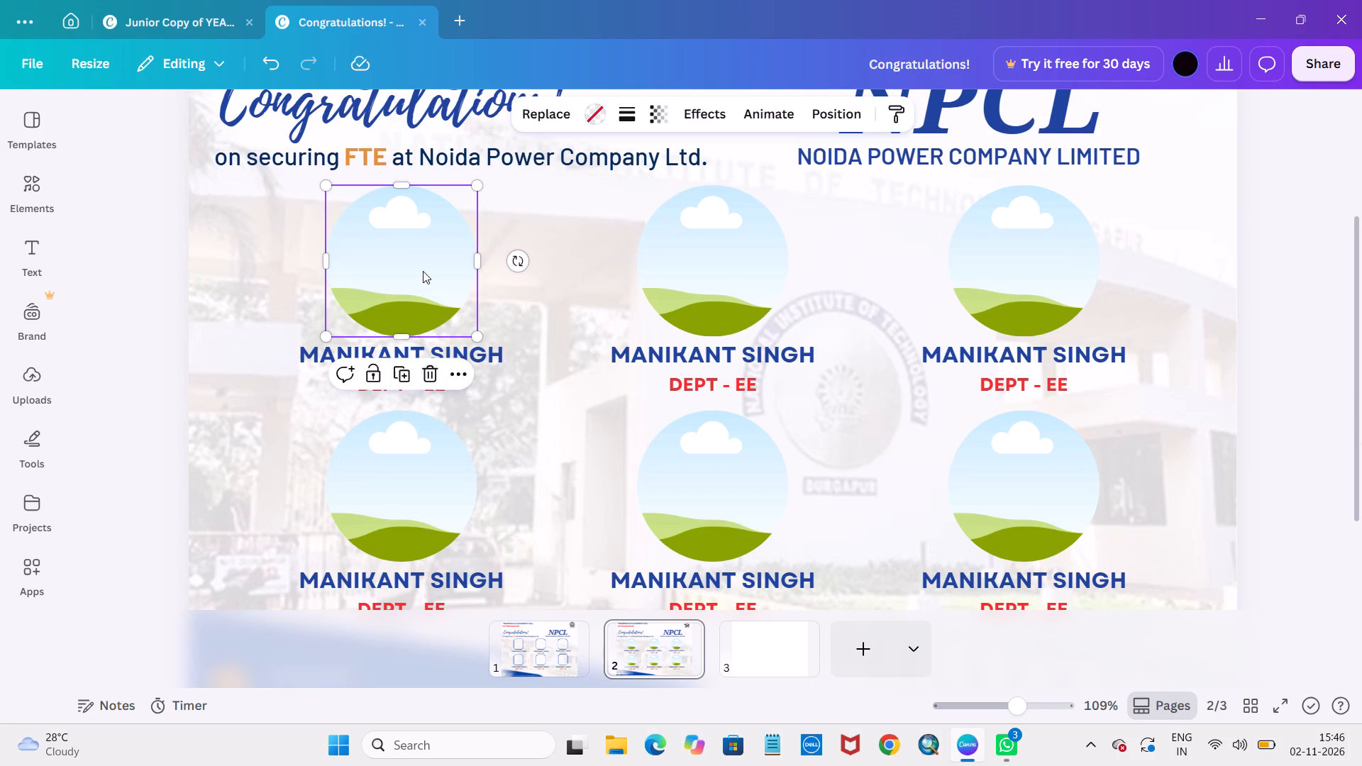
left_click(636, 120)
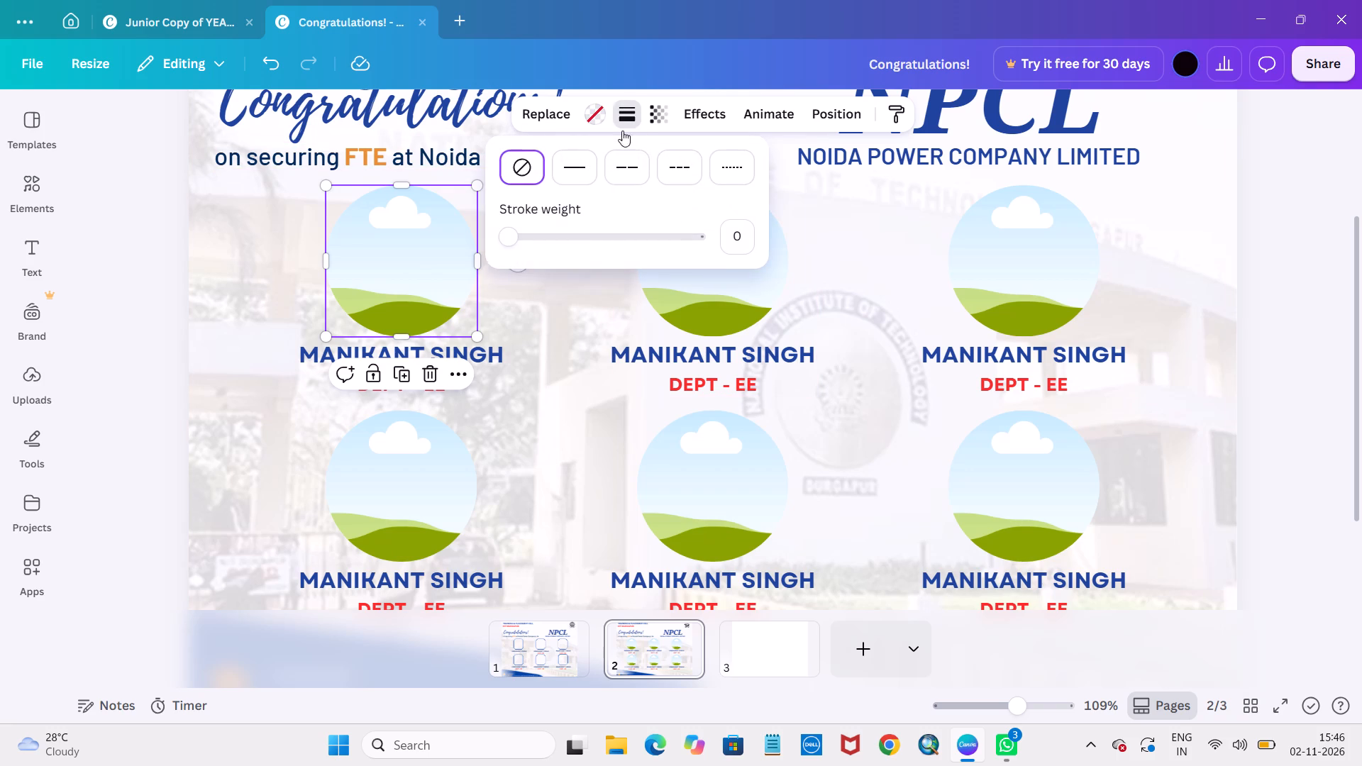
left_click(514, 236)
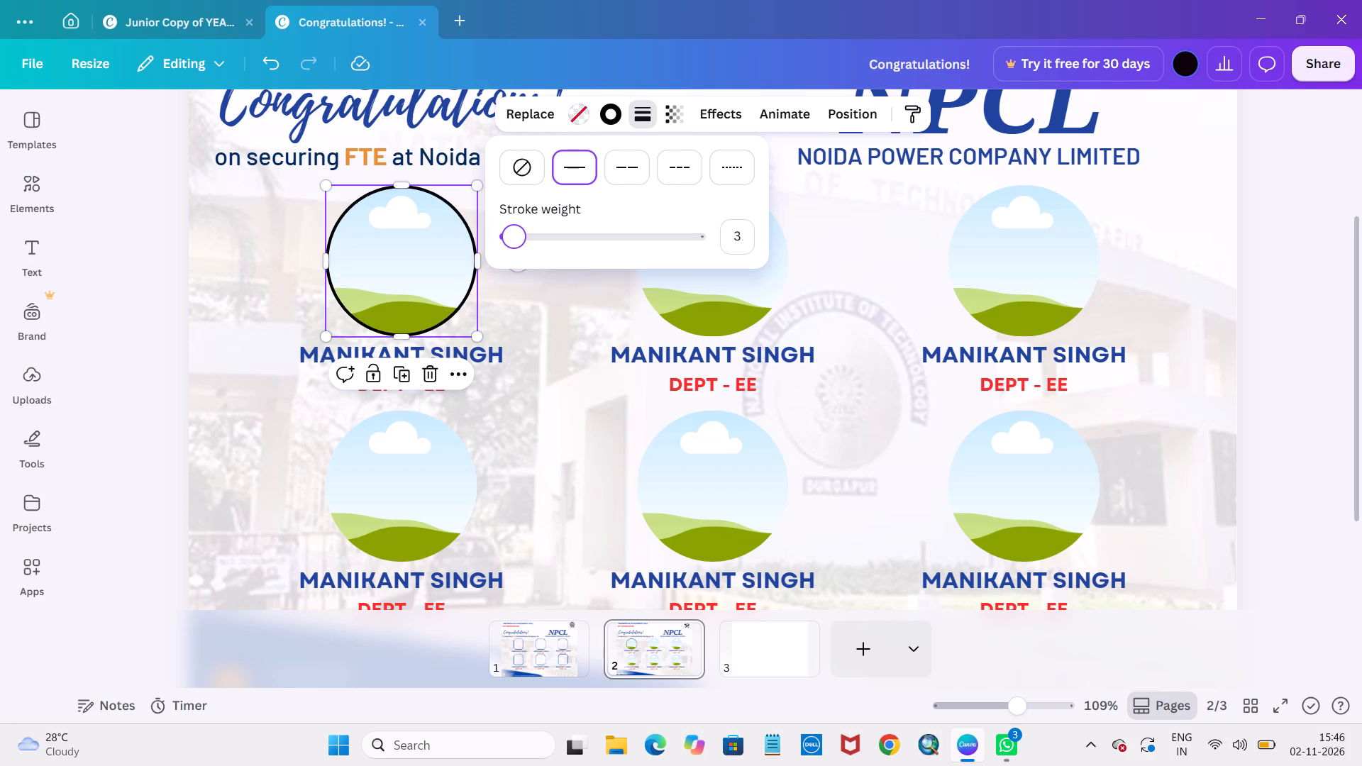
left_click(602, 116)
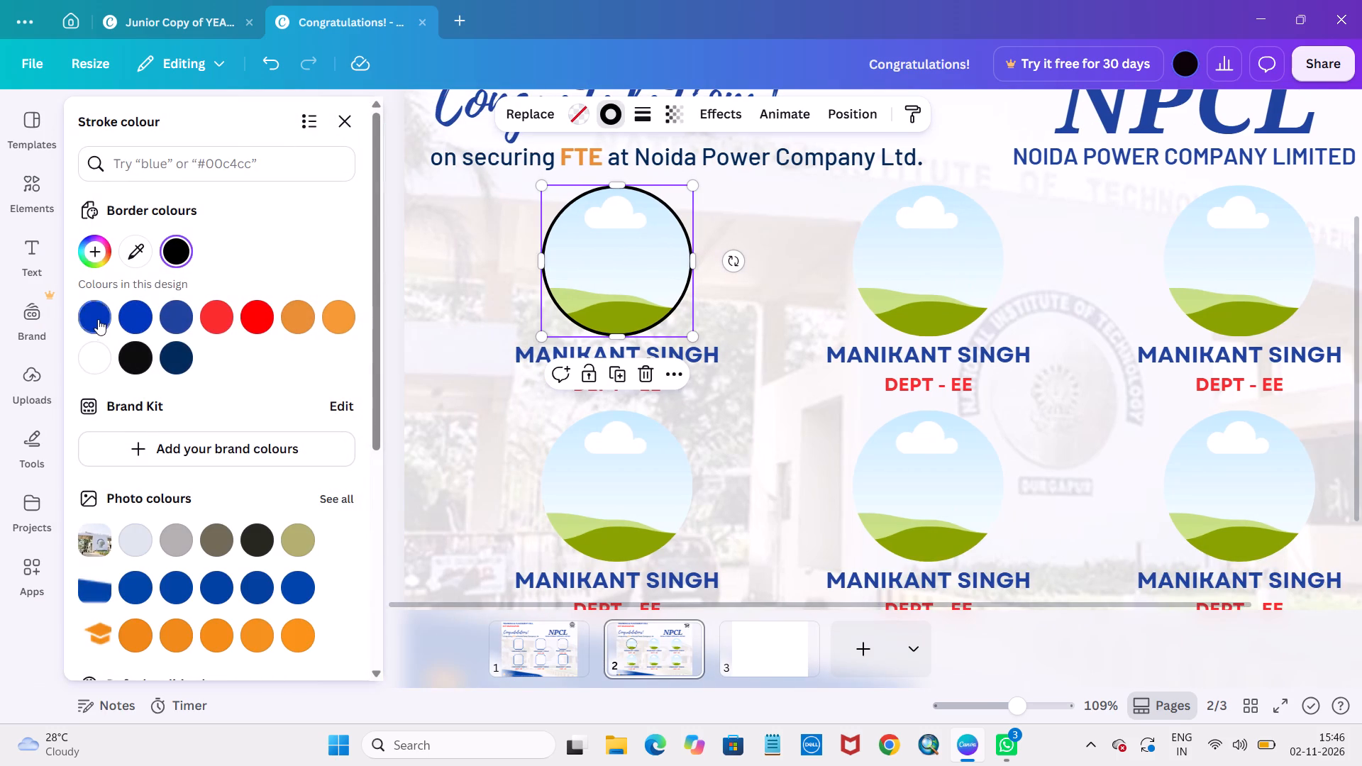
left_click(96, 316)
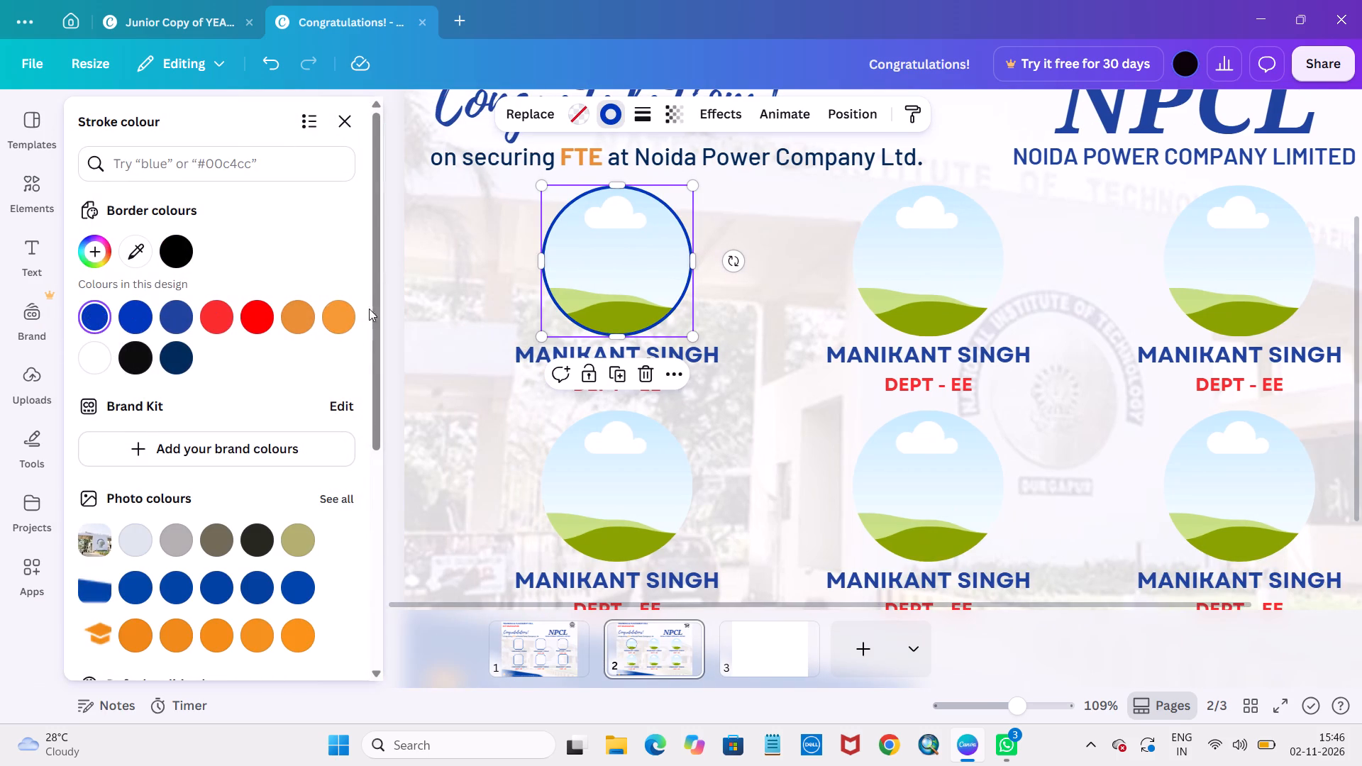
left_click(344, 127)
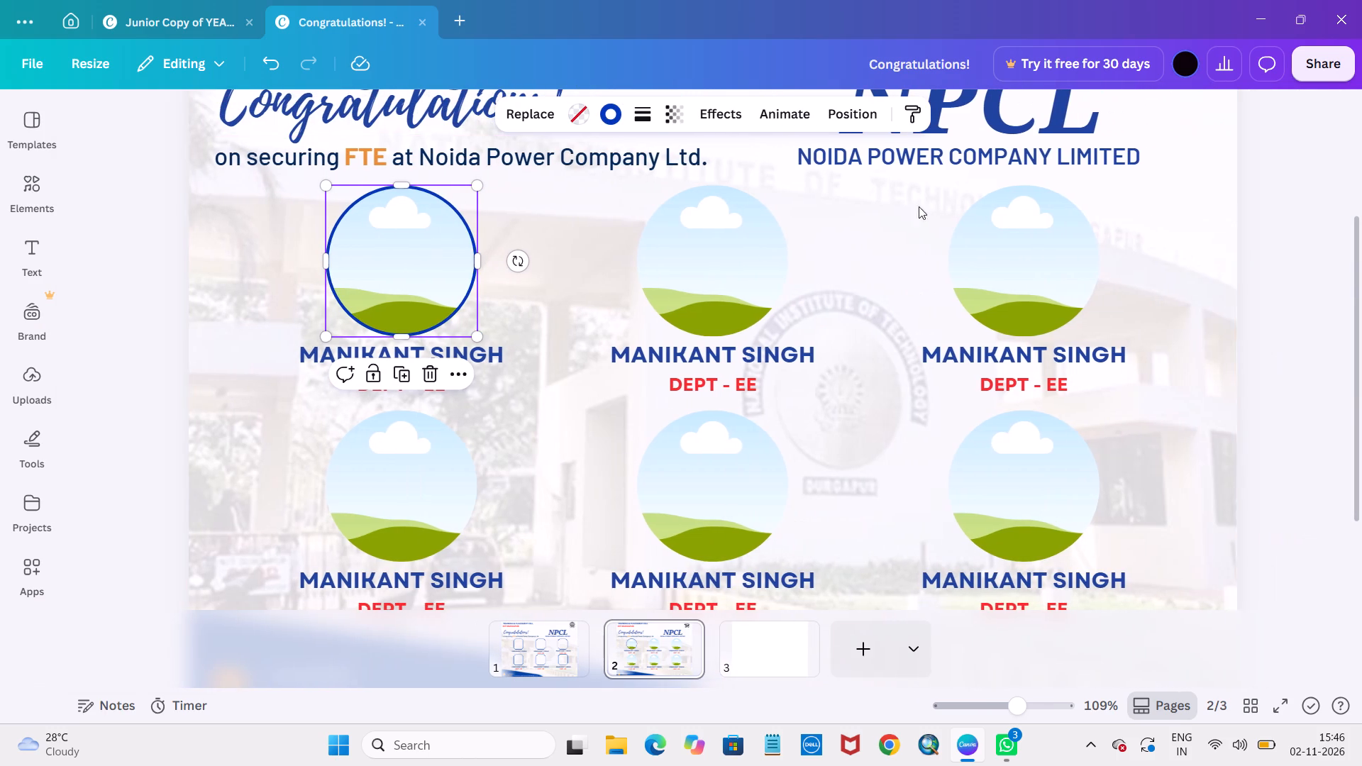
left_click(1273, 235)
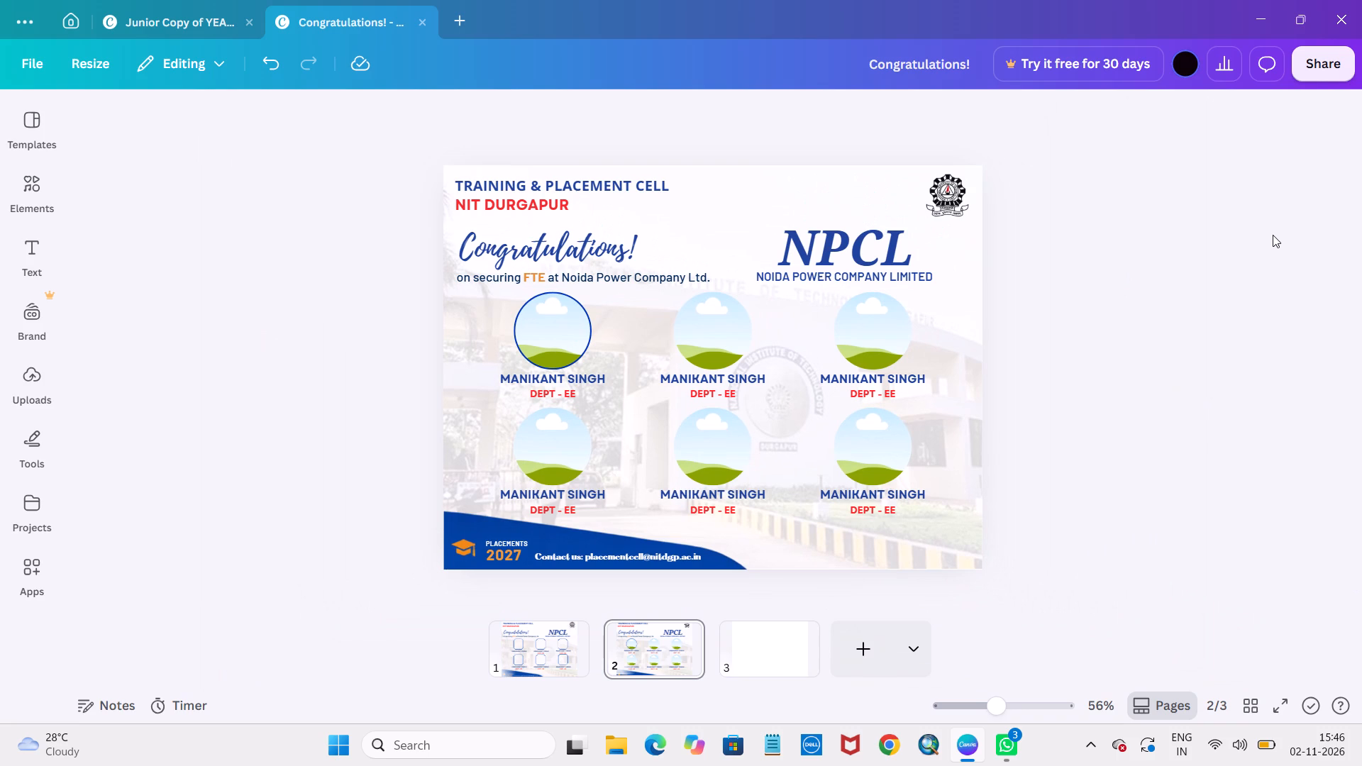
Ungroup the middle upper-row frame-and-caption group and give its circle frame a solid #0037ba border with stroke weight 3.
scroll(1273, 235, "down", 1)
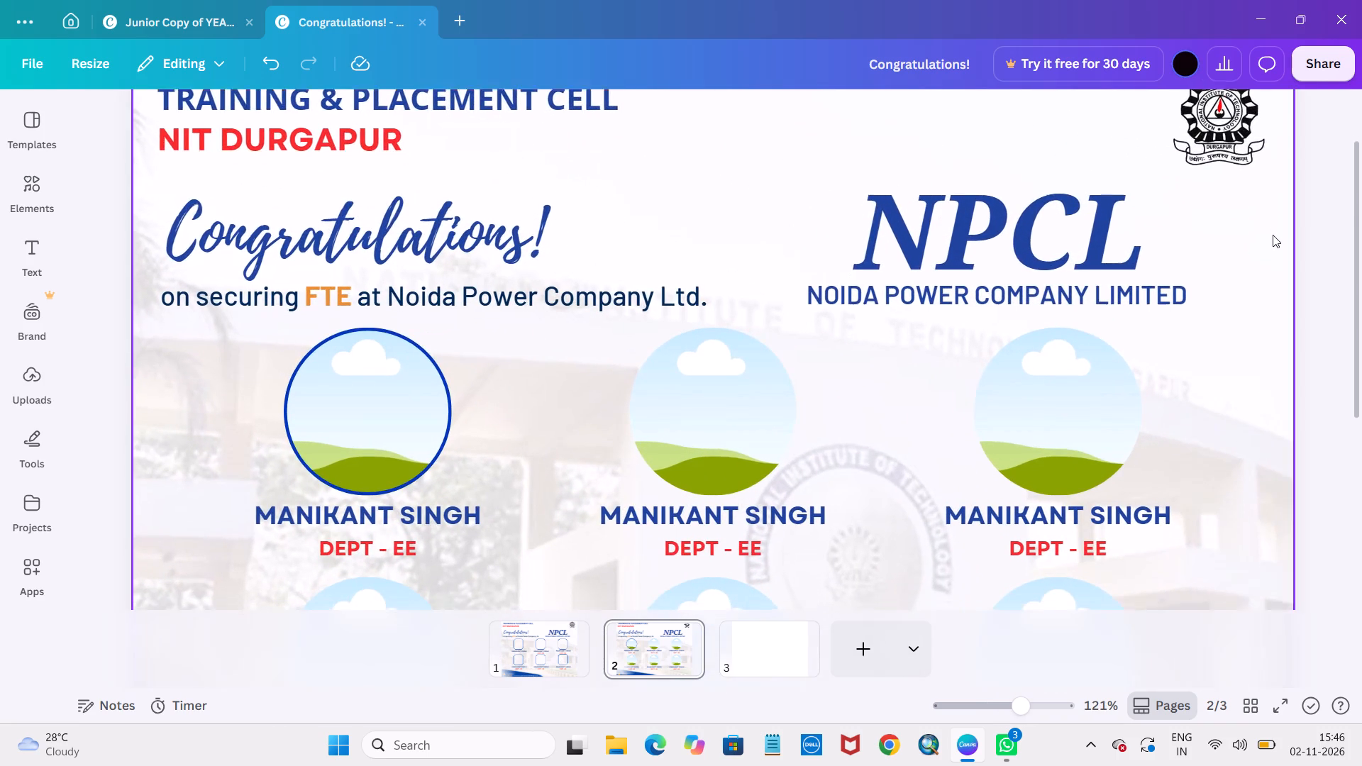
scroll(1273, 235, "down", 1)
left_click(789, 245)
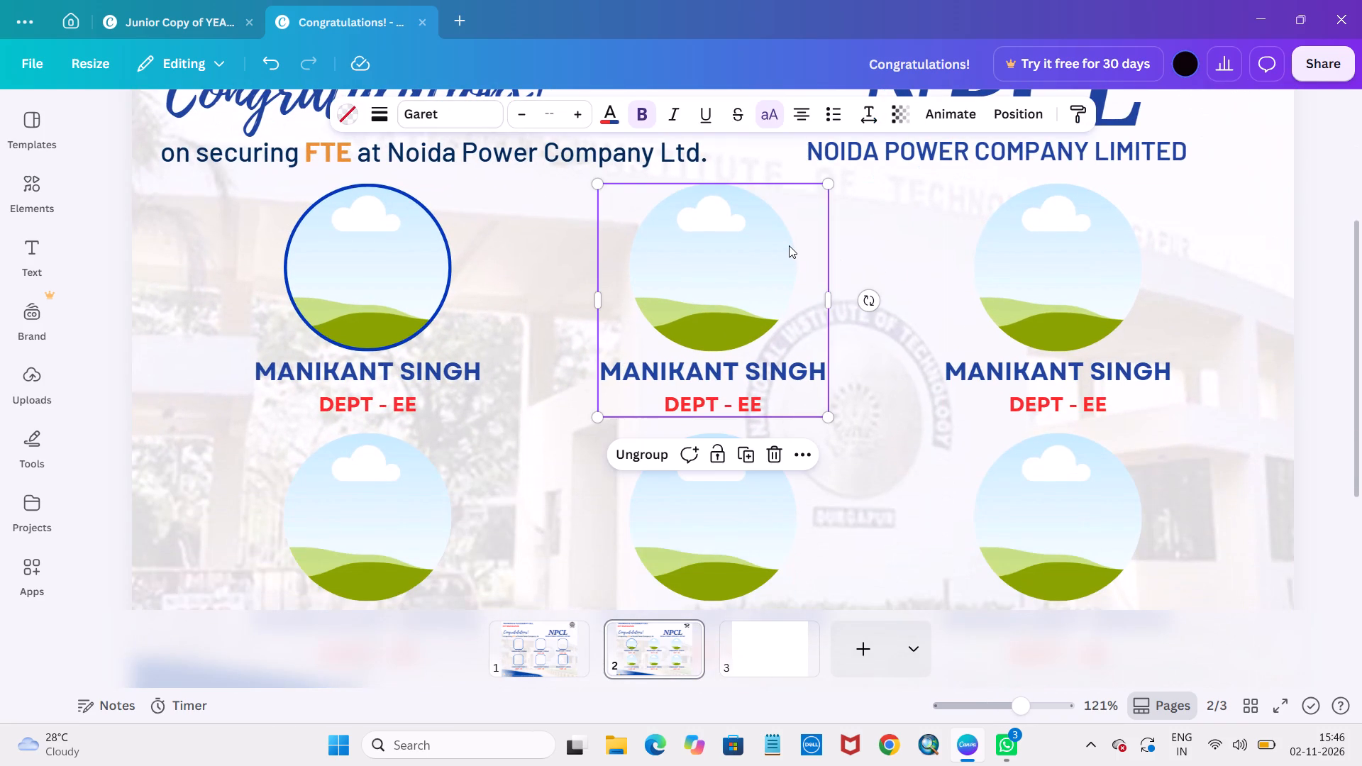
left_click(629, 450)
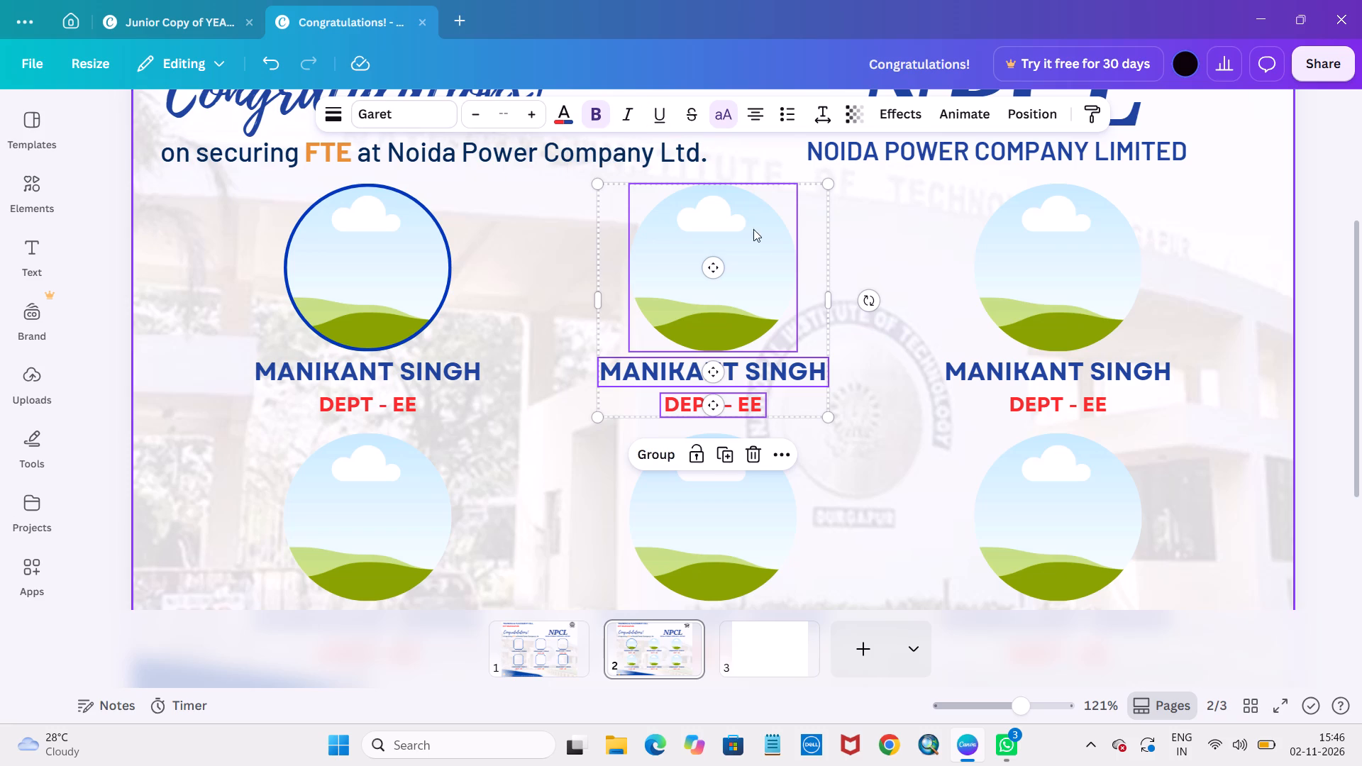
left_click(752, 253)
left_click(752, 253)
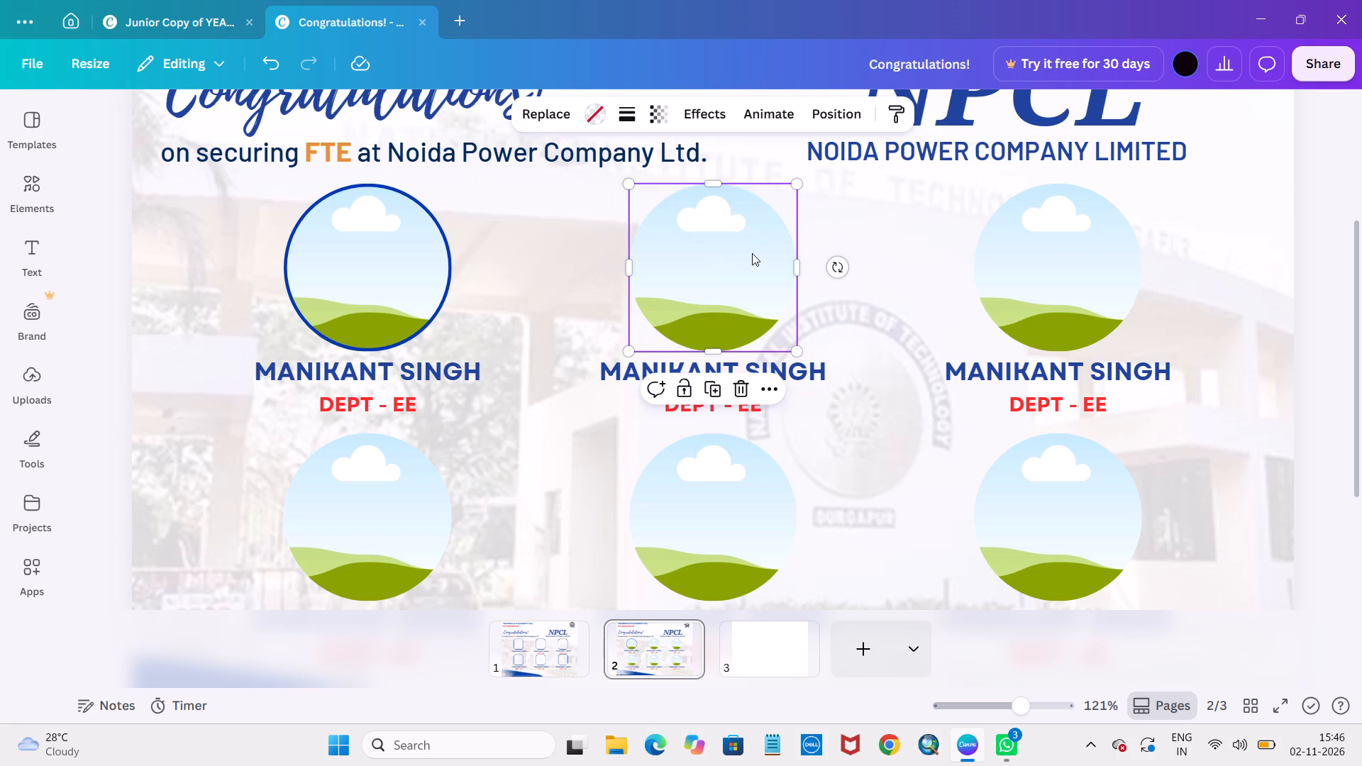
left_click(621, 117)
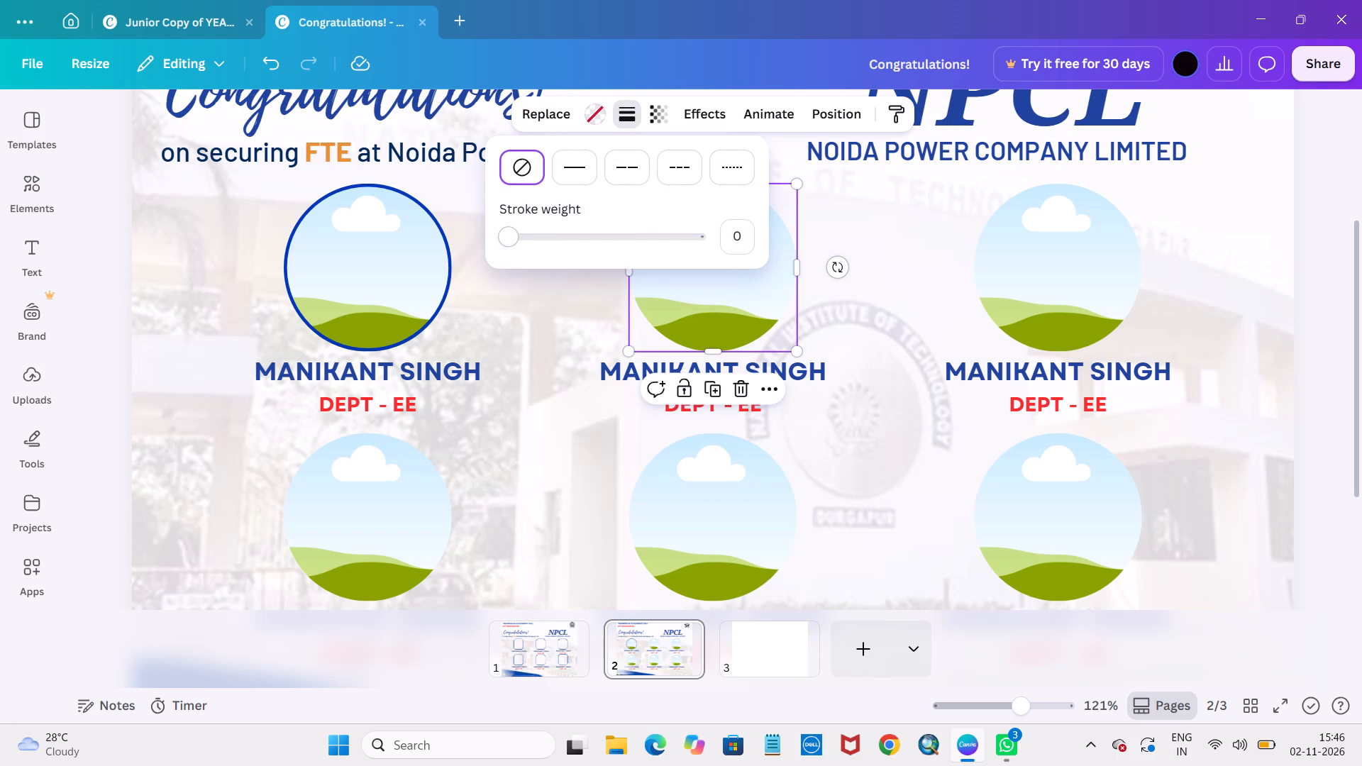
left_click(511, 240)
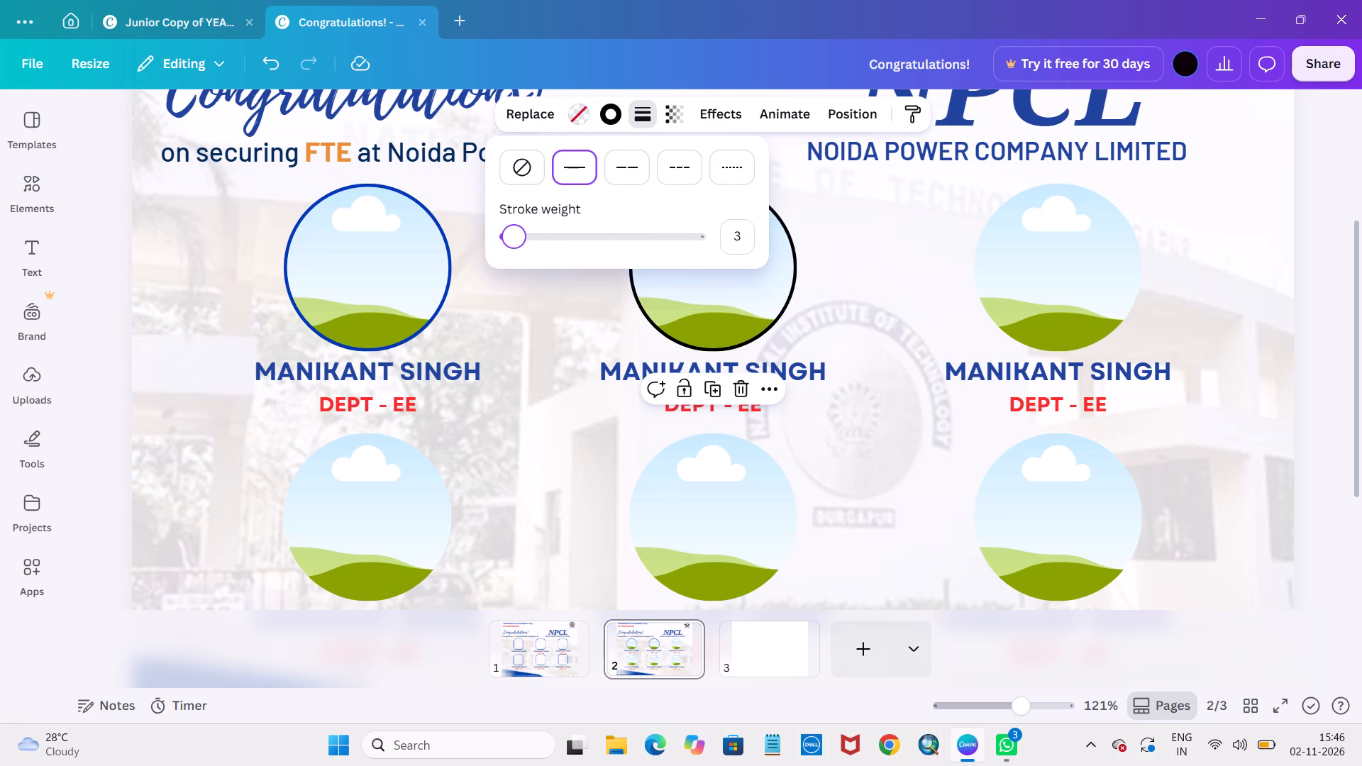
left_click(619, 113)
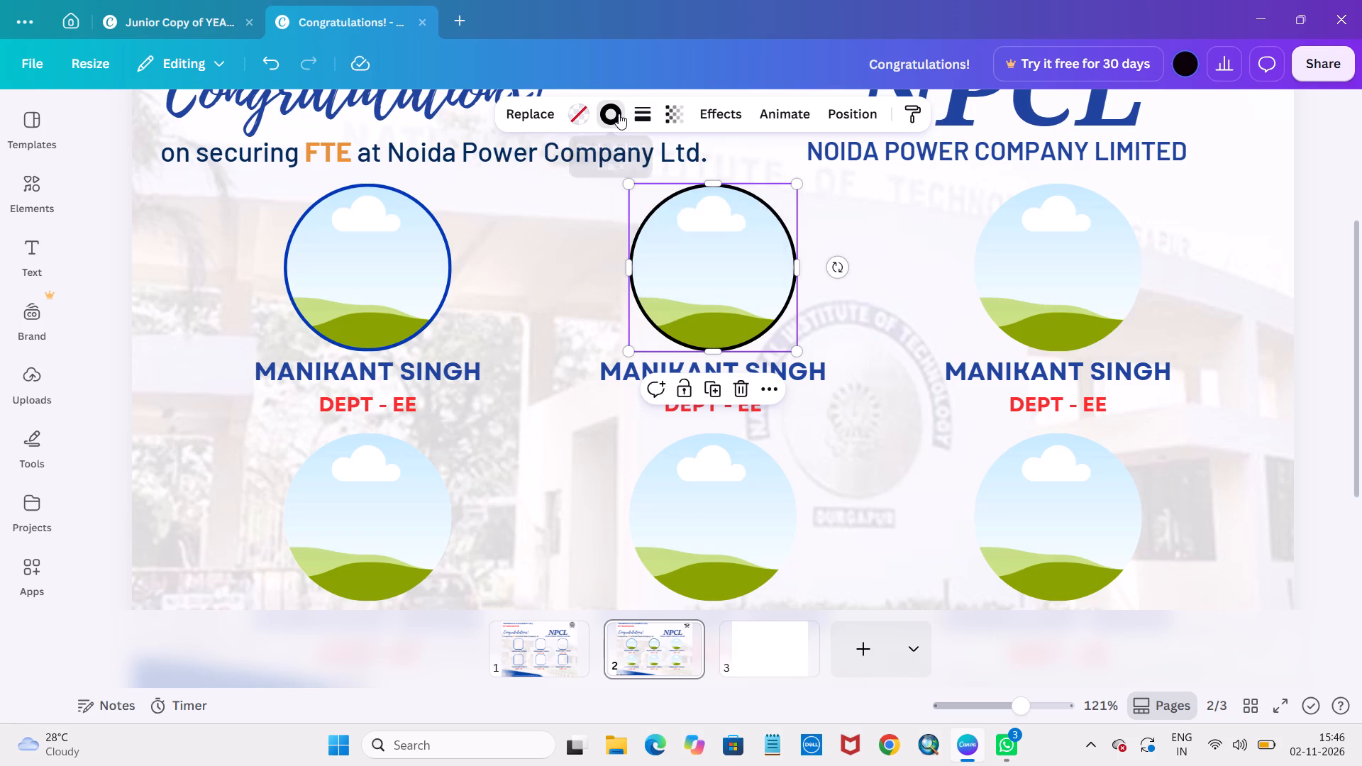
left_click(182, 250)
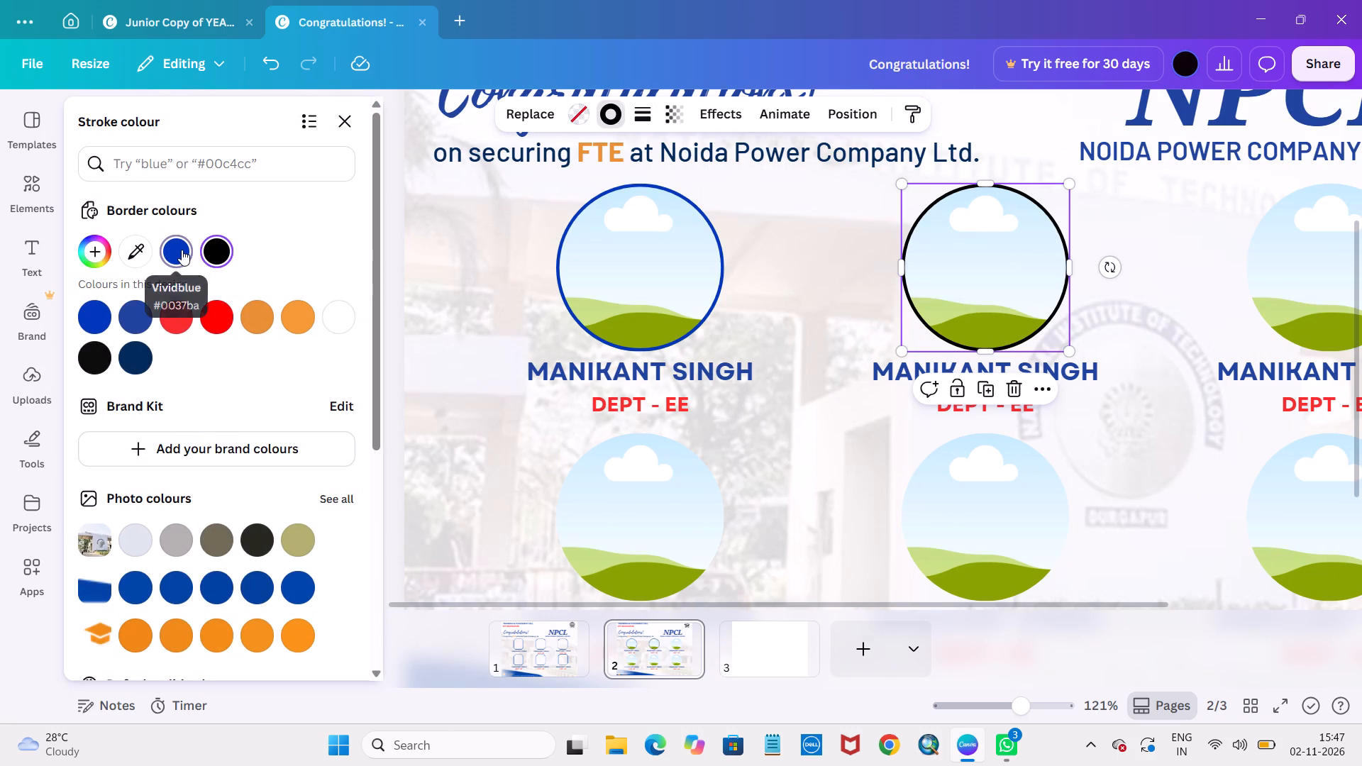
left_click(489, 255)
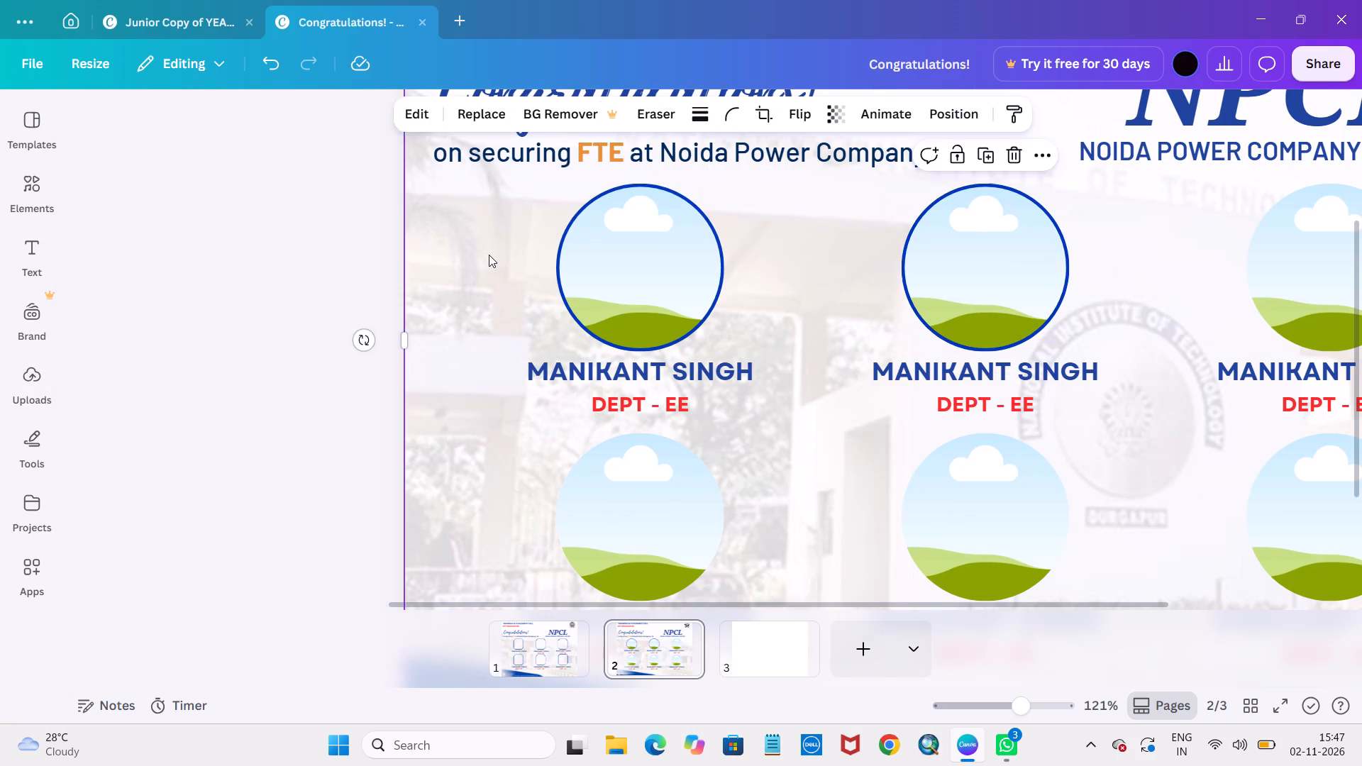
Ungroup the third upper-row frame-and-caption group and give its circle frame a solid #0037ba border with stroke weight 3.
left_click(1036, 262)
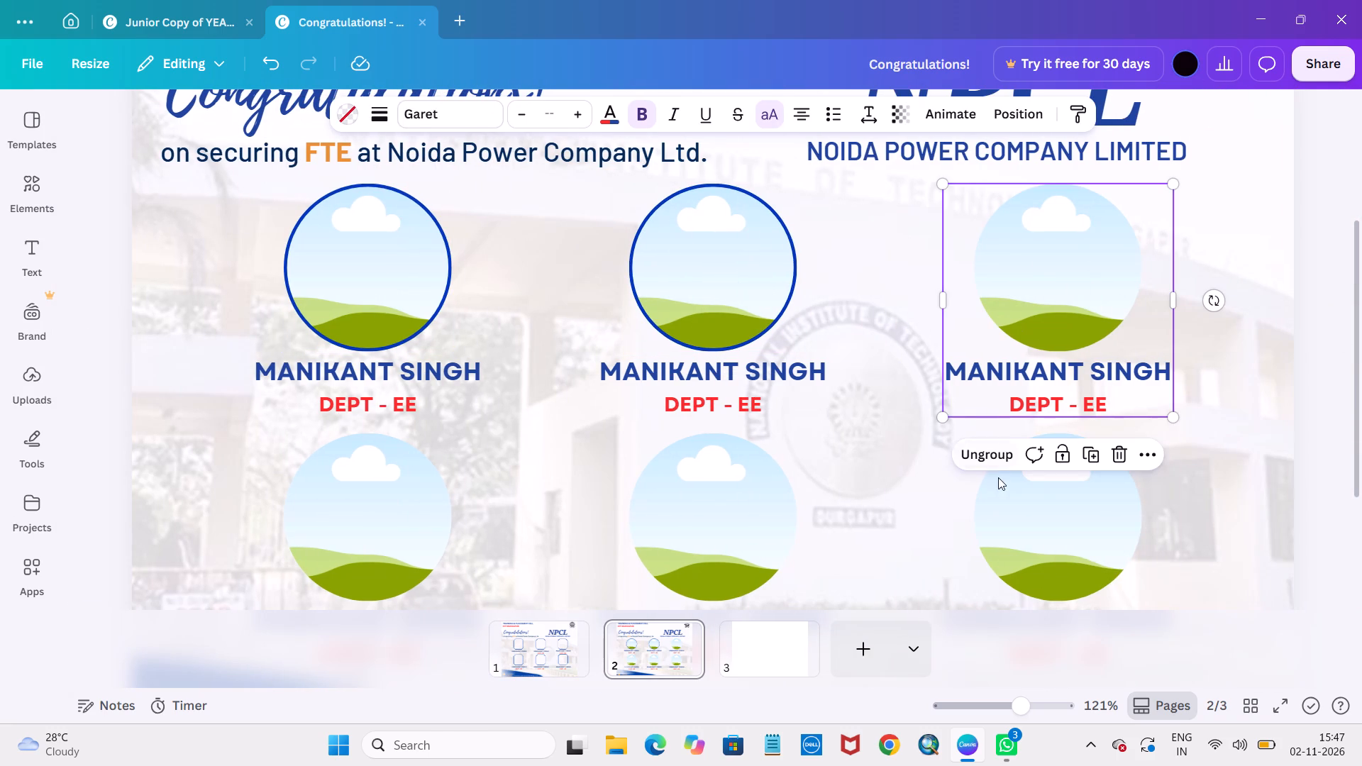
left_click(995, 464)
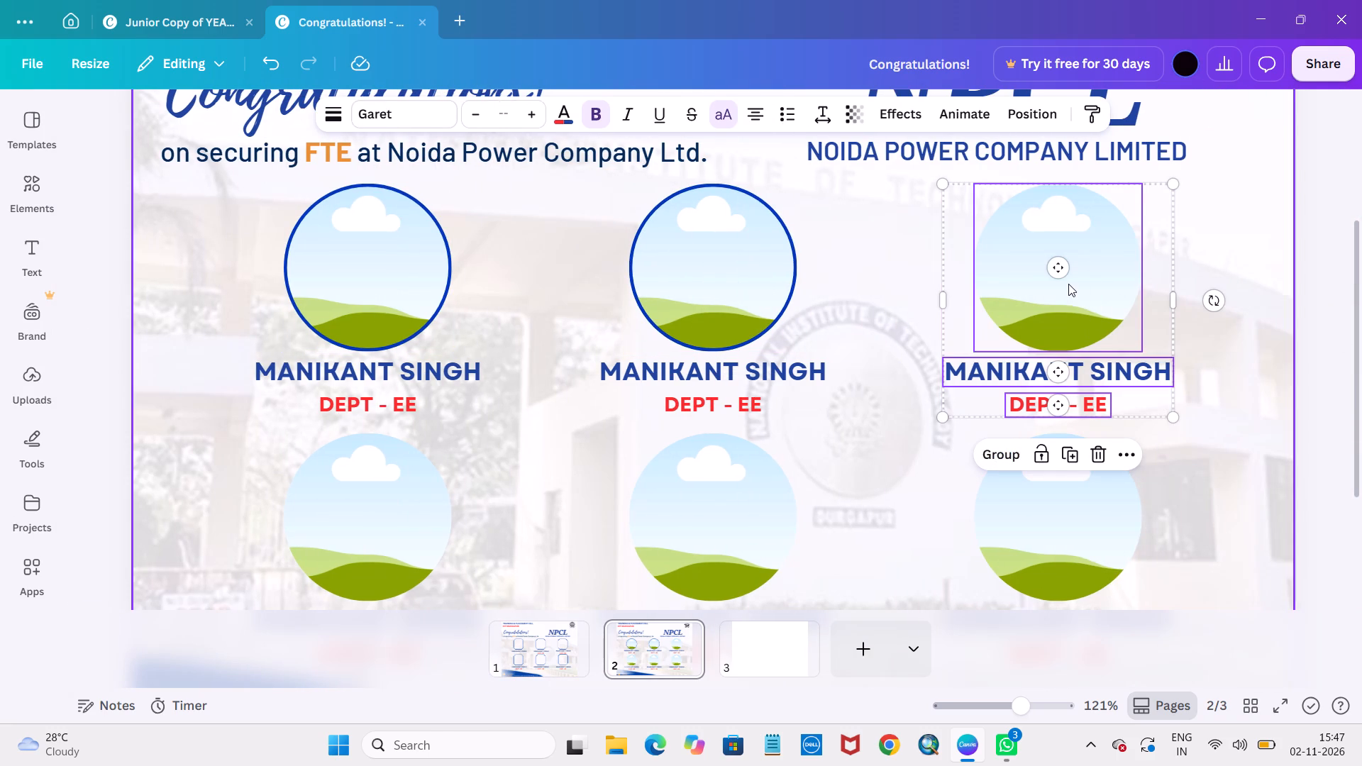
left_click(1076, 296)
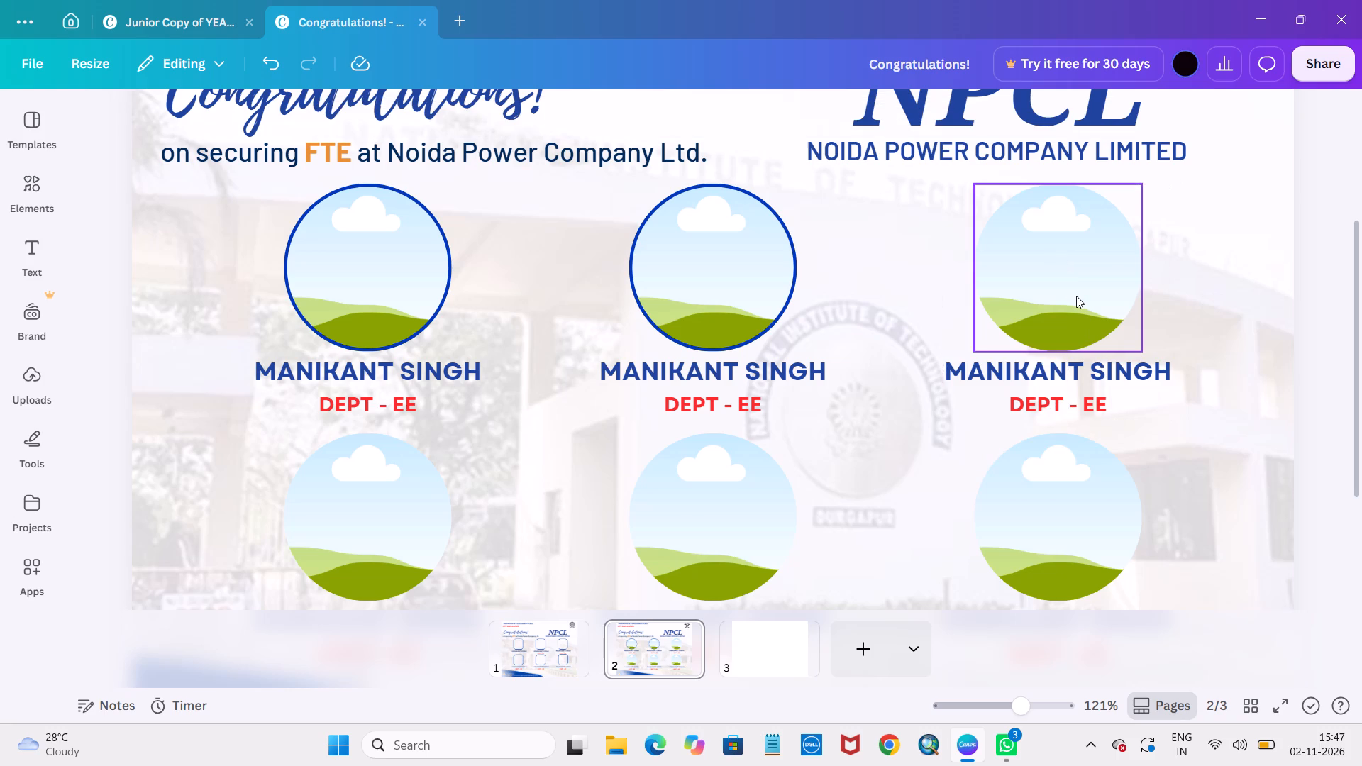
left_click(1076, 296)
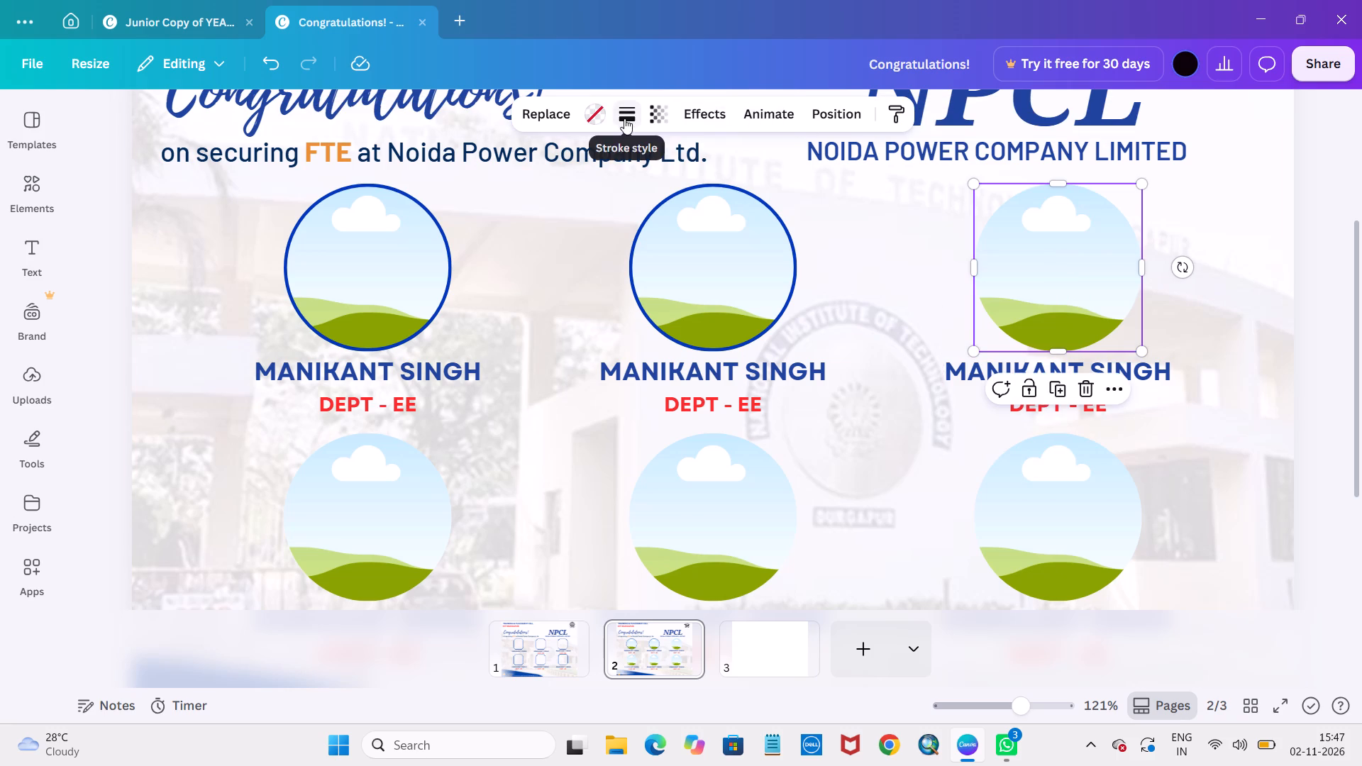
left_click(624, 118)
left_click(506, 243)
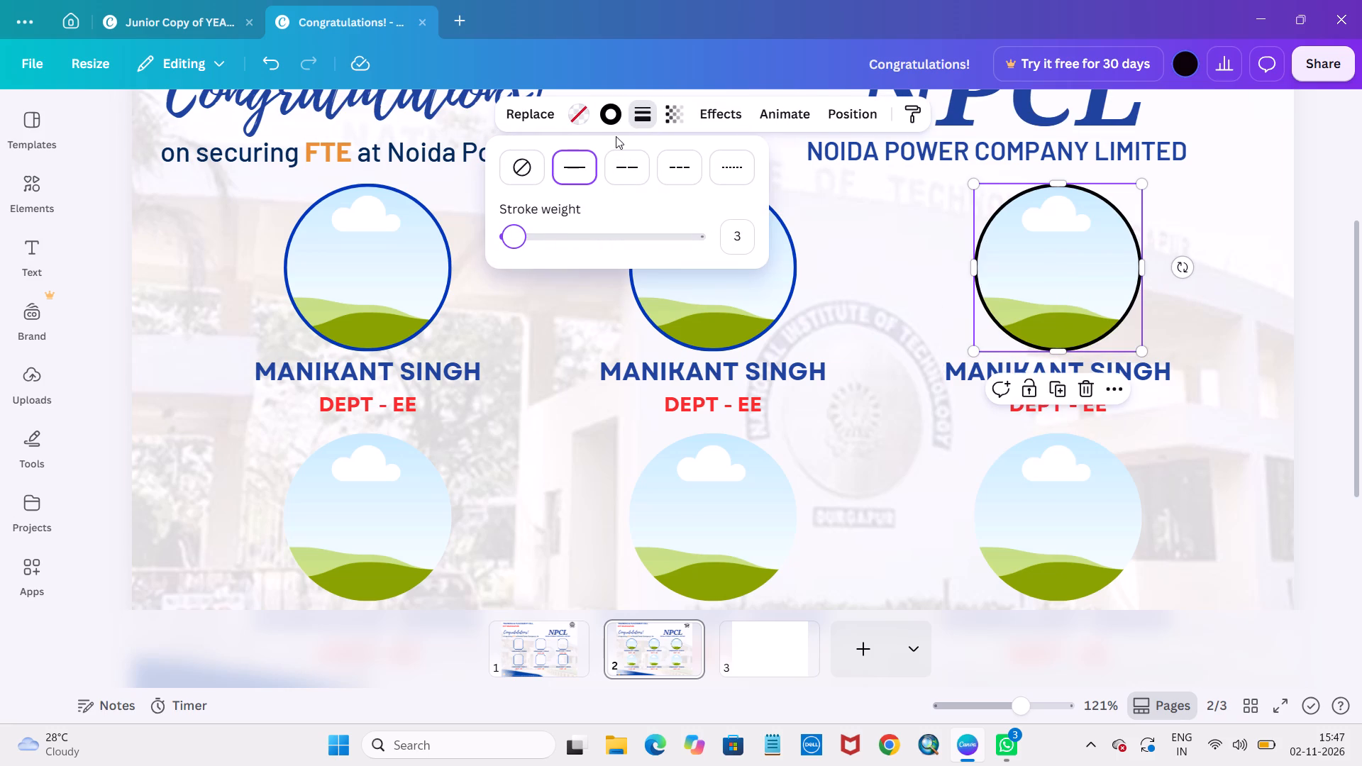
left_click(607, 123)
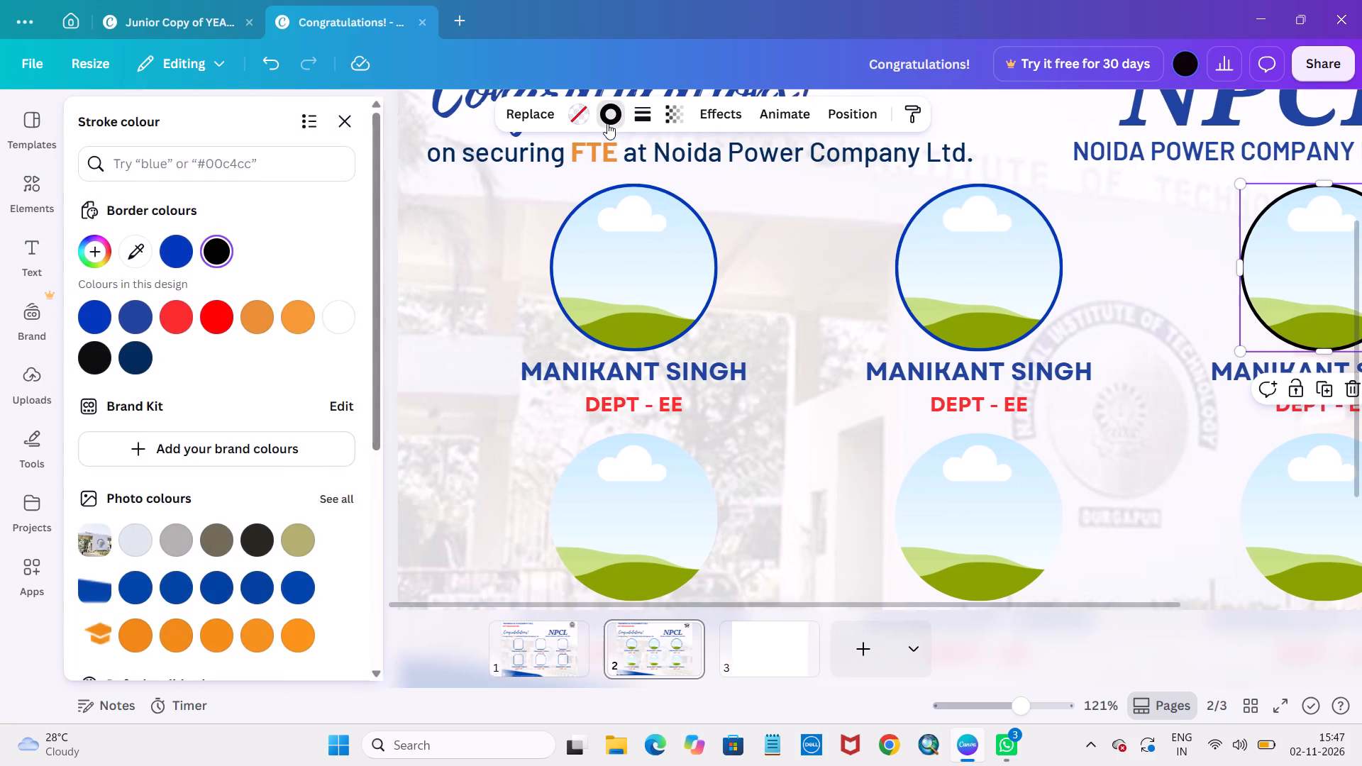
left_click(162, 257)
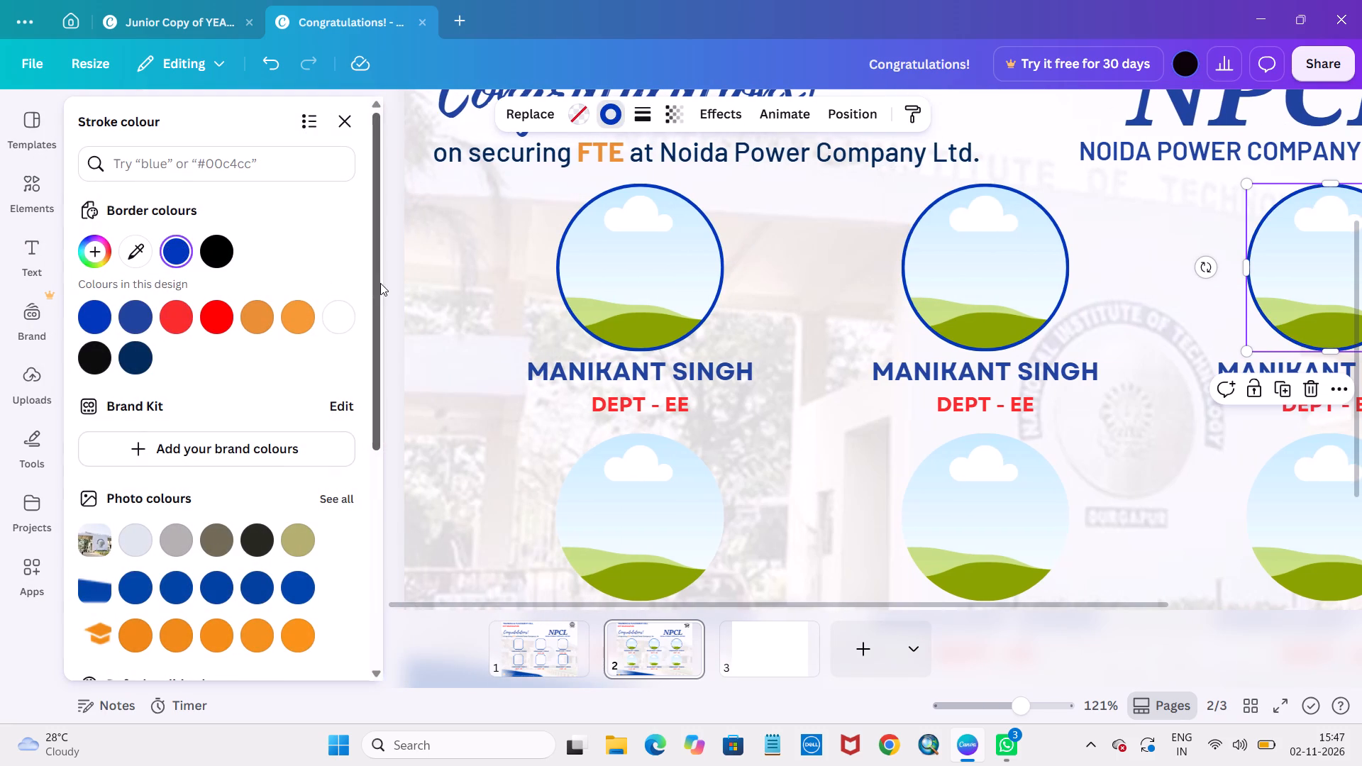
left_click(455, 281)
Ungroup all three lower-row frame-and-caption groups on page 2.
scroll(533, 403, "down", 1)
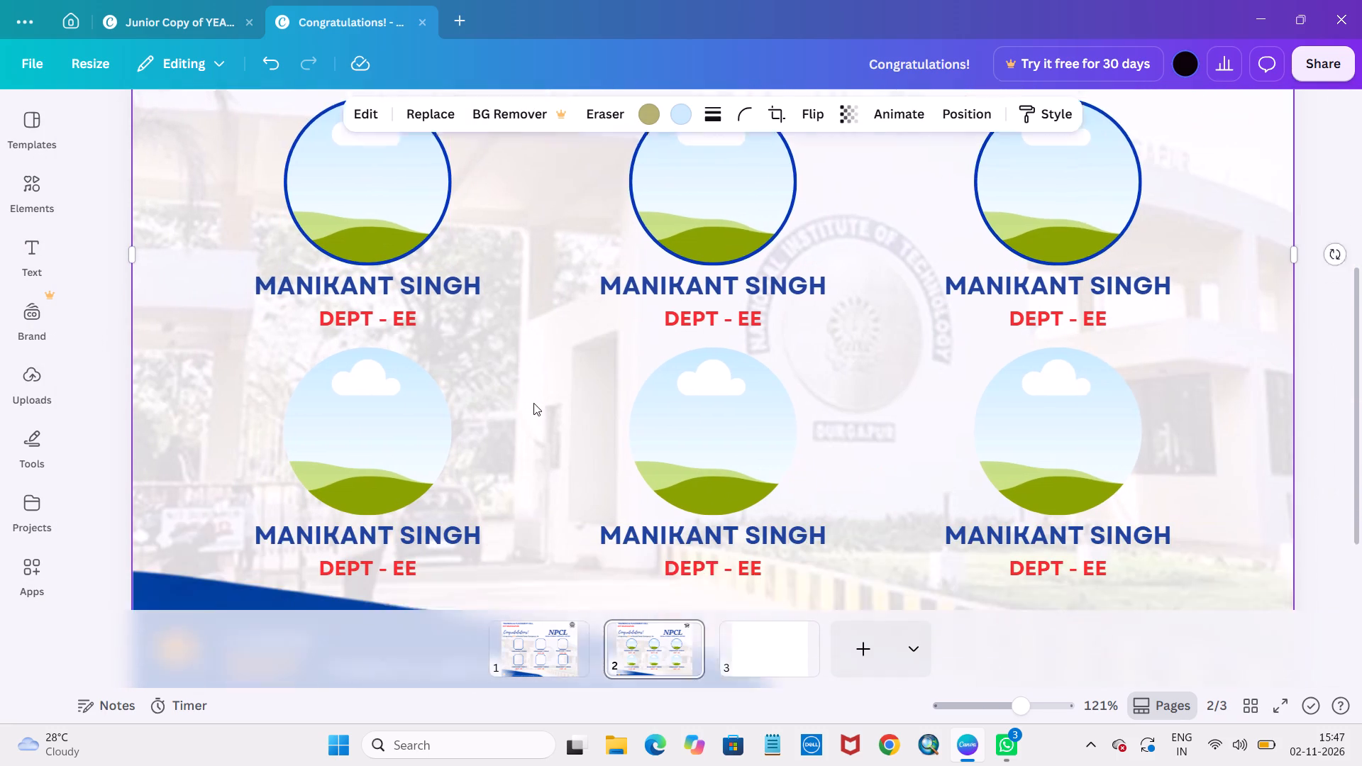
scroll(533, 403, "down", 3)
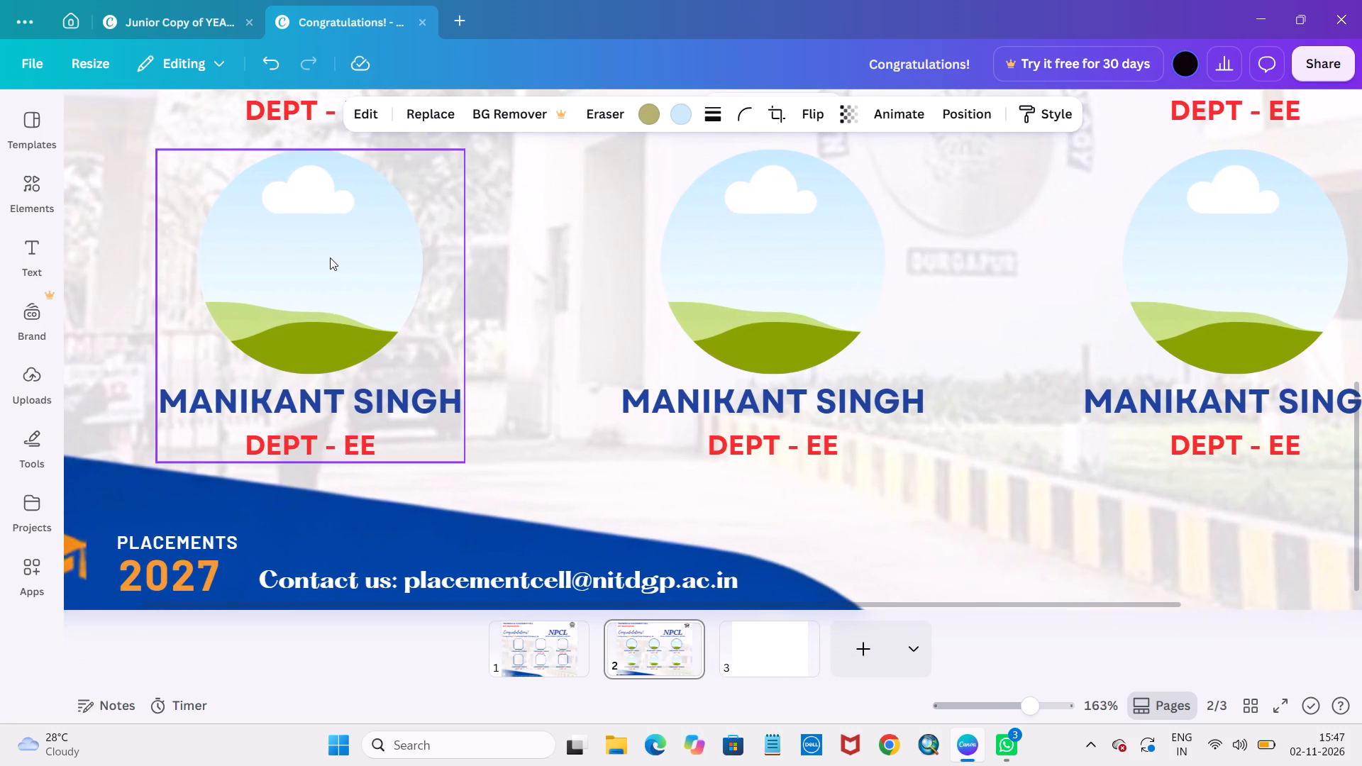
left_click(330, 257)
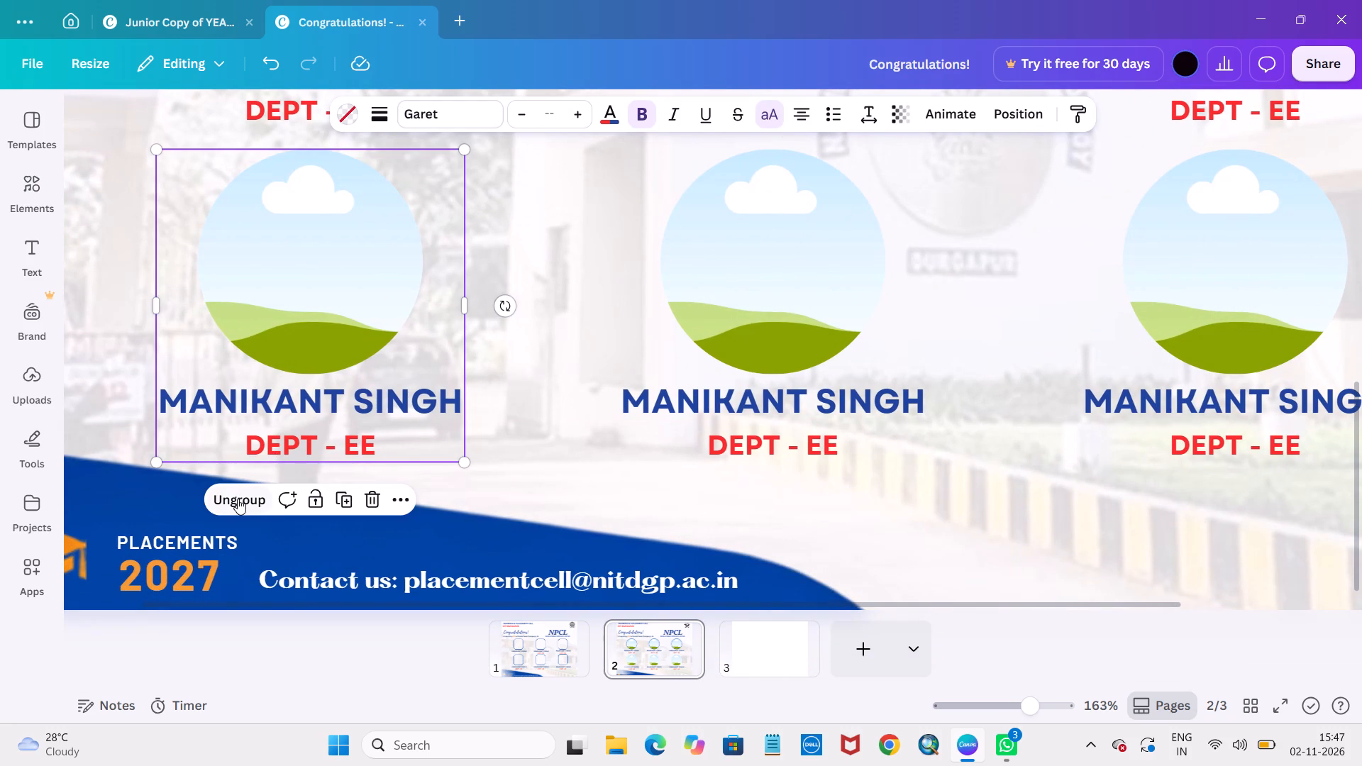
left_click(238, 499)
left_click(749, 324)
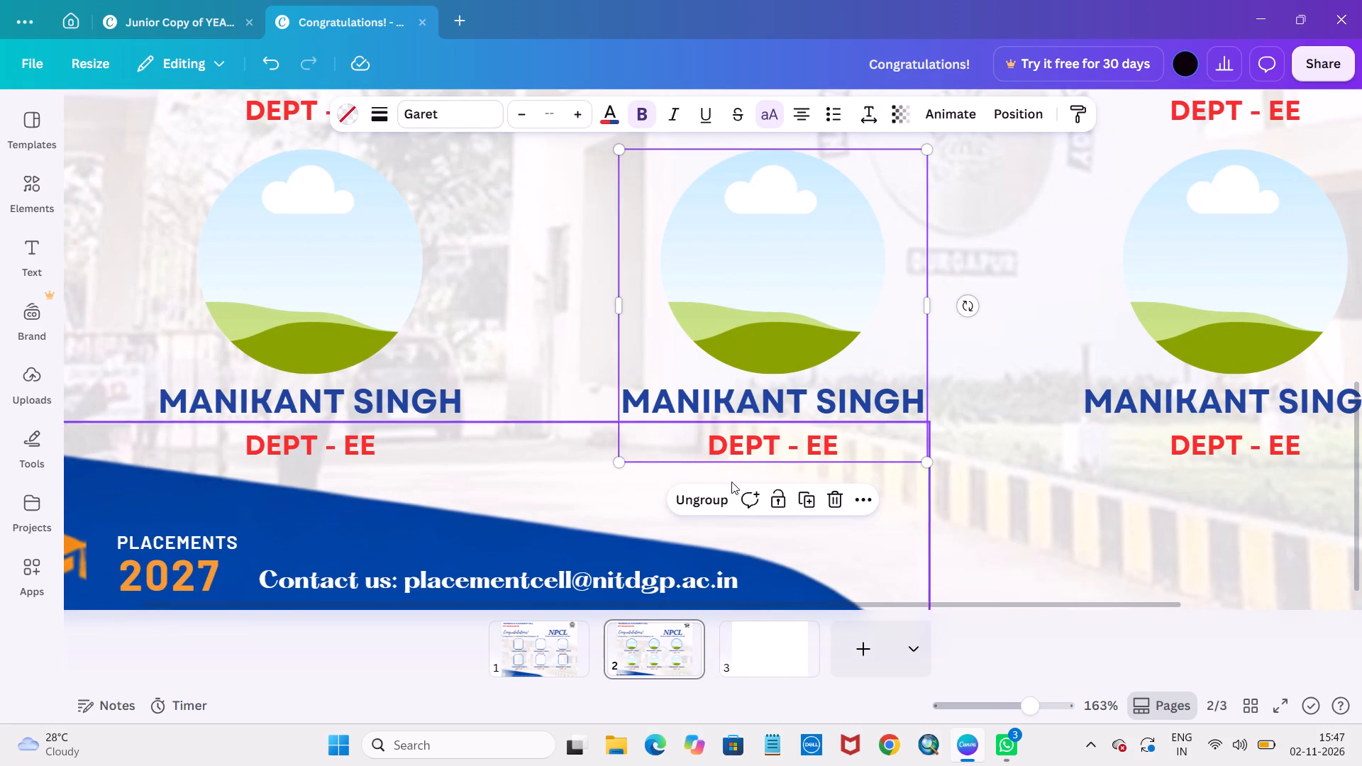
left_click(709, 495)
left_click(1247, 288)
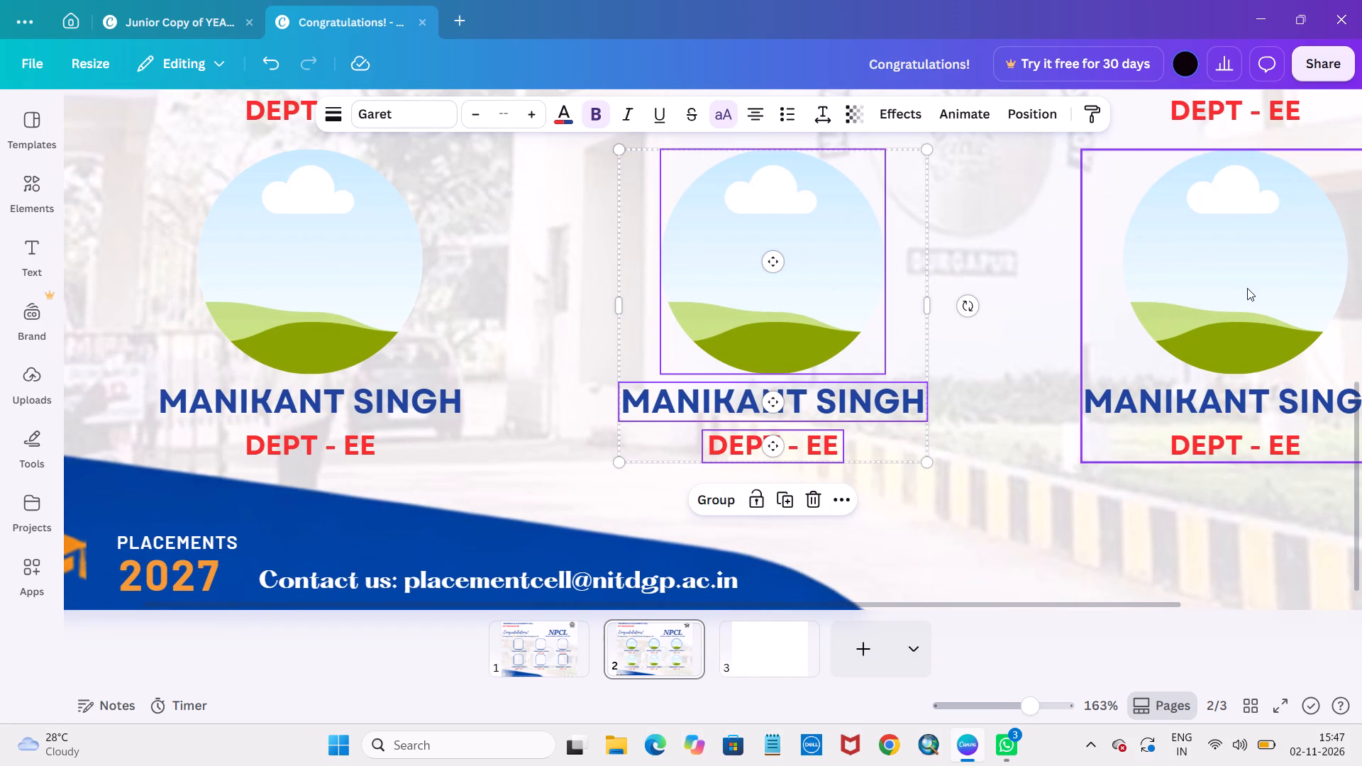
left_click(1180, 496)
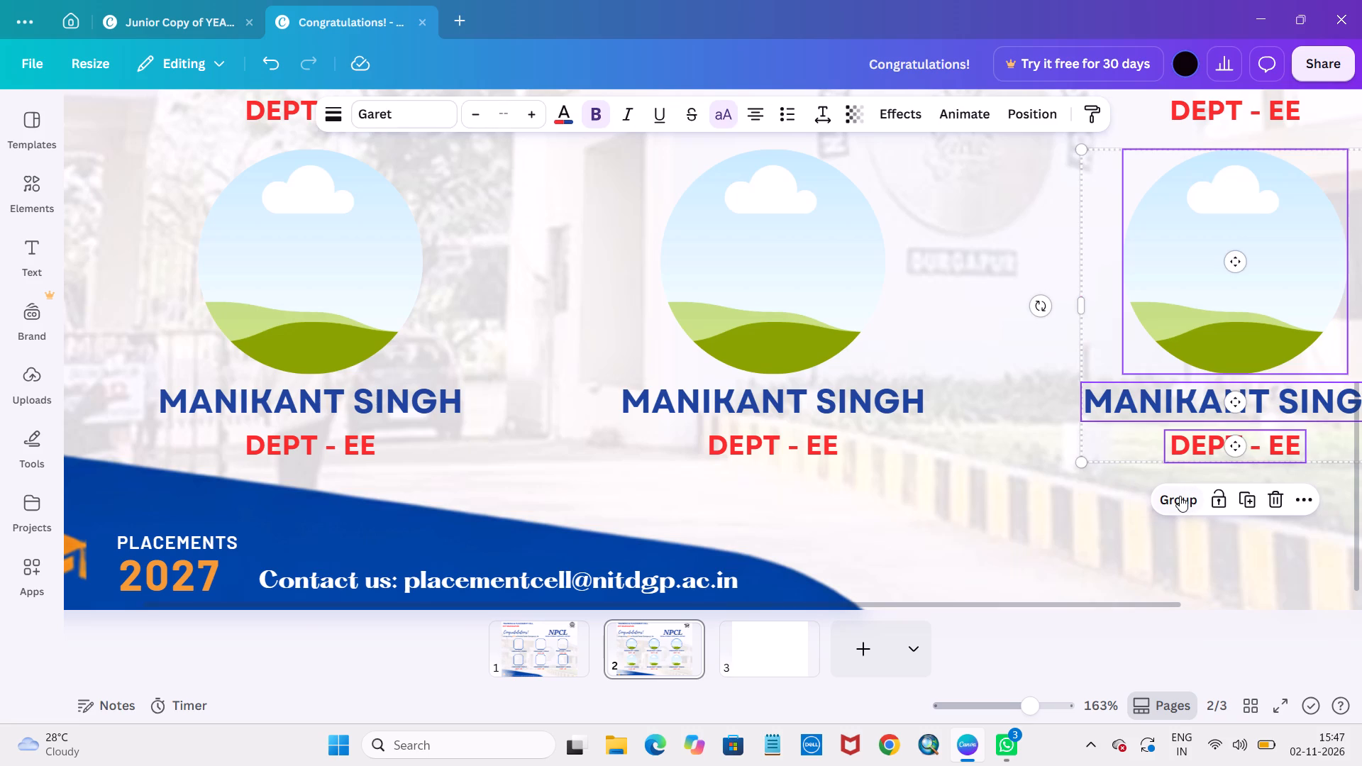
Give the first lower-row circle frame a solid Vividblue #0037ba border with stroke weight 3.
left_click(271, 231)
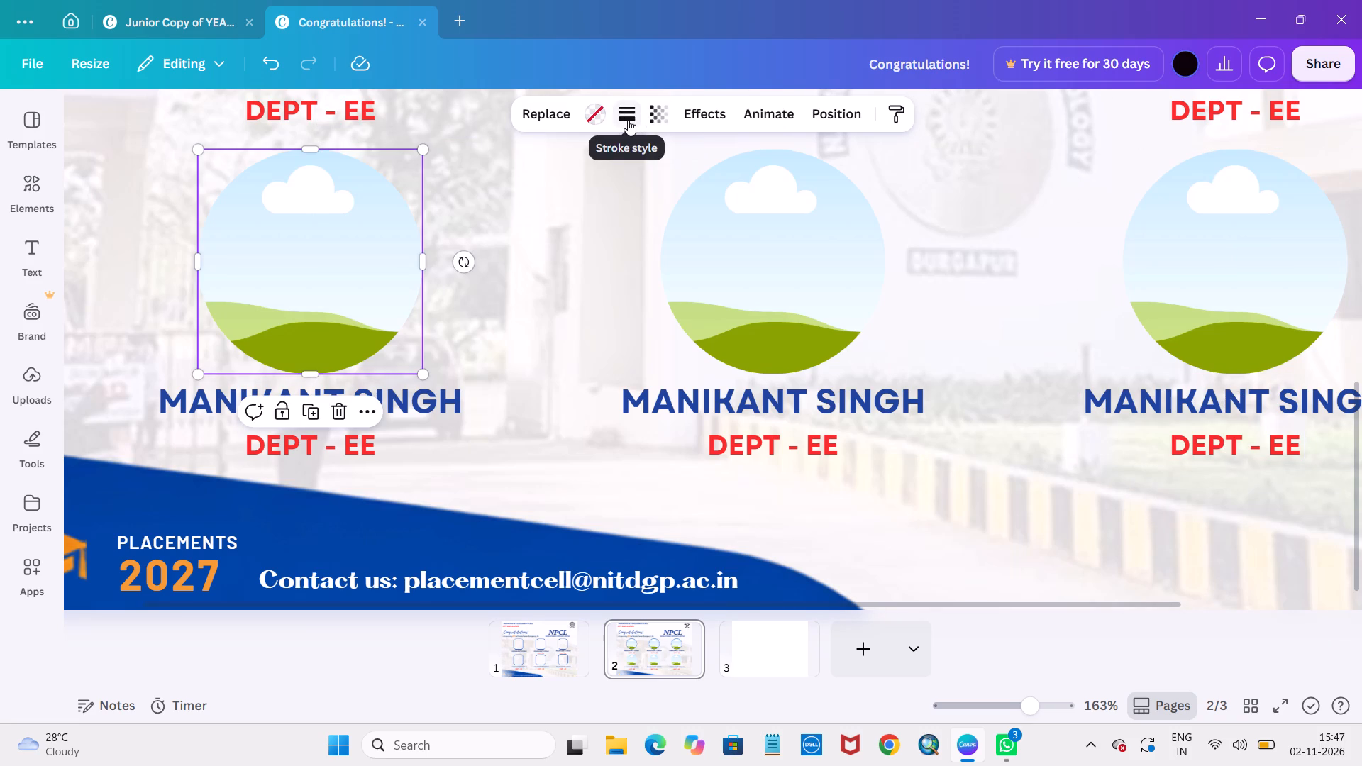
left_click(628, 120)
left_click(628, 120)
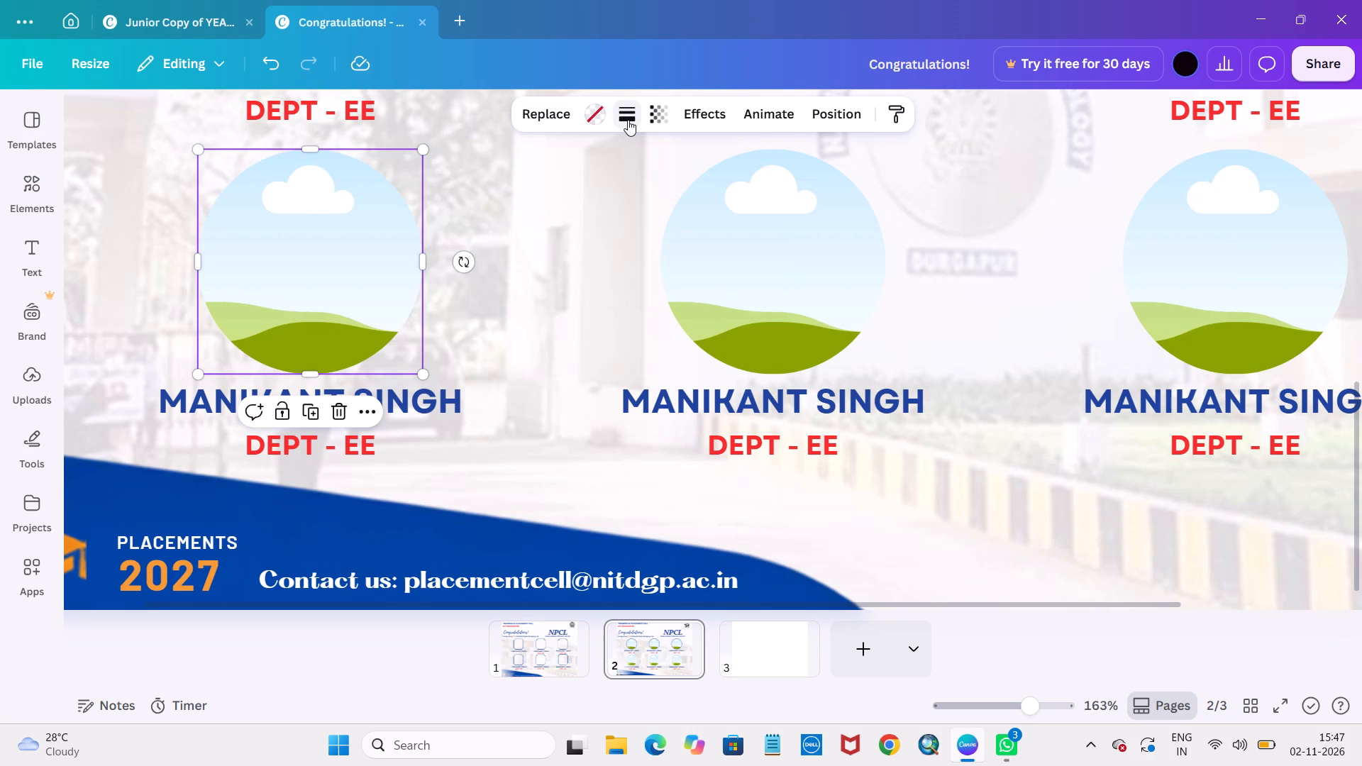
left_click(628, 120)
left_click(514, 245)
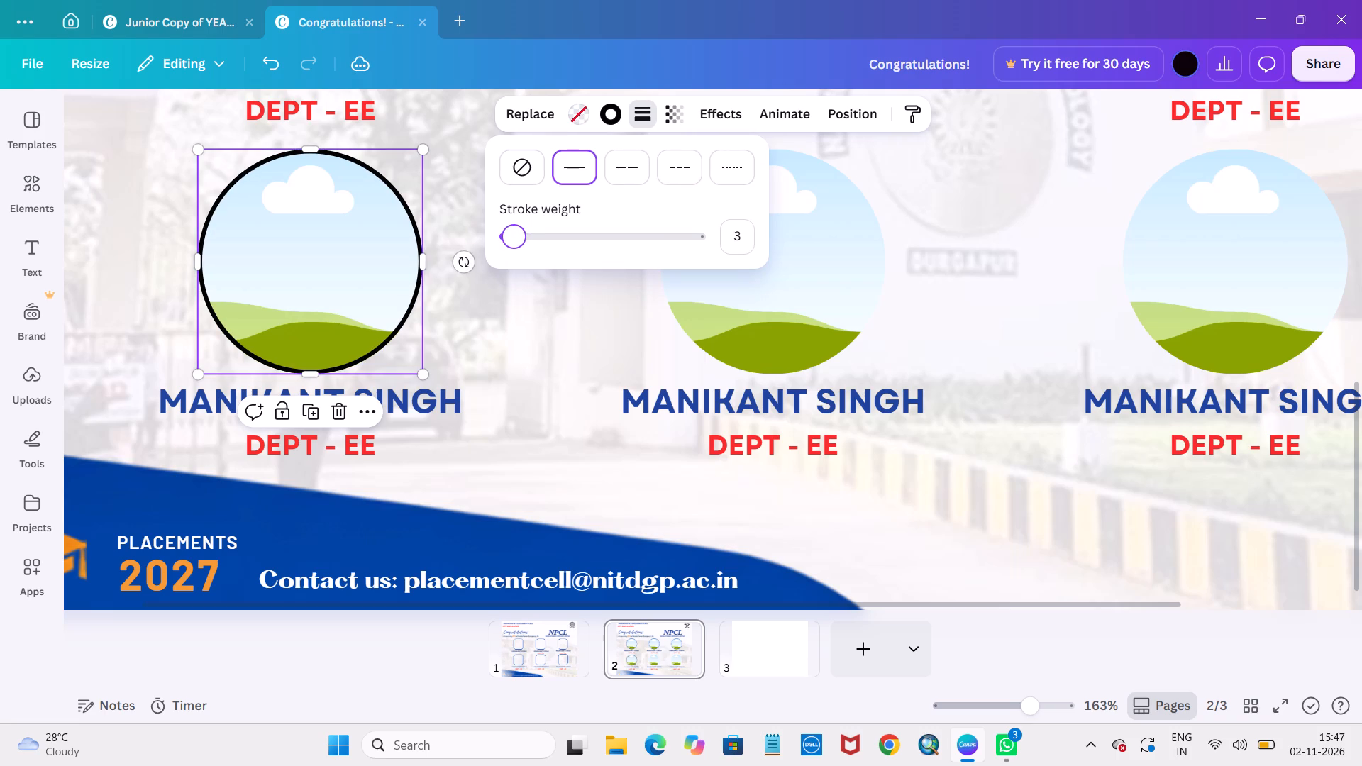
left_click(612, 123)
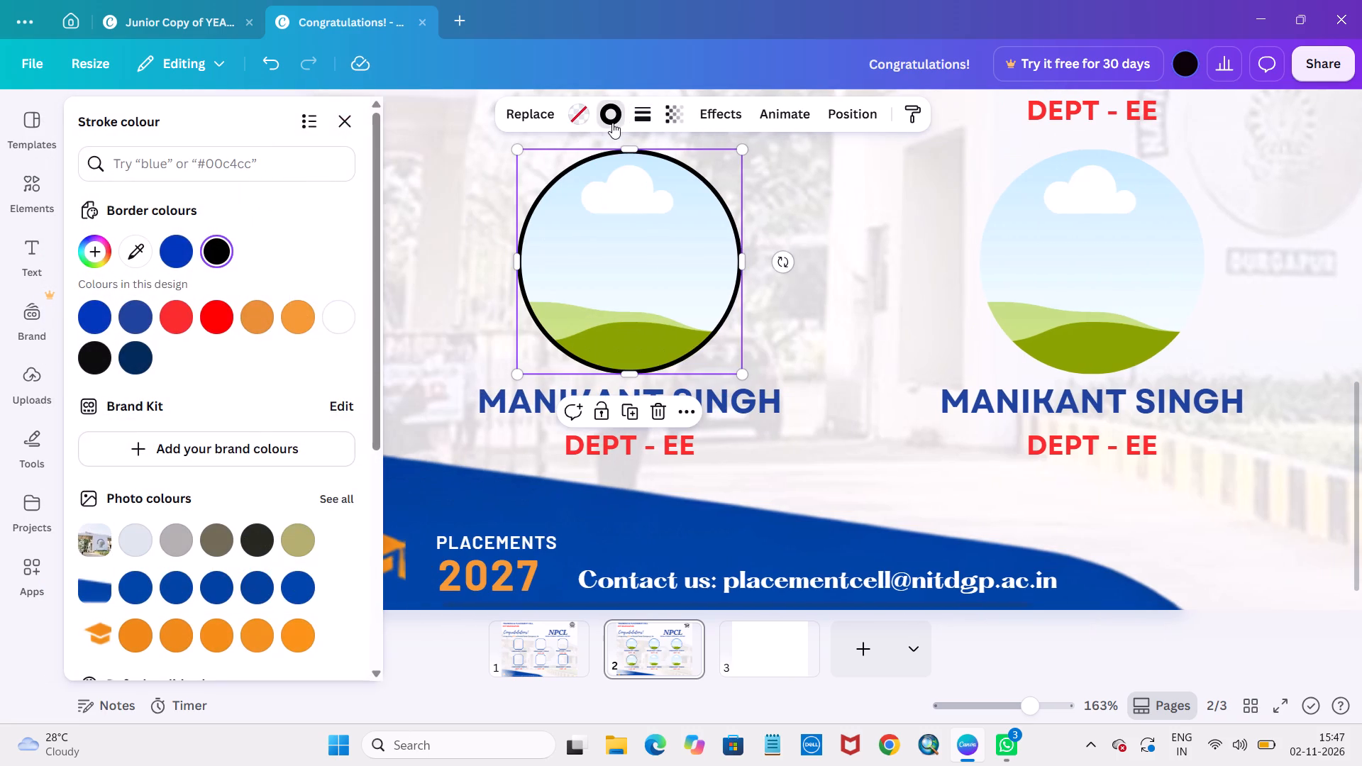
left_click(171, 244)
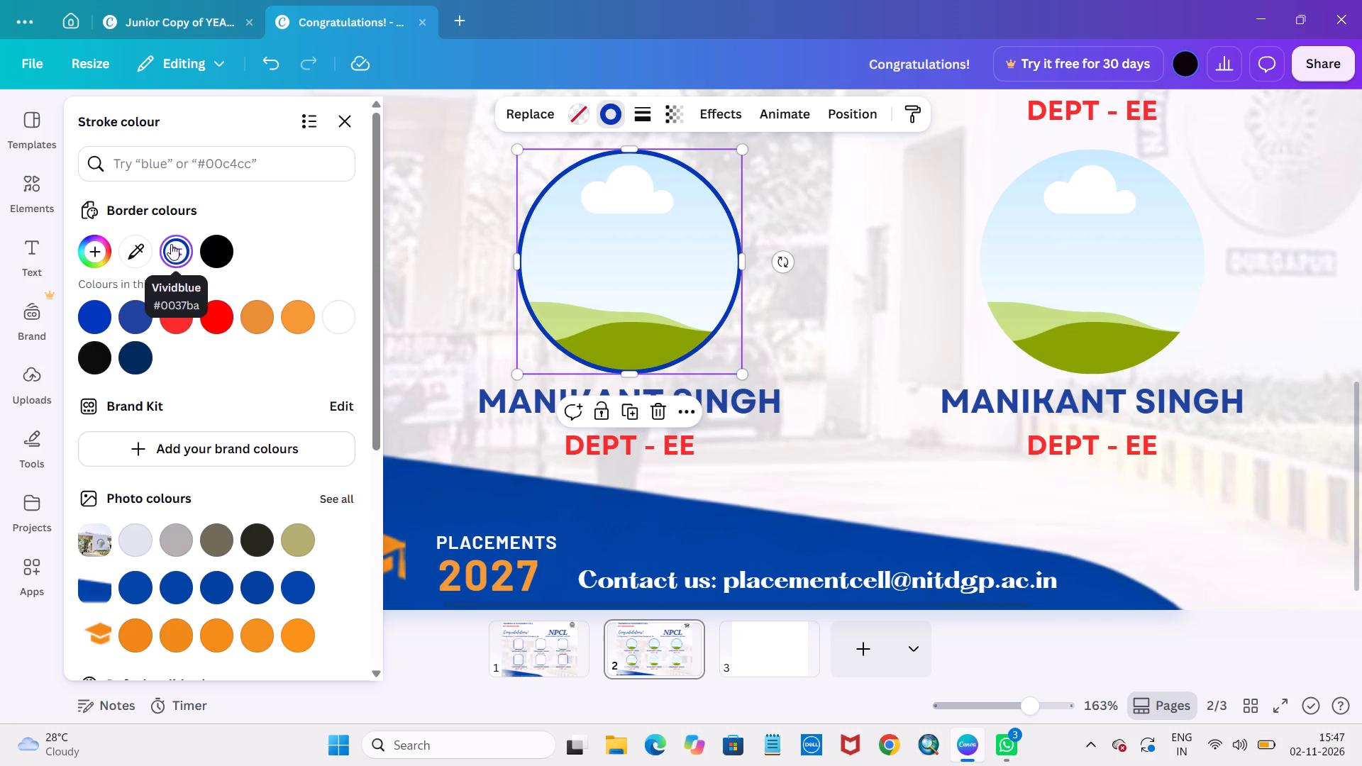
Add a solid border with stroke weight 5 to the middle lower-row circle frame.
left_click(1049, 266)
left_click(626, 123)
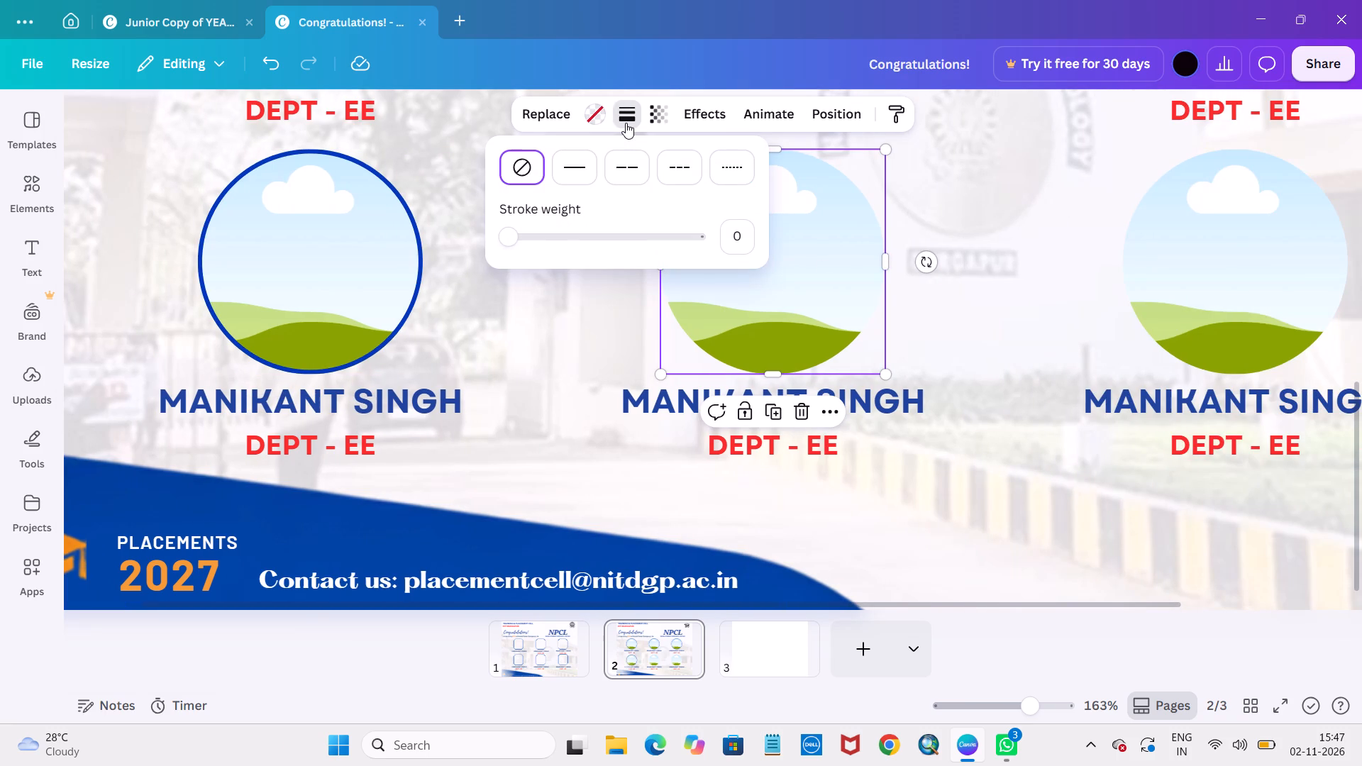
left_click(516, 250)
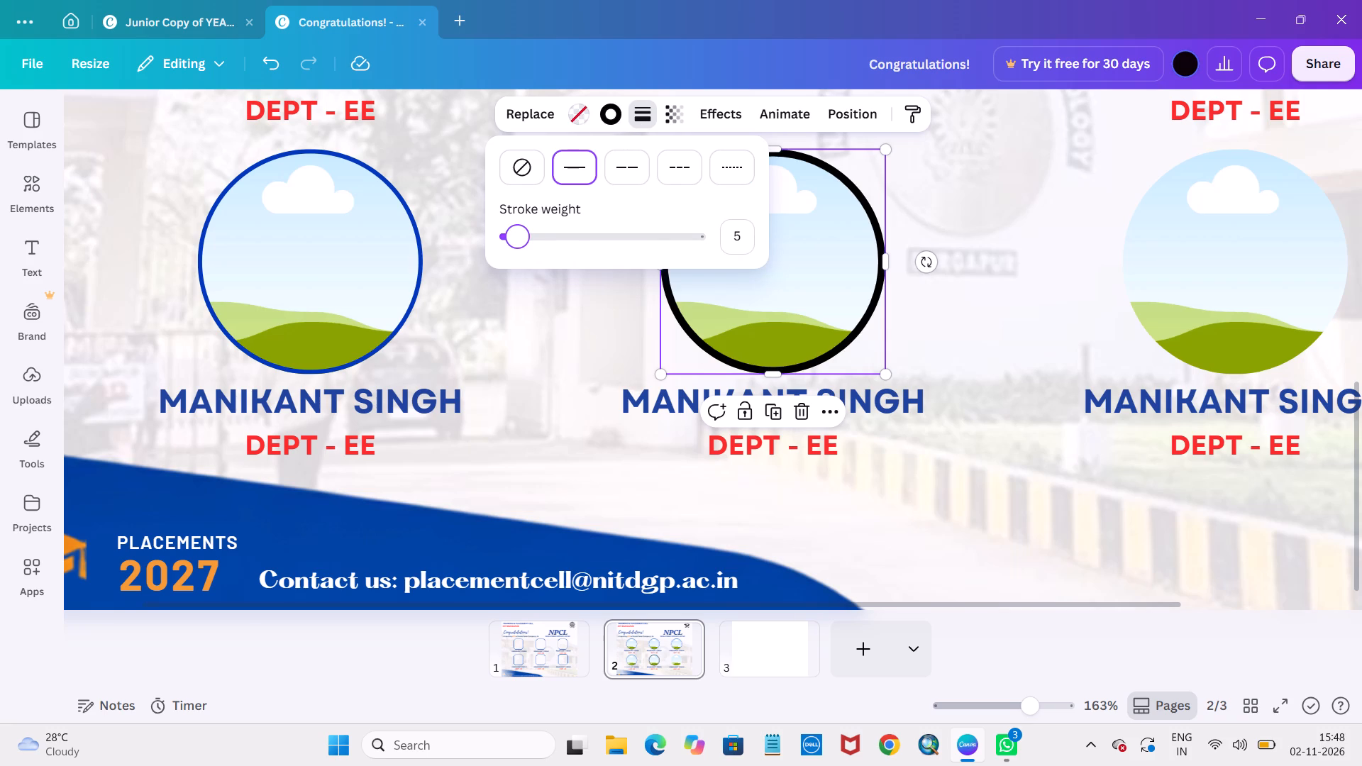
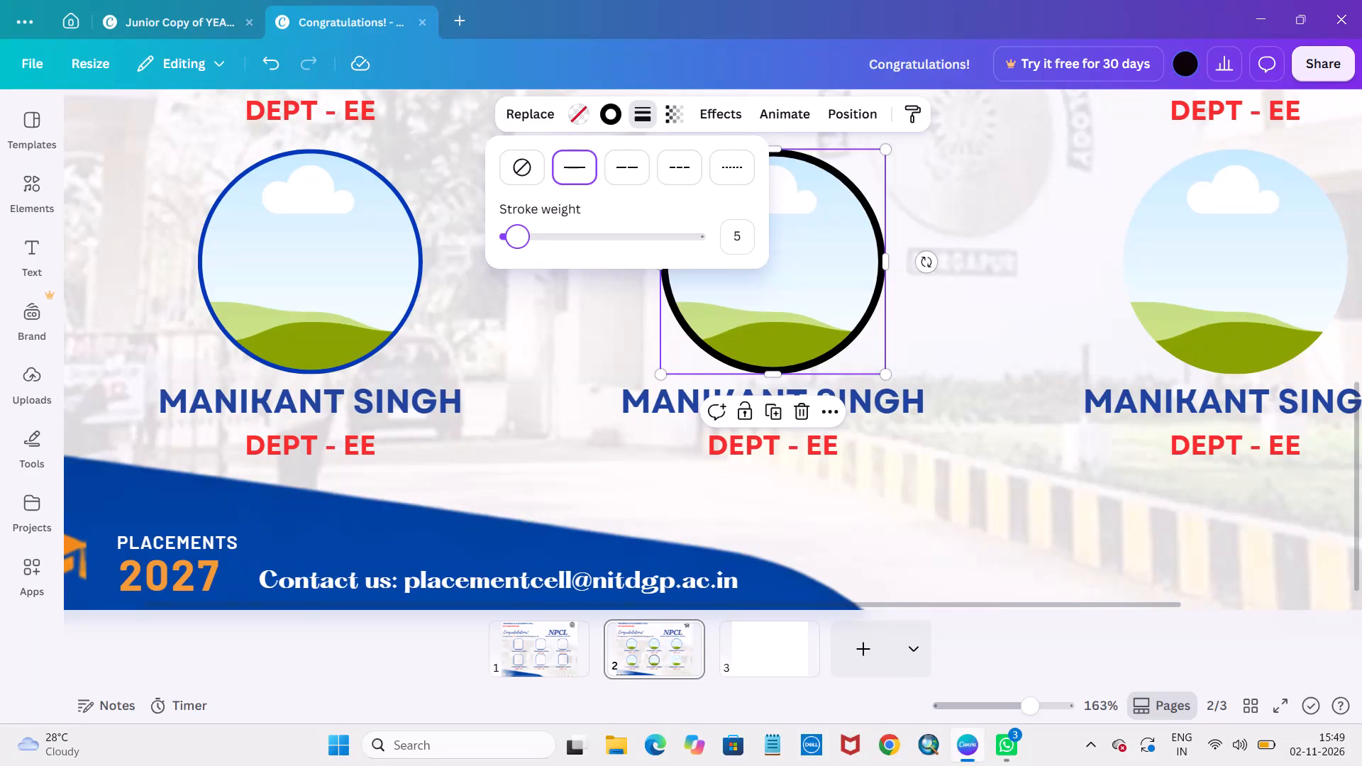
Reduce the middle lower-row circle frame's border to stroke weight 3 and colour it Vividblue #0037ba.
left_click_drag(524, 240, 516, 238)
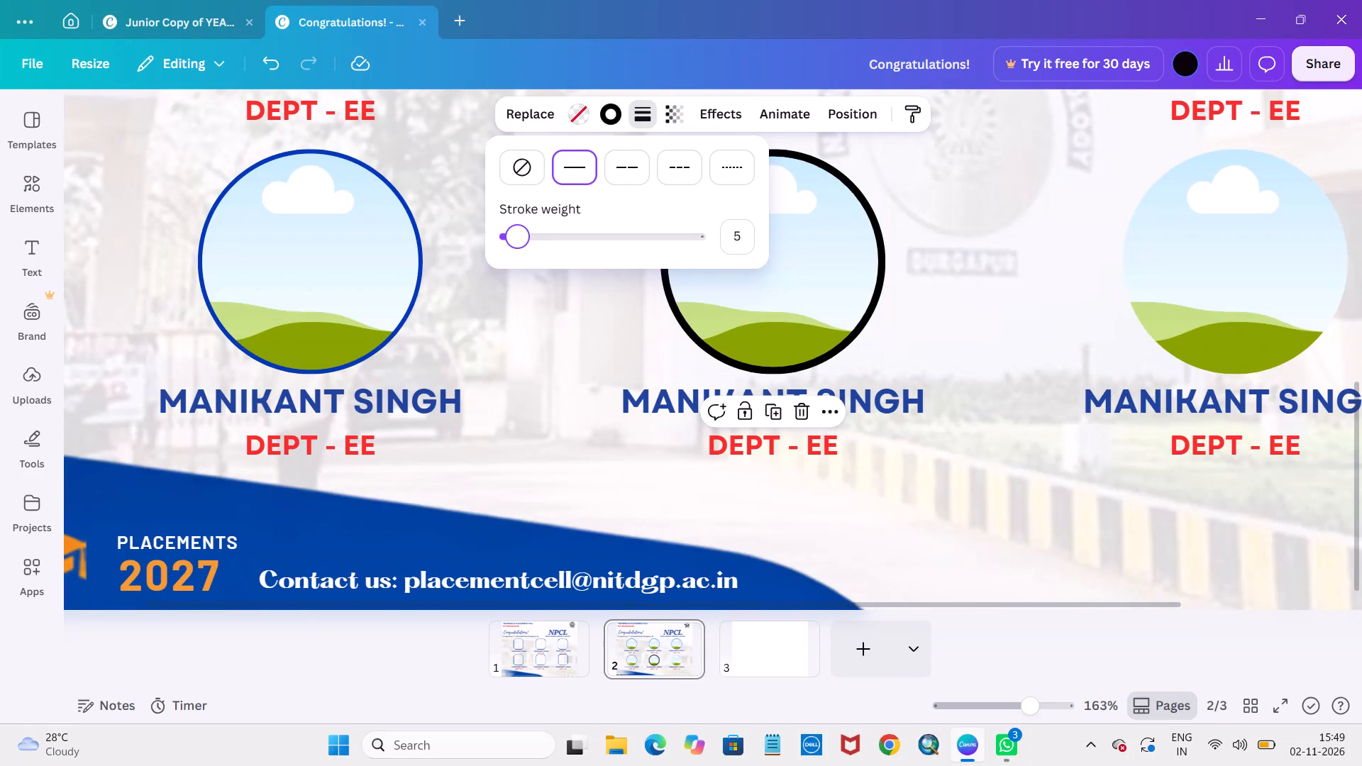
left_click_drag(516, 238, 514, 235)
left_click(514, 235)
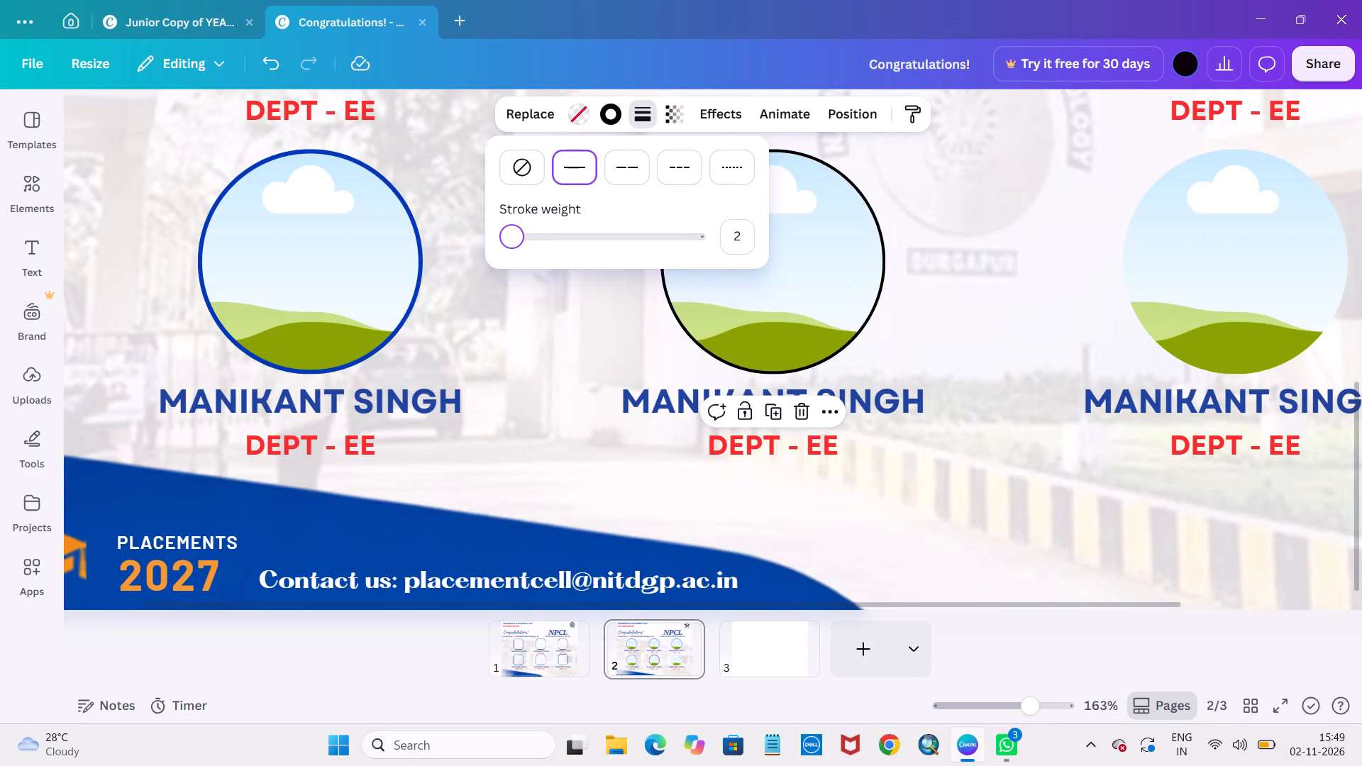
left_click(514, 235)
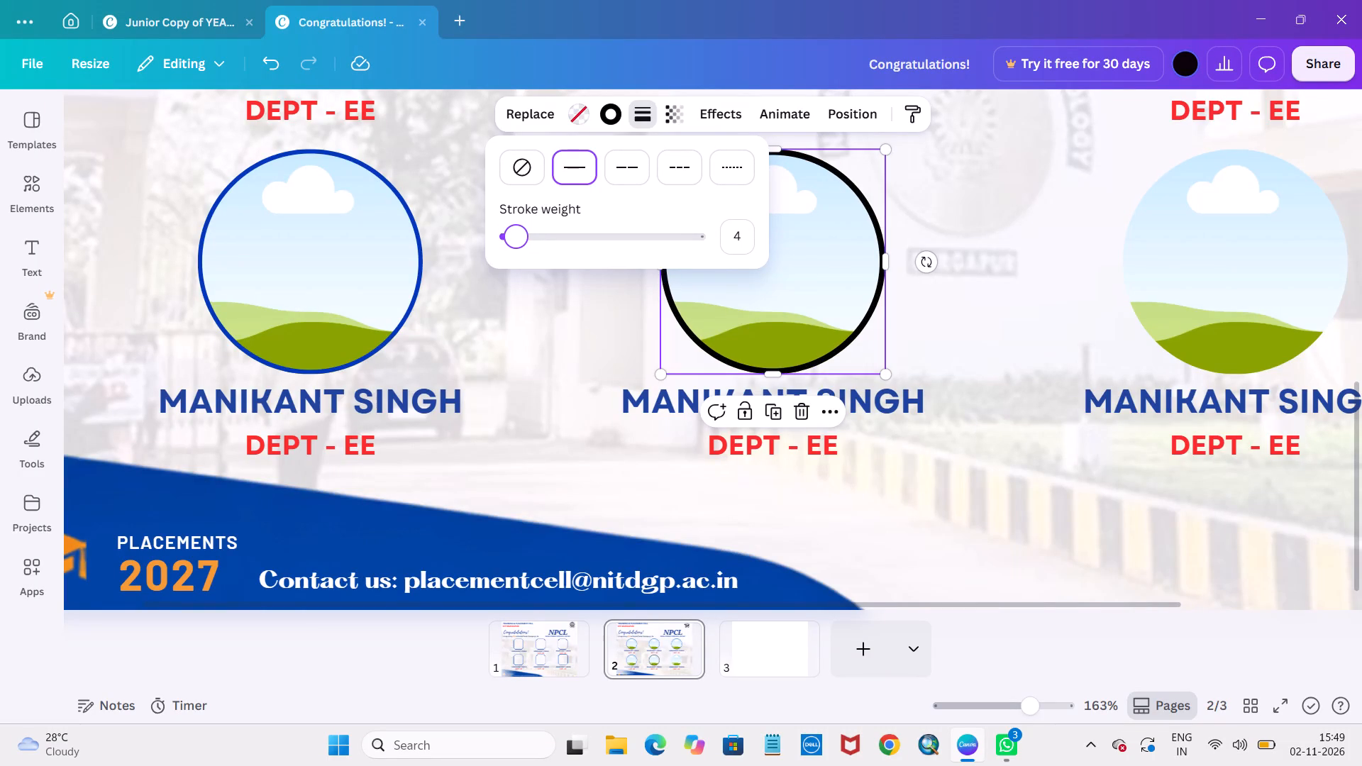
left_click(514, 237)
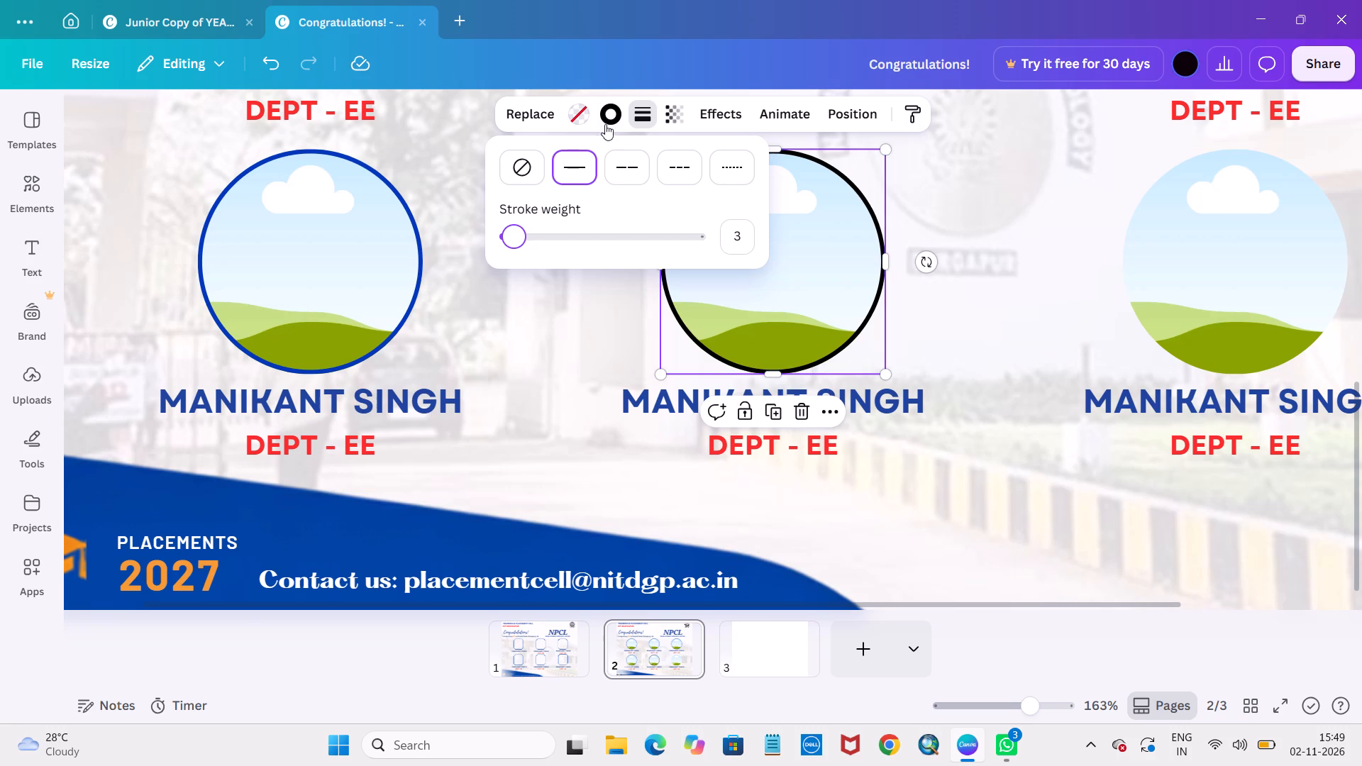
left_click(607, 123)
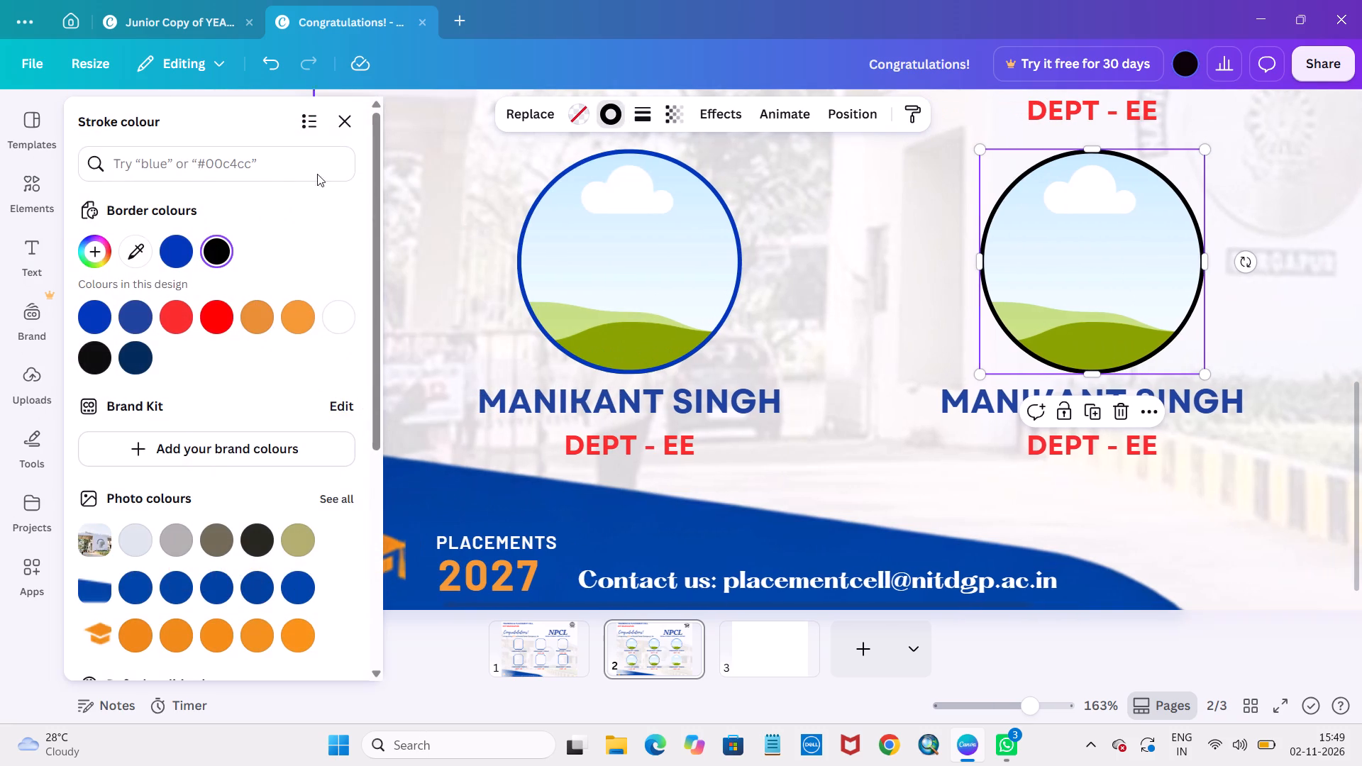
left_click(172, 250)
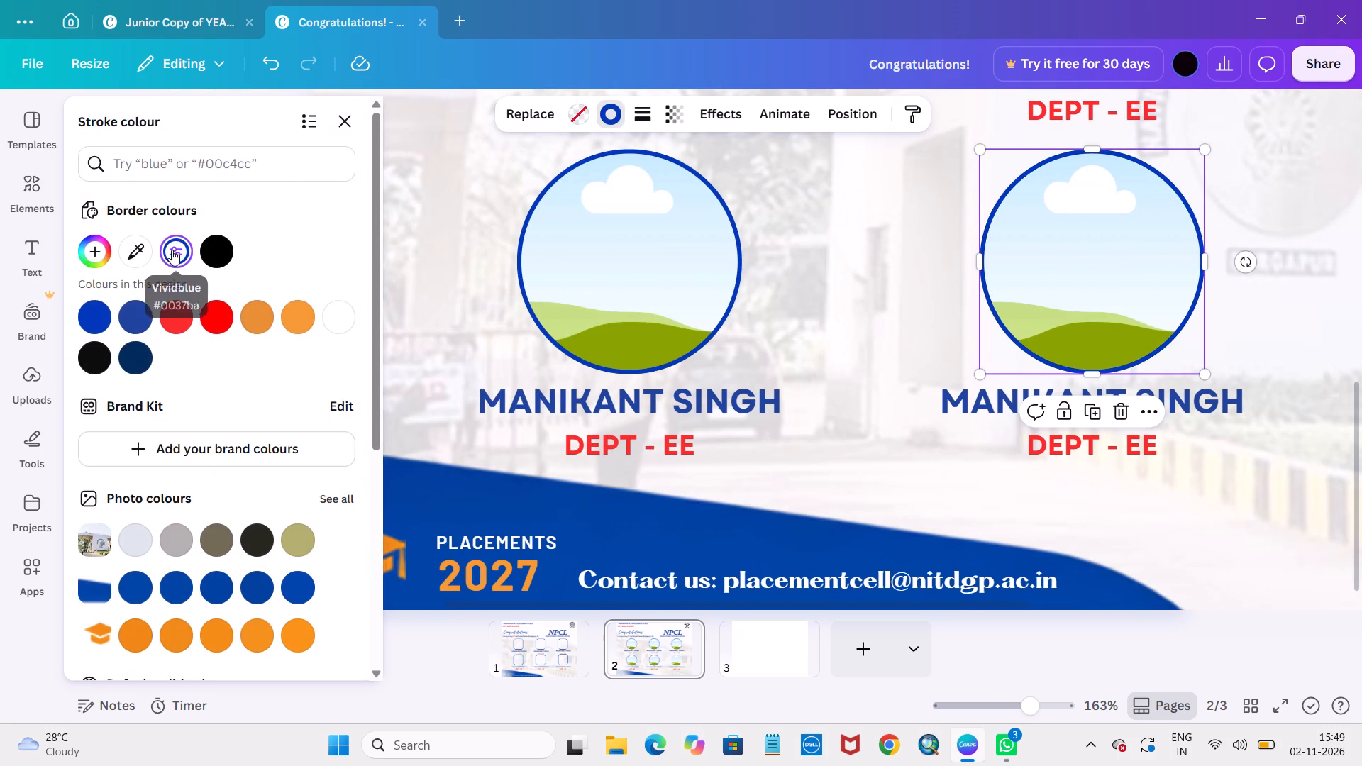
Give the third lower-row circle frame a solid Vividblue #0037ba border with stroke weight 3.
scroll(976, 436, "left", 7)
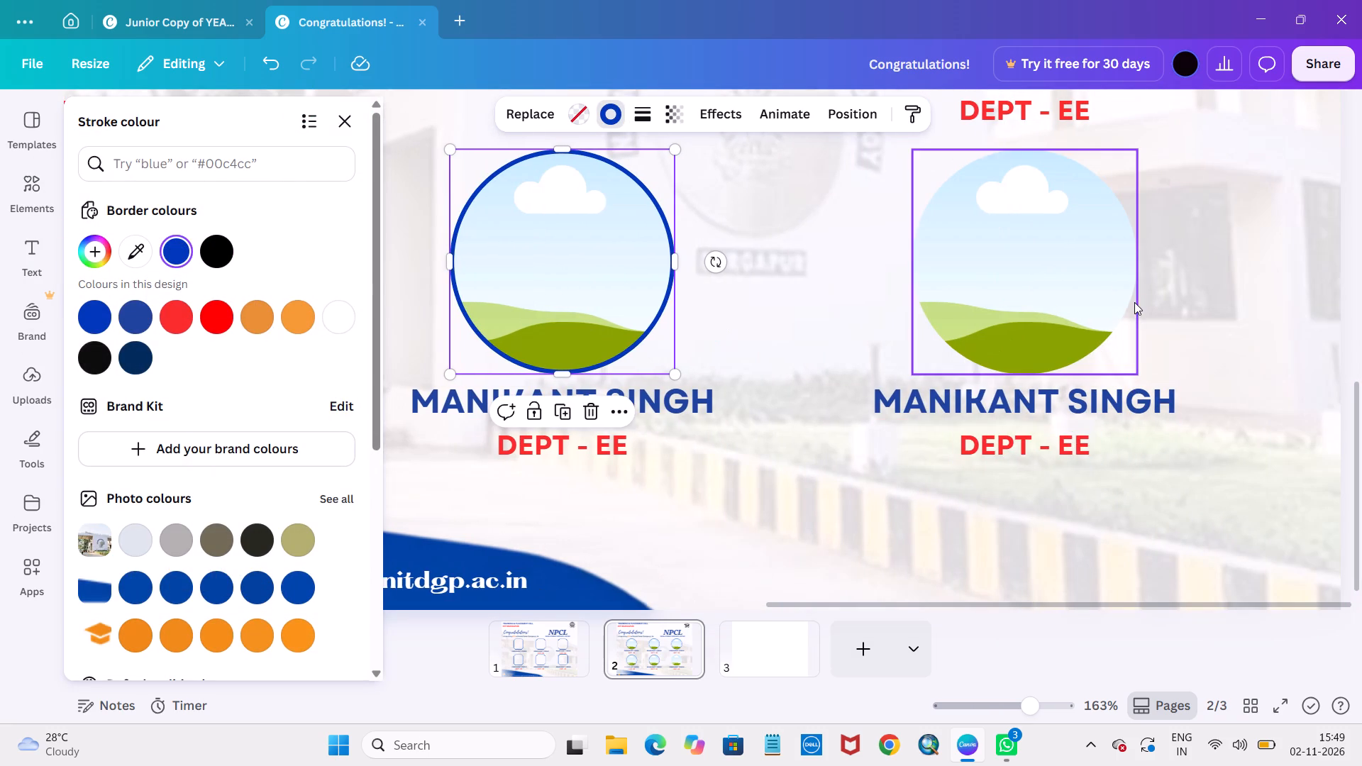
left_click(1135, 301)
left_click(632, 114)
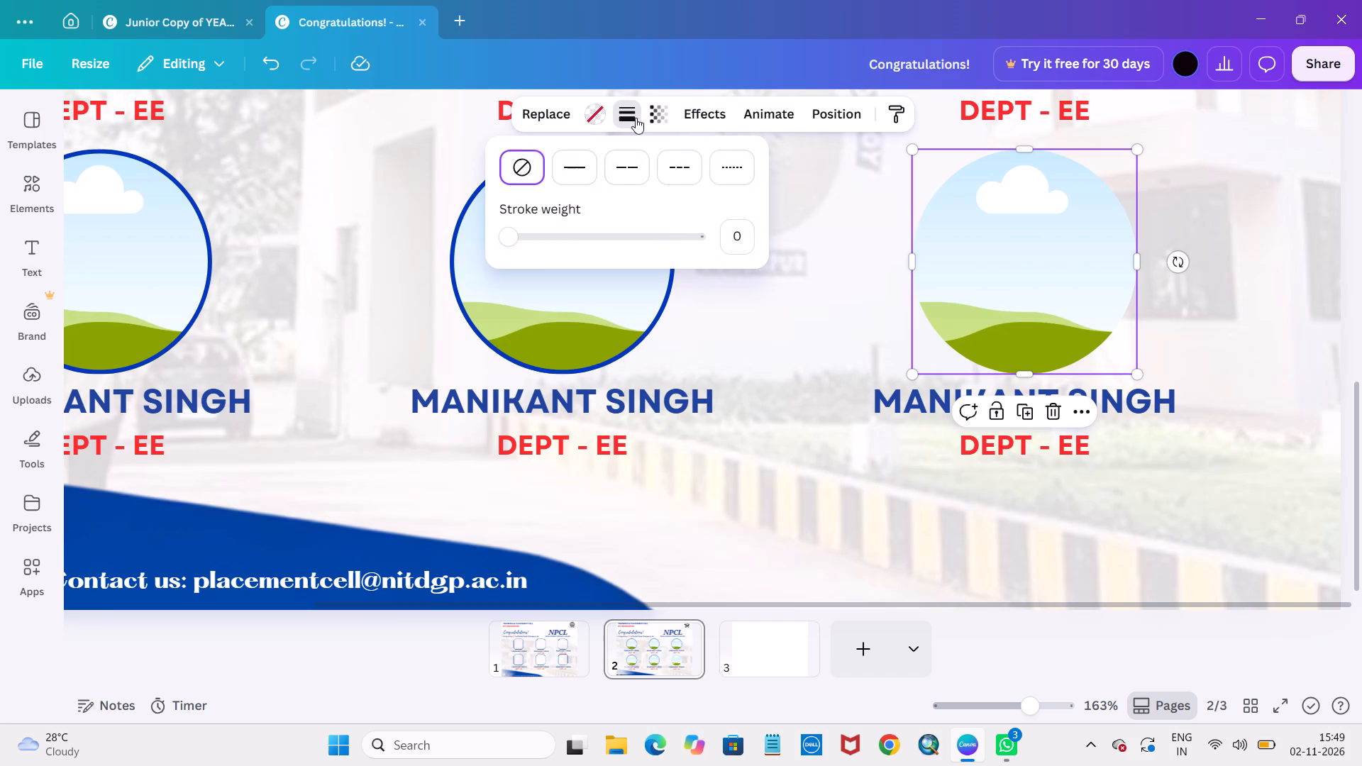
left_click(513, 233)
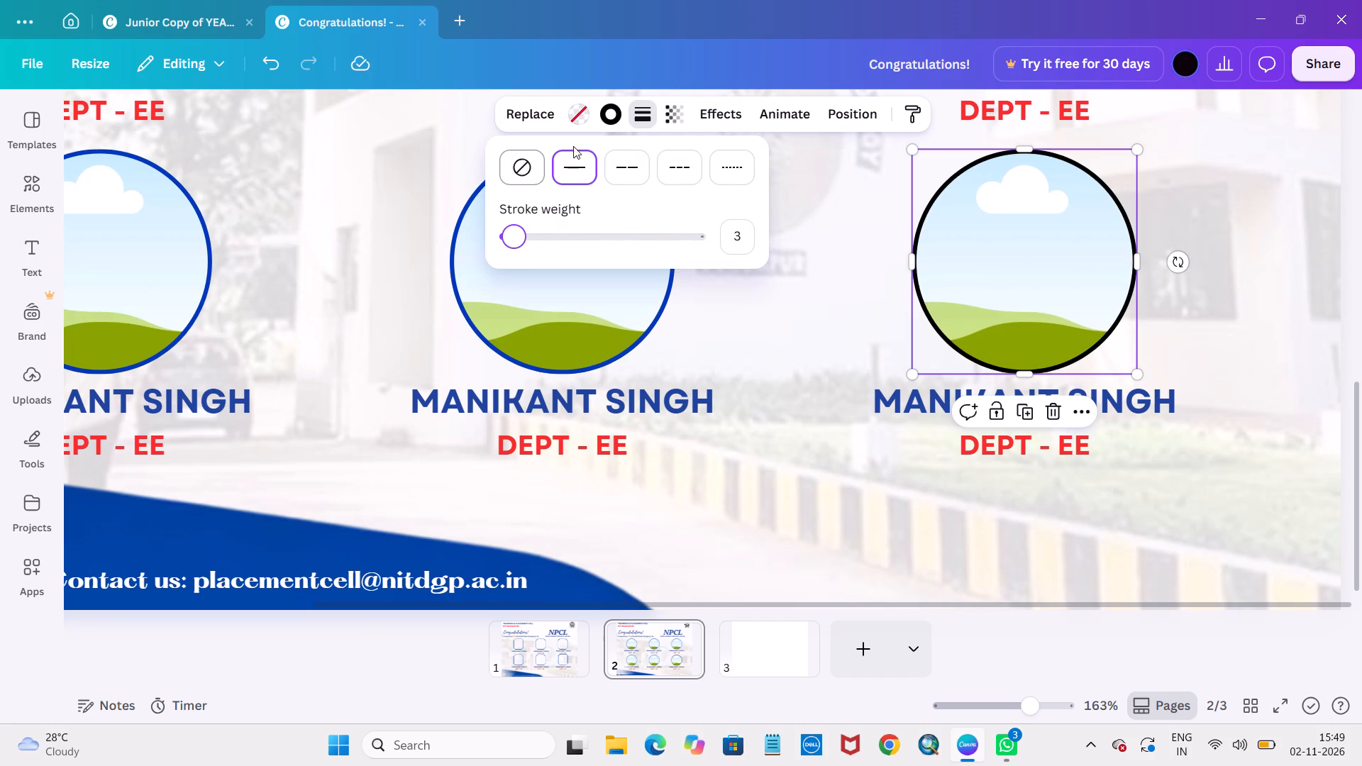
left_click(616, 119)
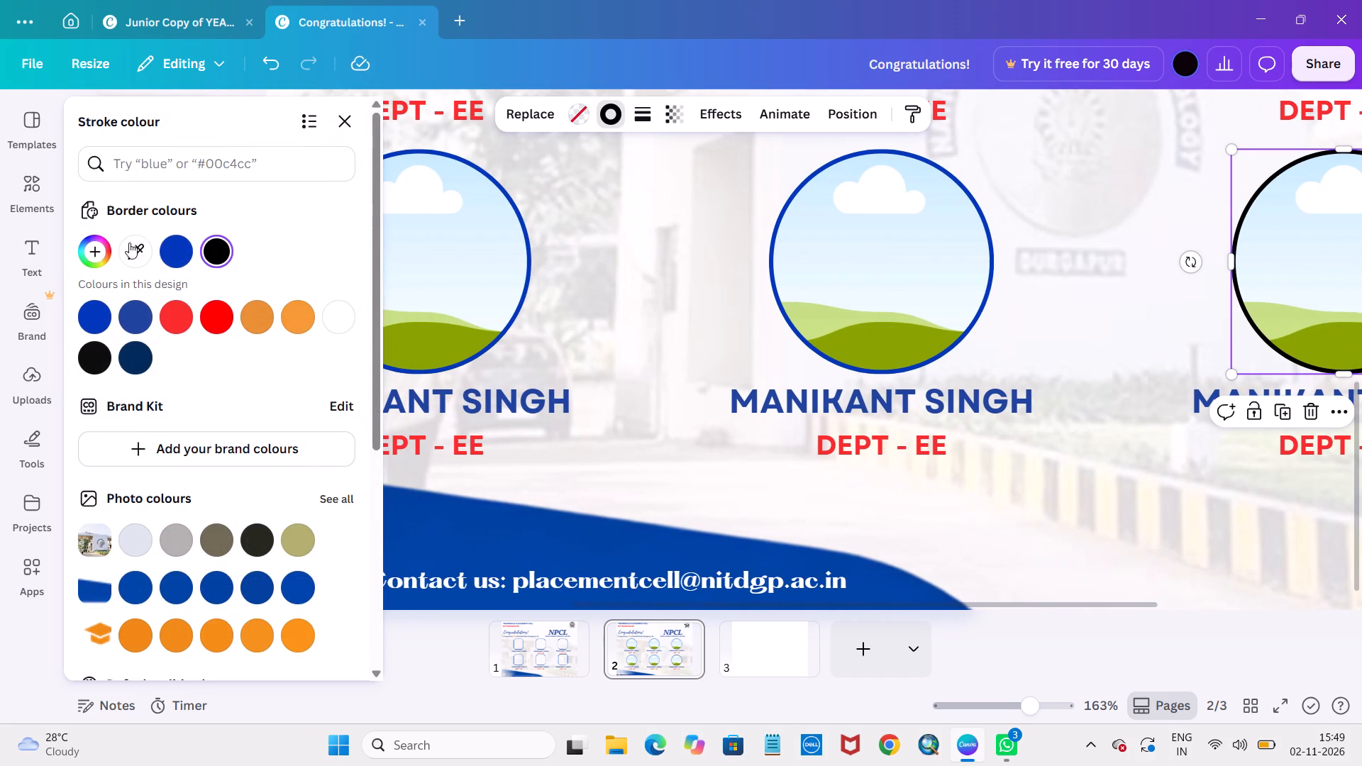
left_click(179, 252)
left_click(567, 287)
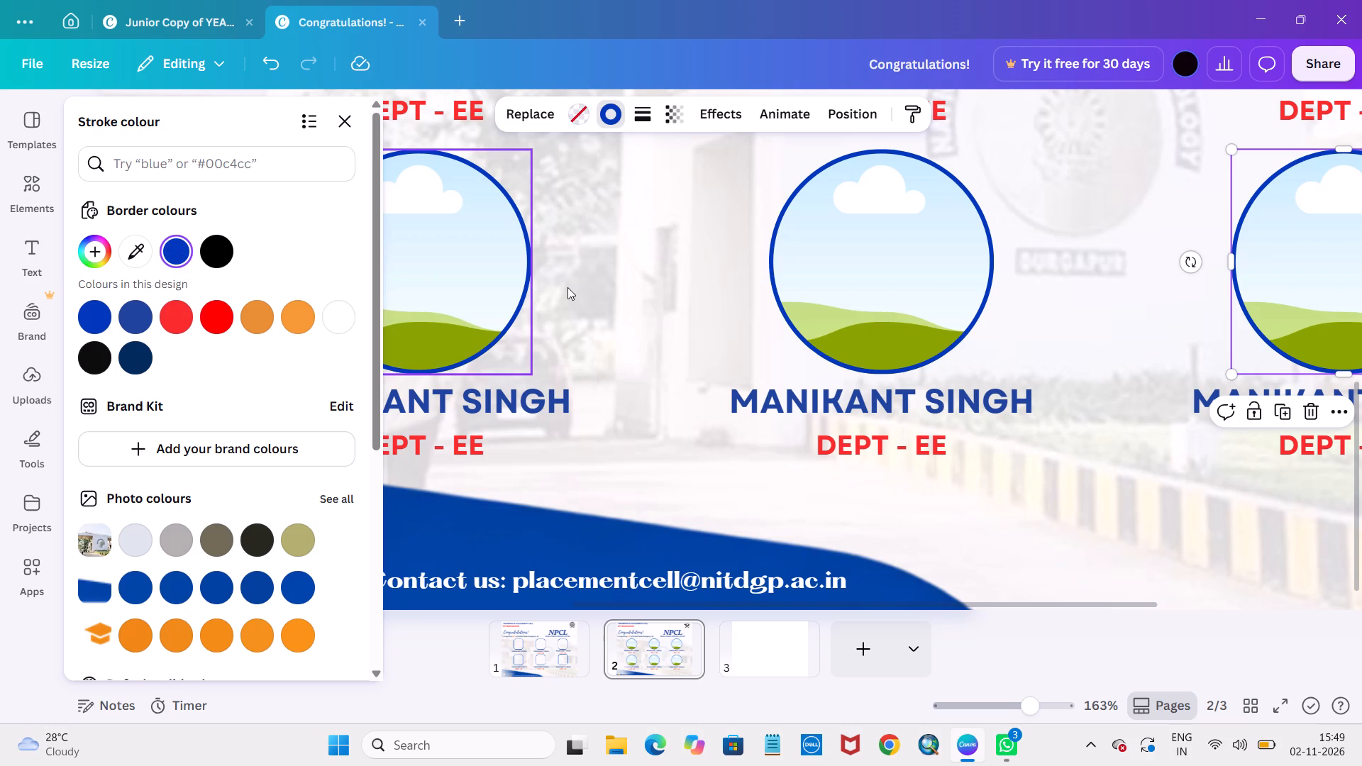
Download only page 2 of the design as a high-quality PNG.
scroll(567, 287, "up", 1)
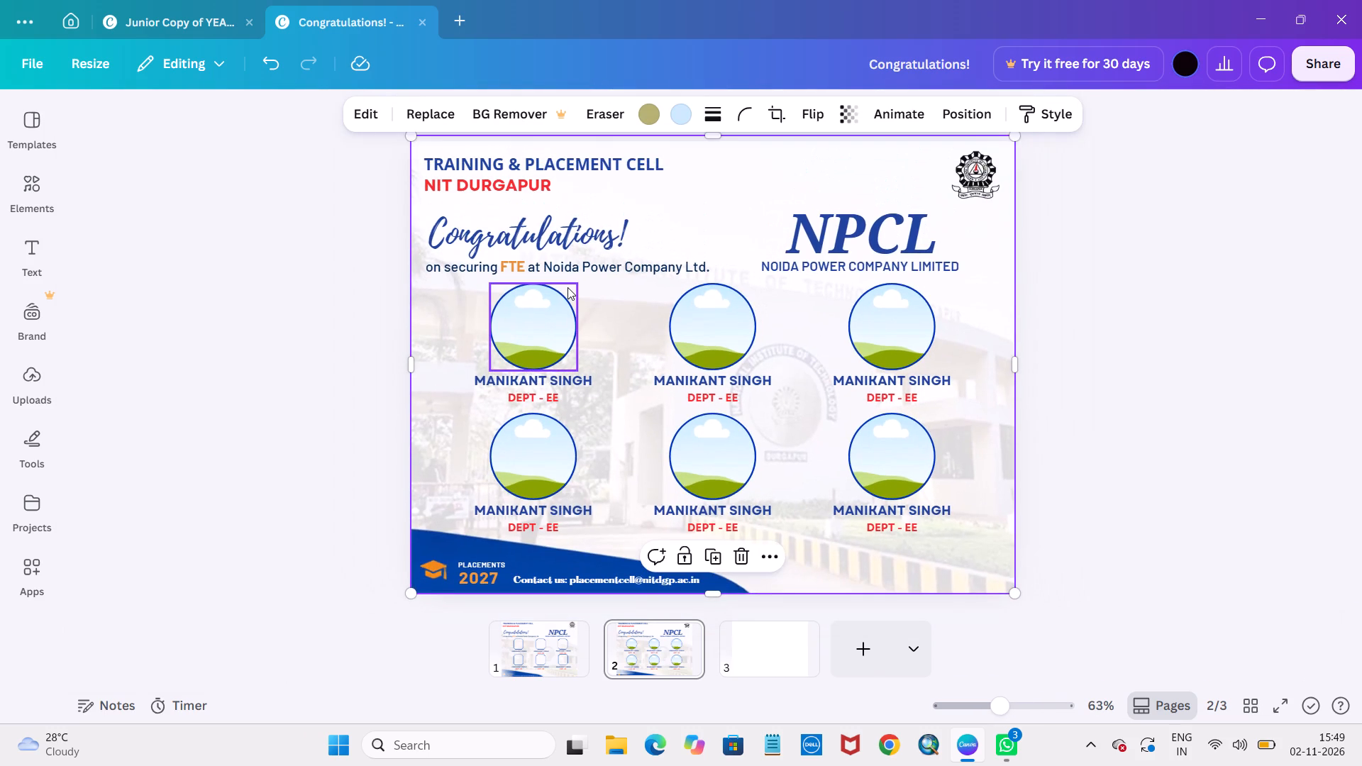
scroll(567, 287, "up", 1)
left_click(1098, 304)
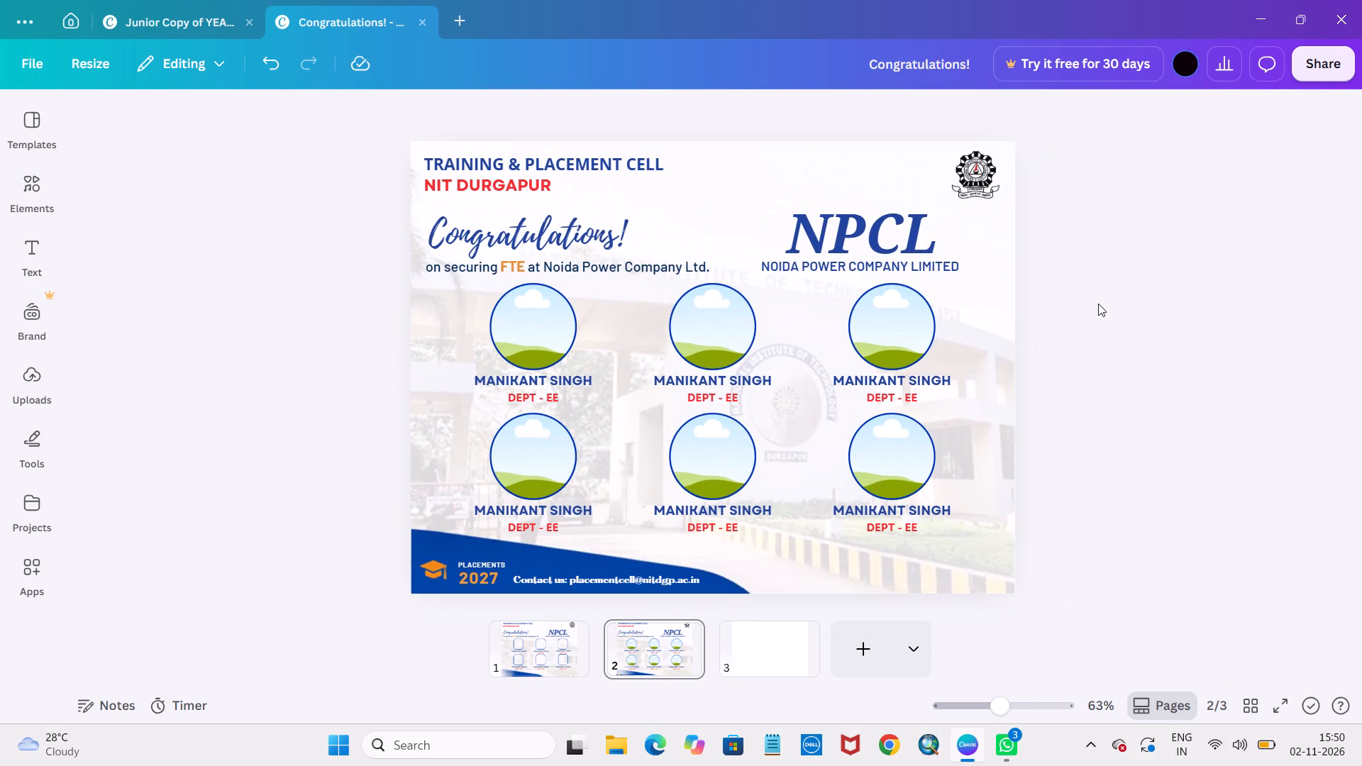
left_click(1333, 59)
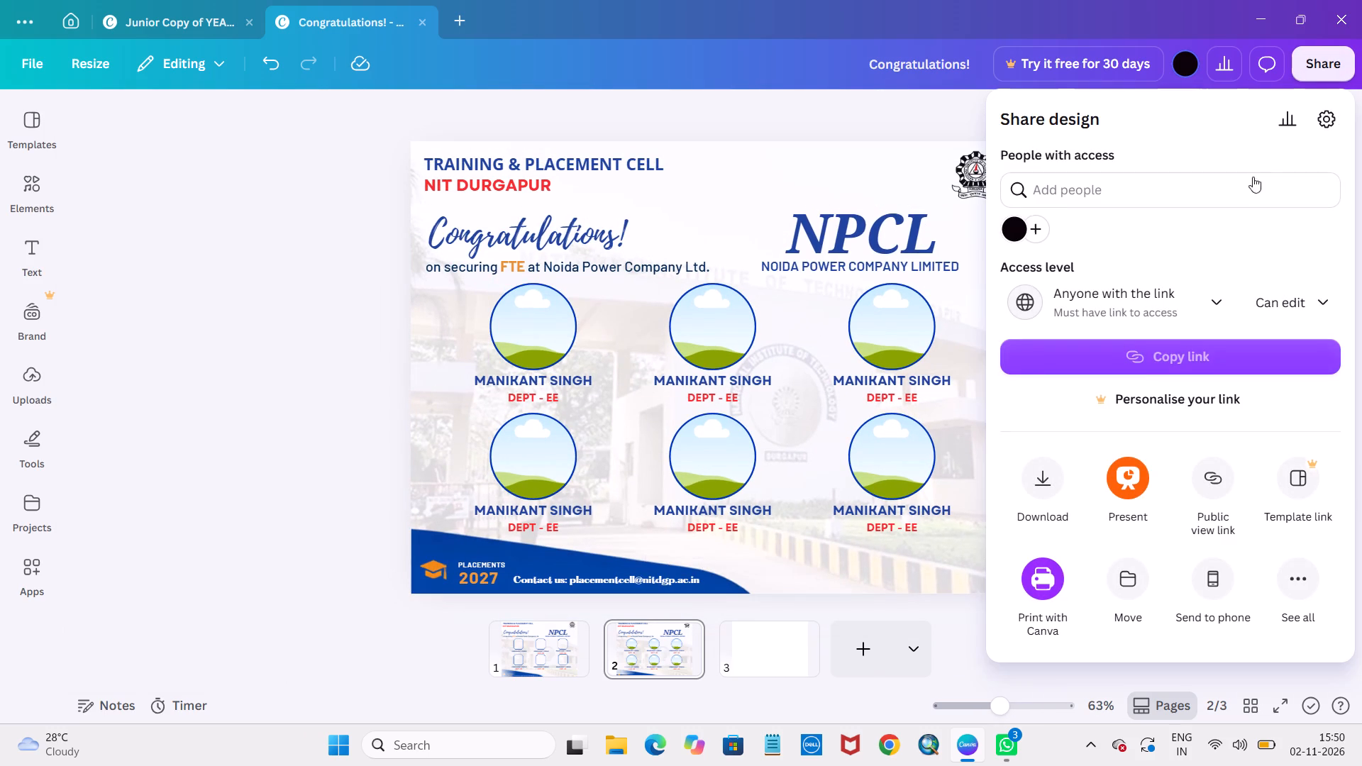
left_click(1053, 496)
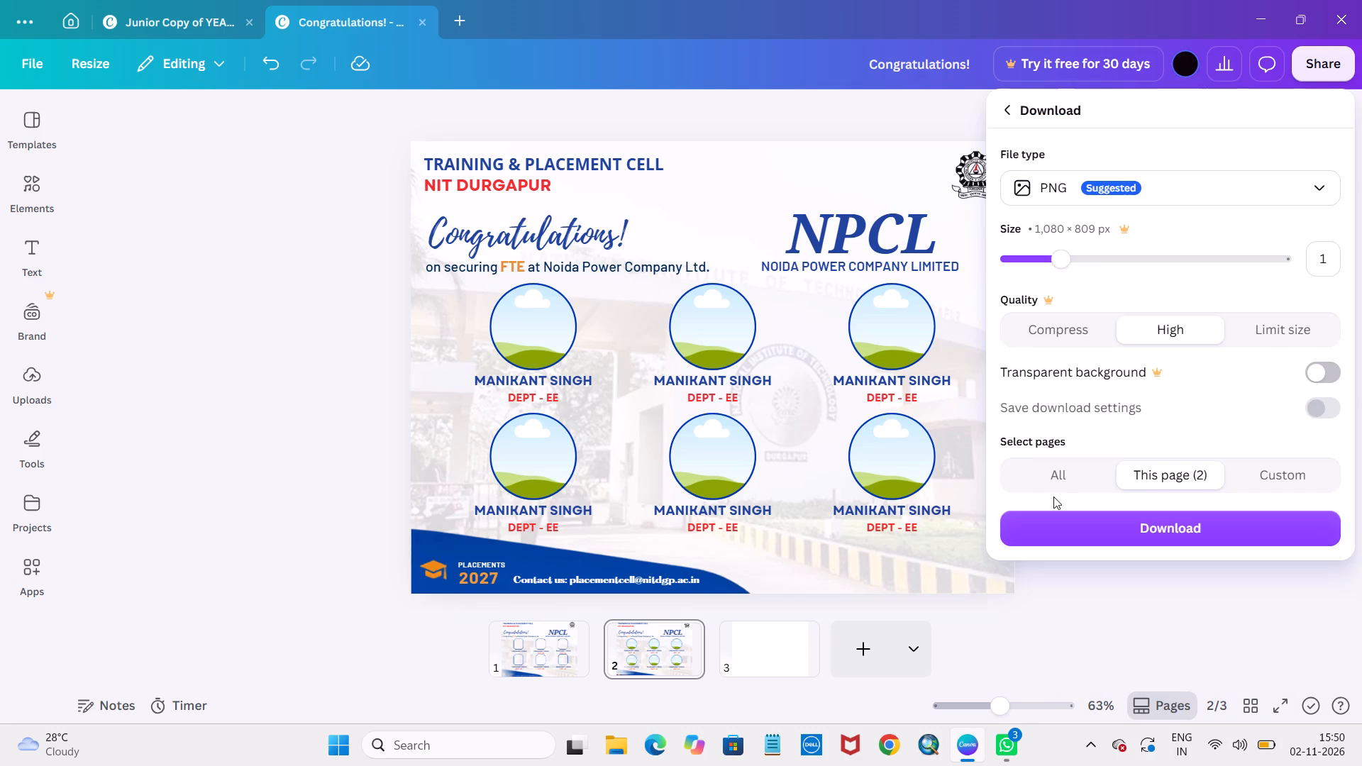
left_click(1090, 531)
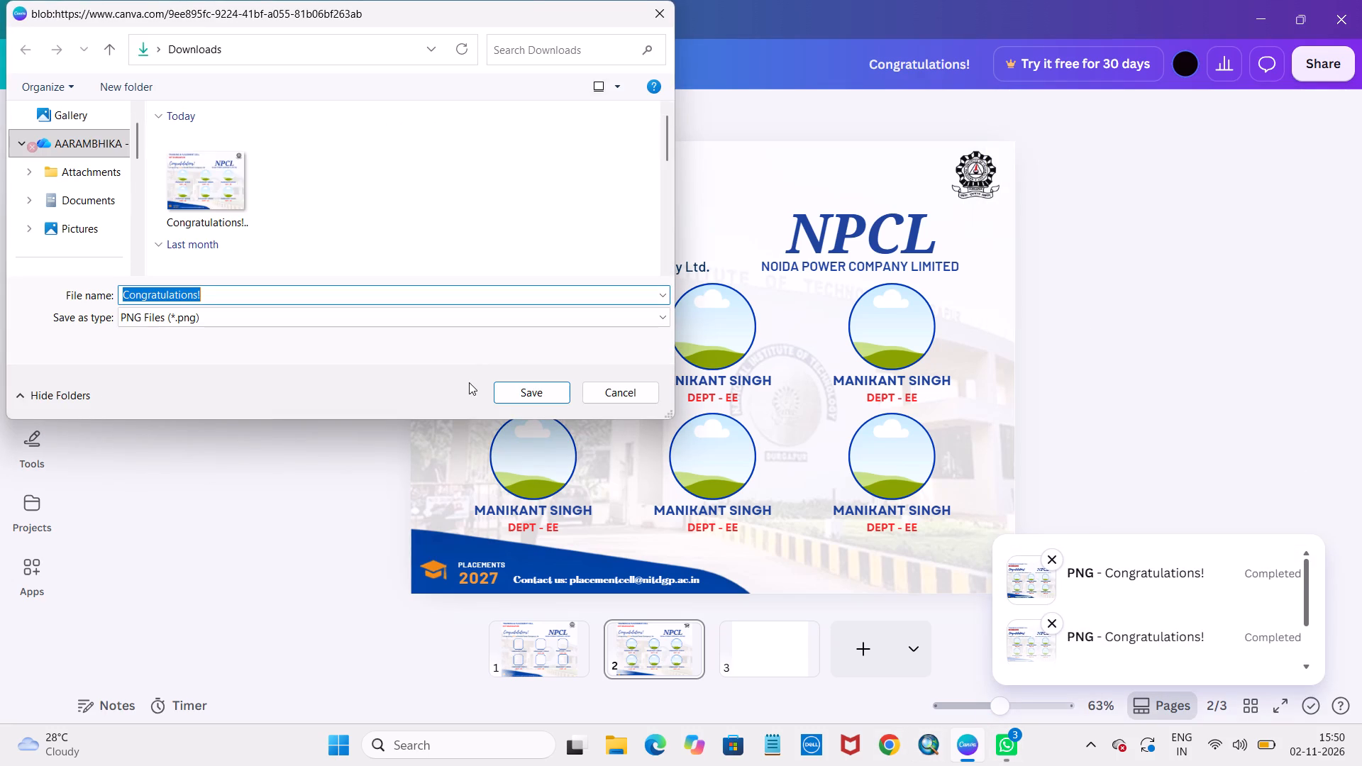
Save the PNG in the Downloads folder with "...." appended to the file name Congratulations!.
scroll(50, 205, "down", 1)
scroll(52, 172, "up", 1)
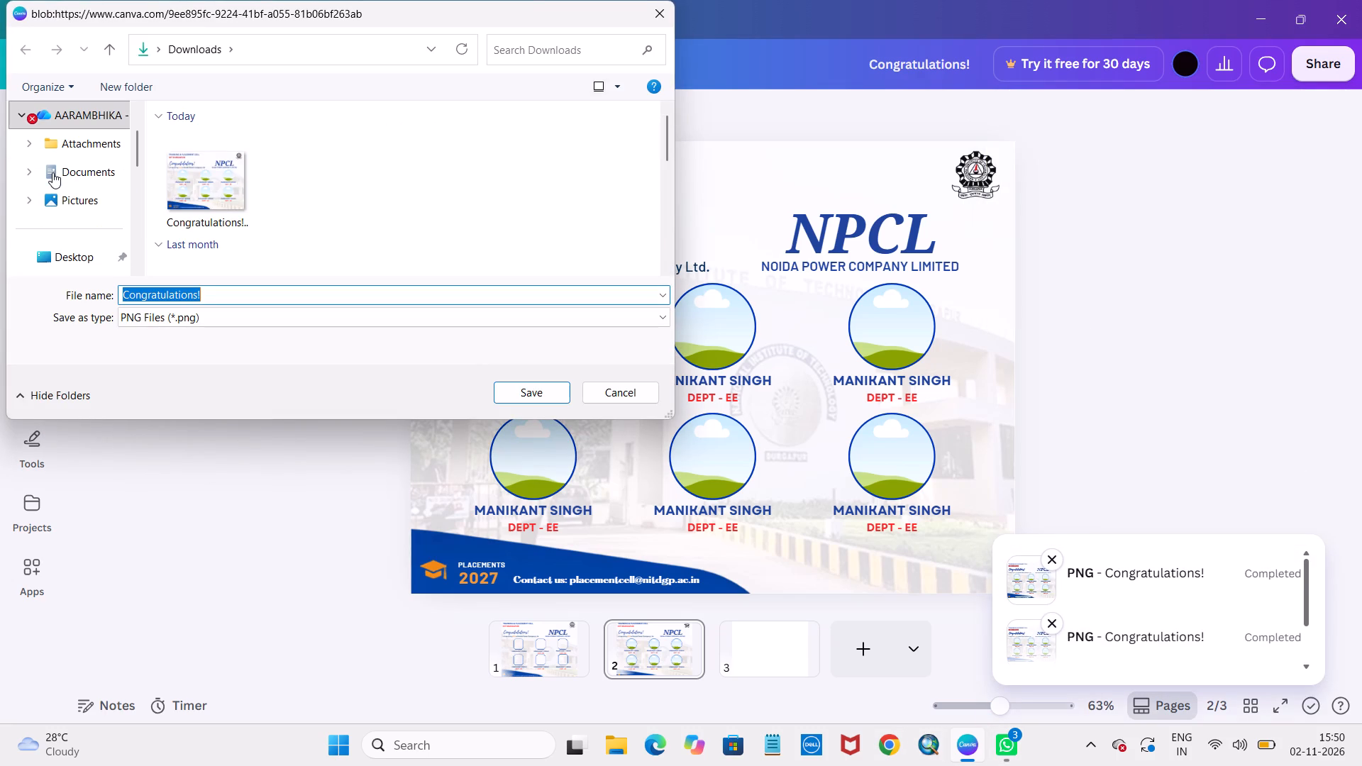
scroll(62, 209, "down", 1)
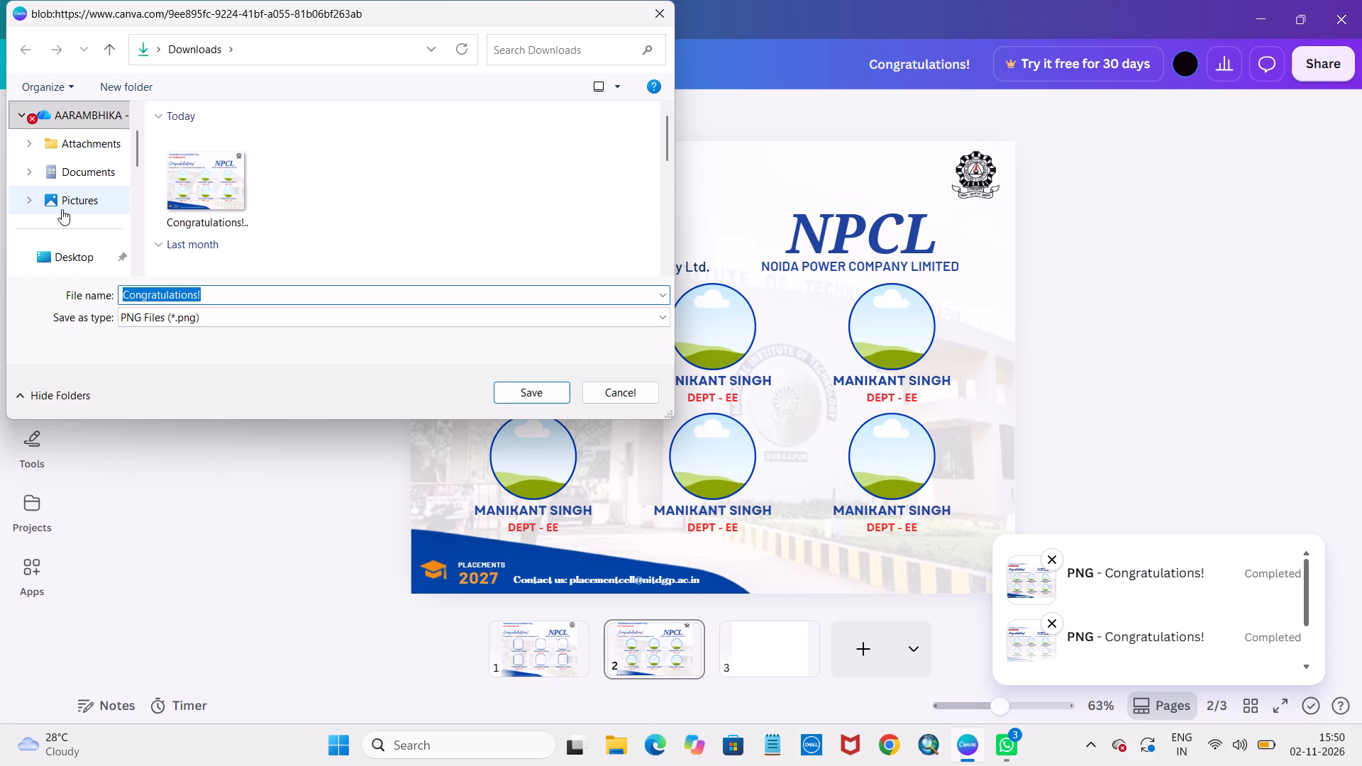
scroll(62, 209, "down", 1)
left_click(65, 206)
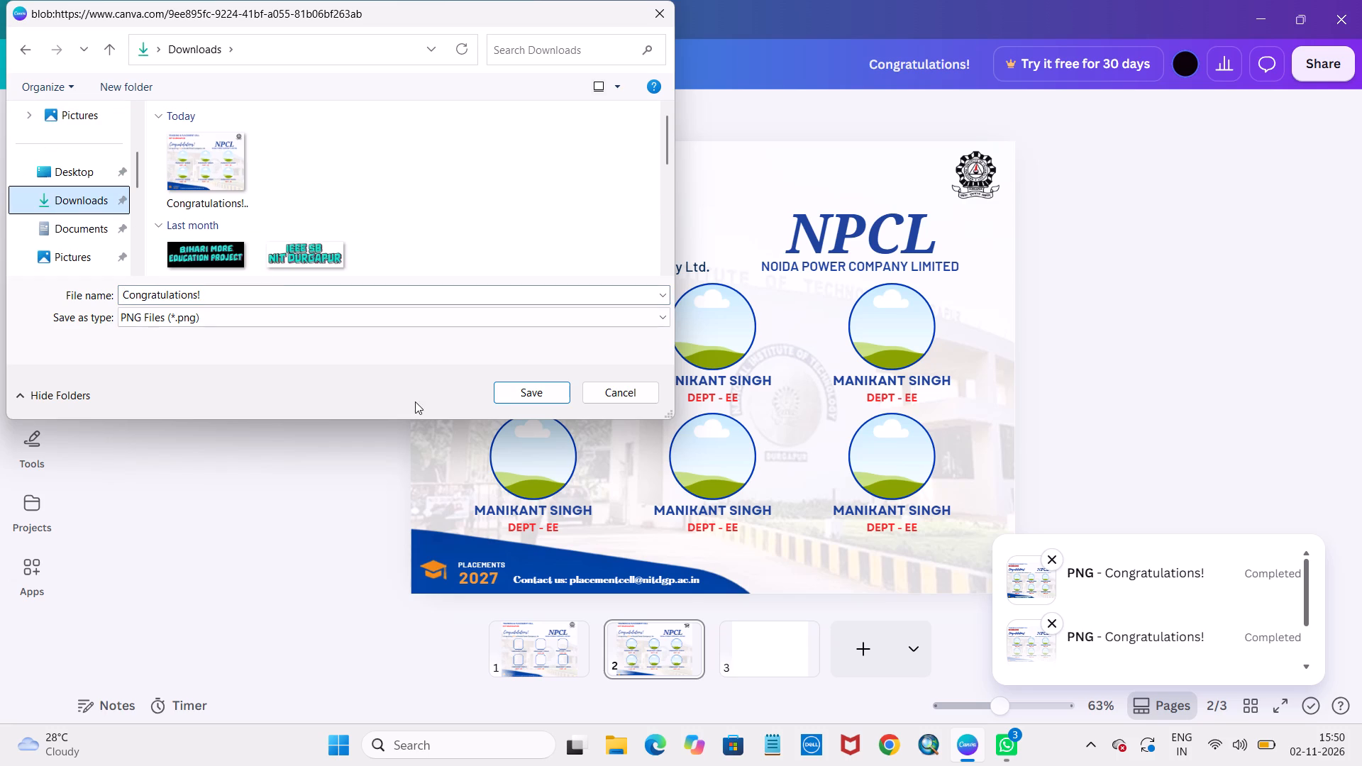
left_click(236, 289)
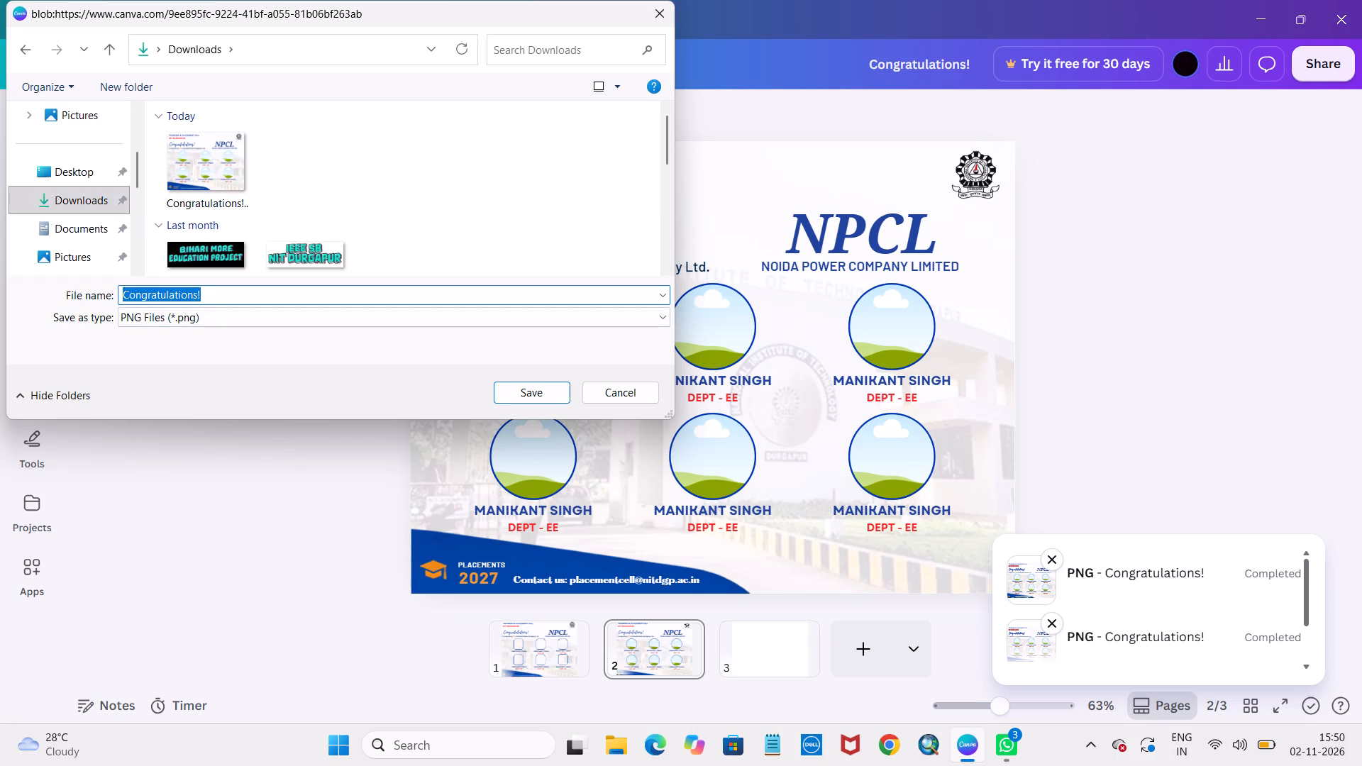
left_click(236, 289)
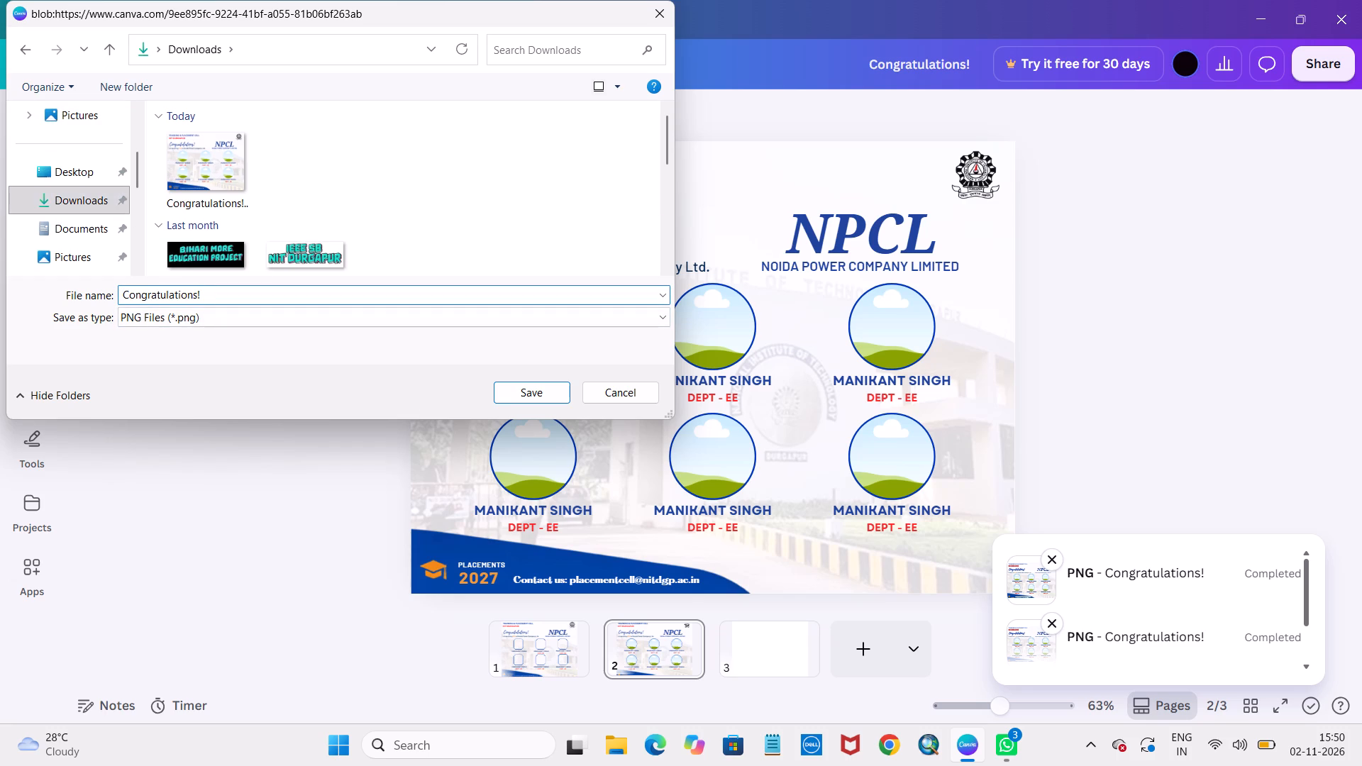
type("....")
left_click(504, 398)
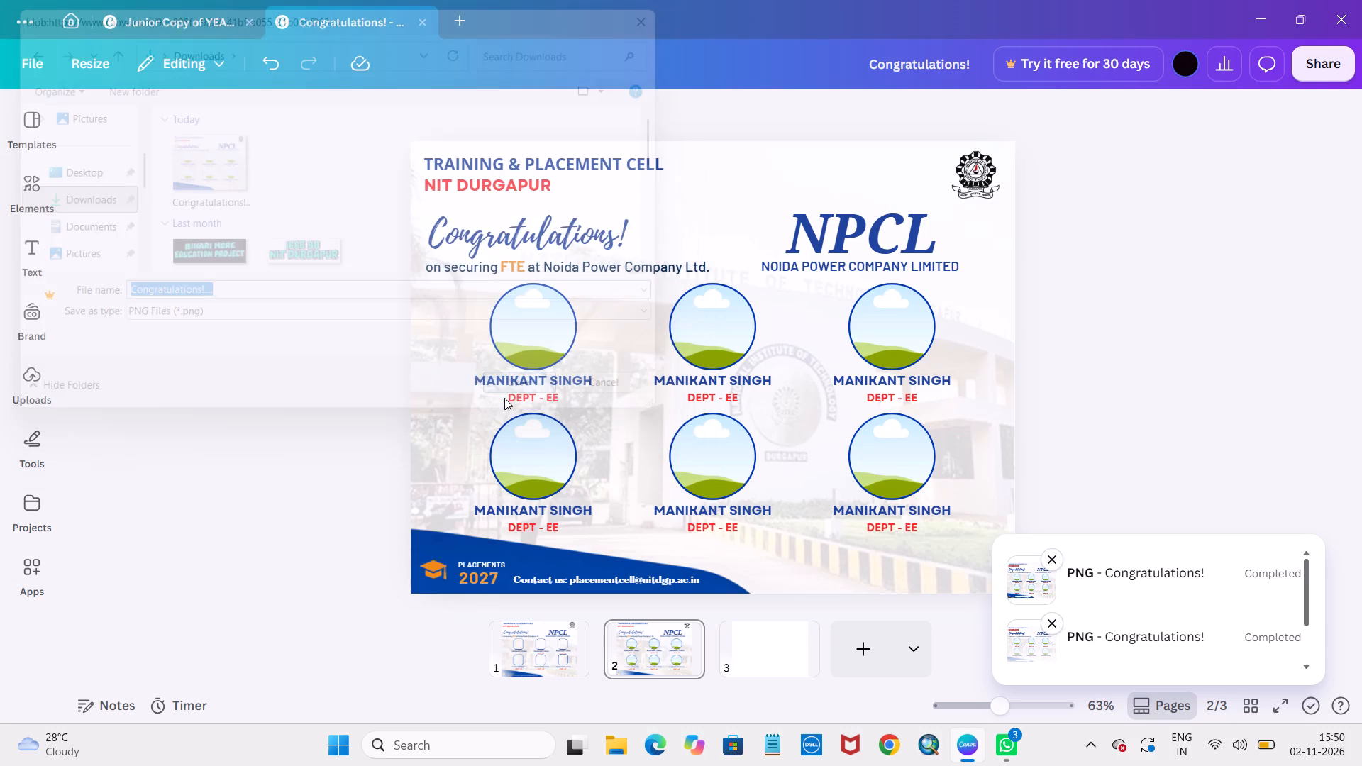
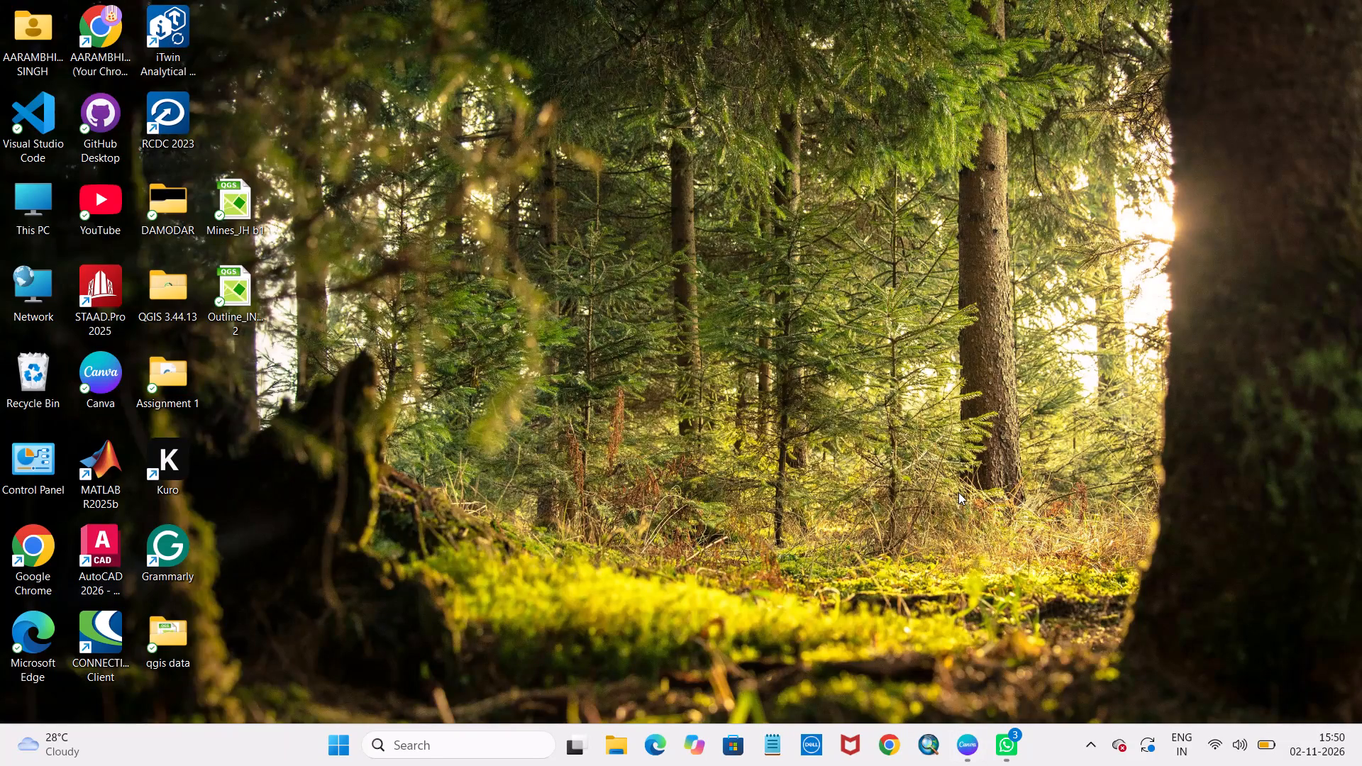
Shut down the computer from the Windows desktop.
key("alt+F4")
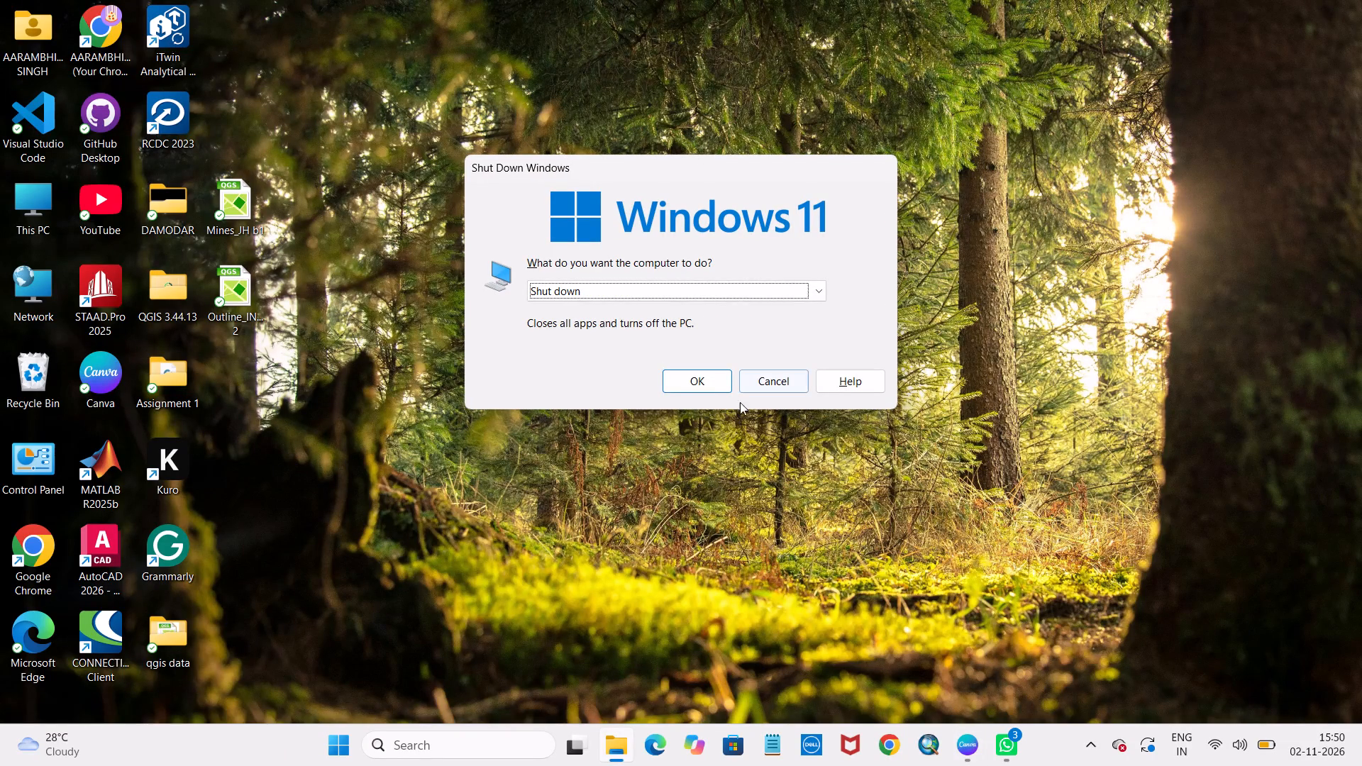
left_click(710, 389)
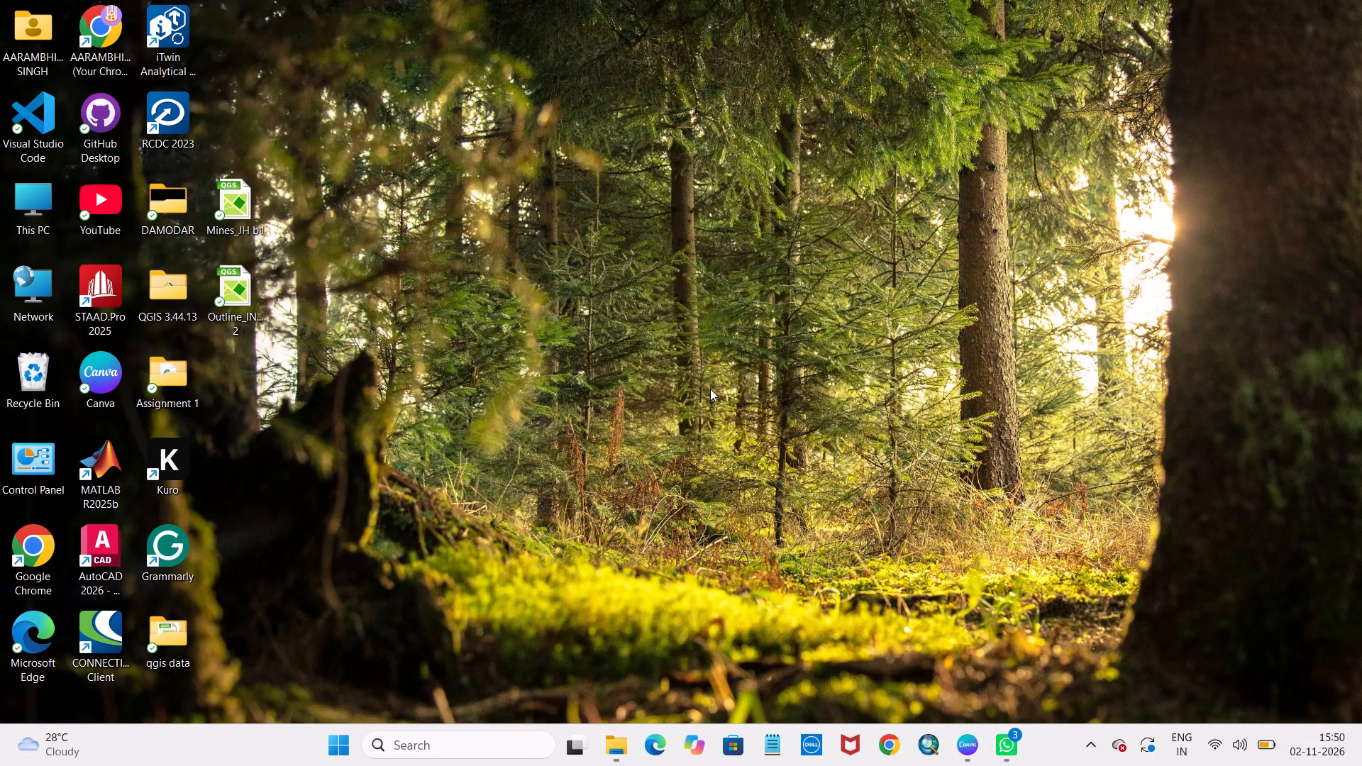